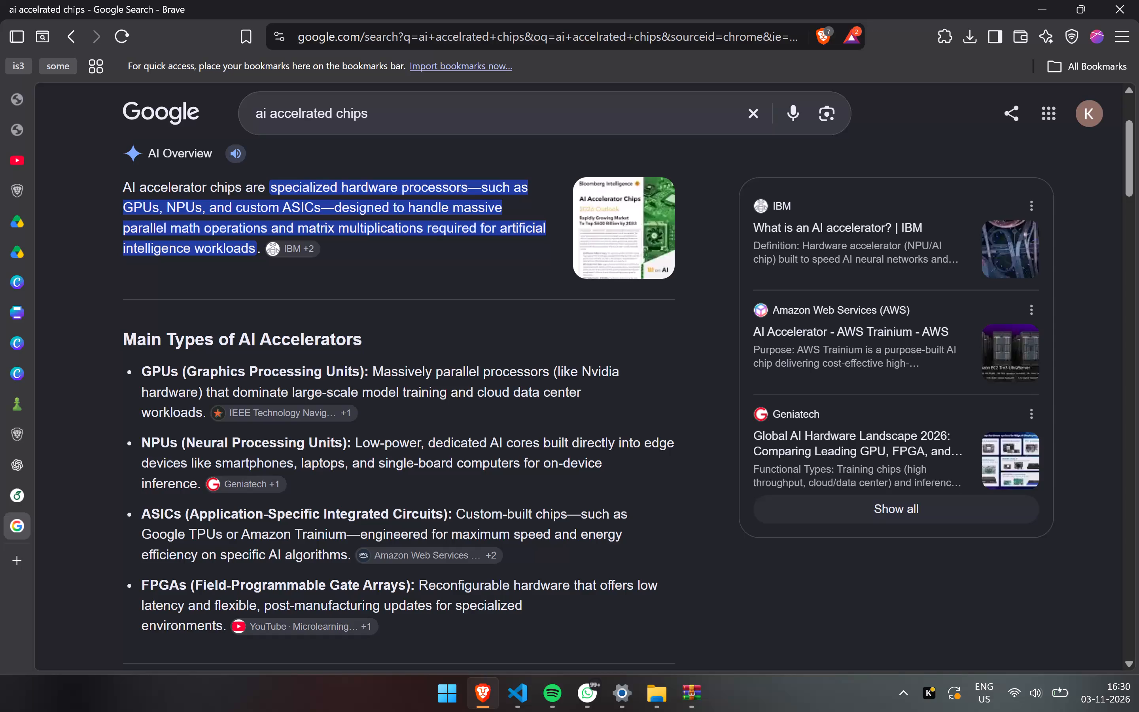
Switch to the dhanak browser profile, restore its previous pages and open the dummy zenith Canva design.
click(1092, 34)
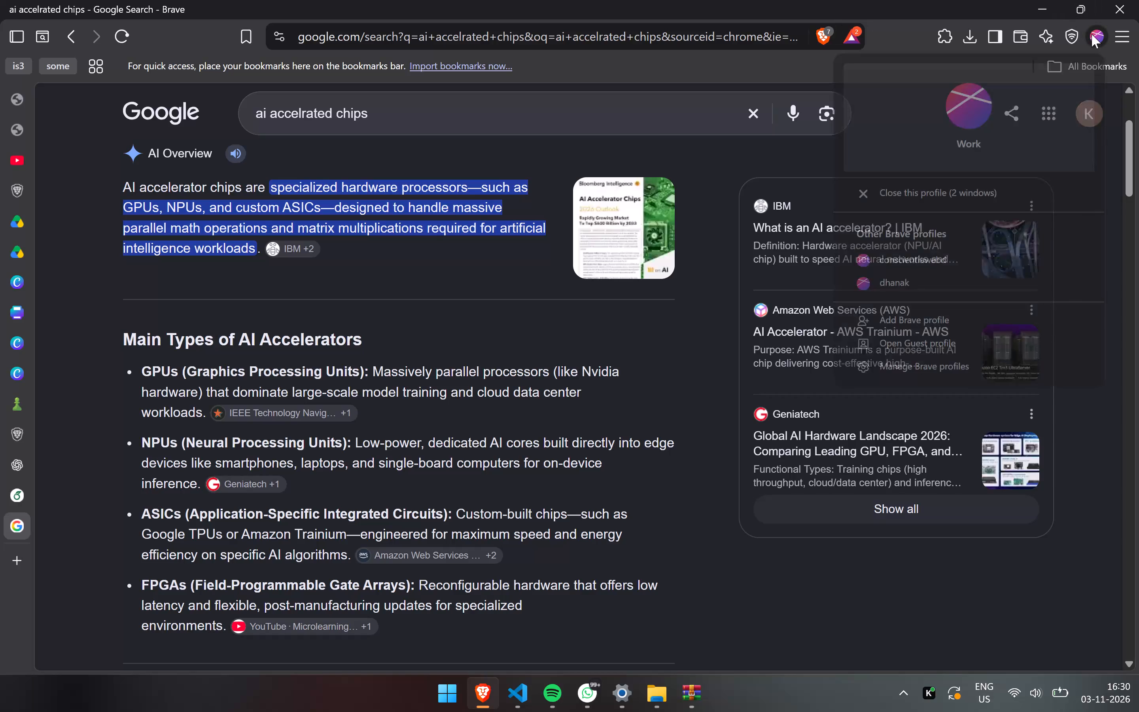
click(1012, 286)
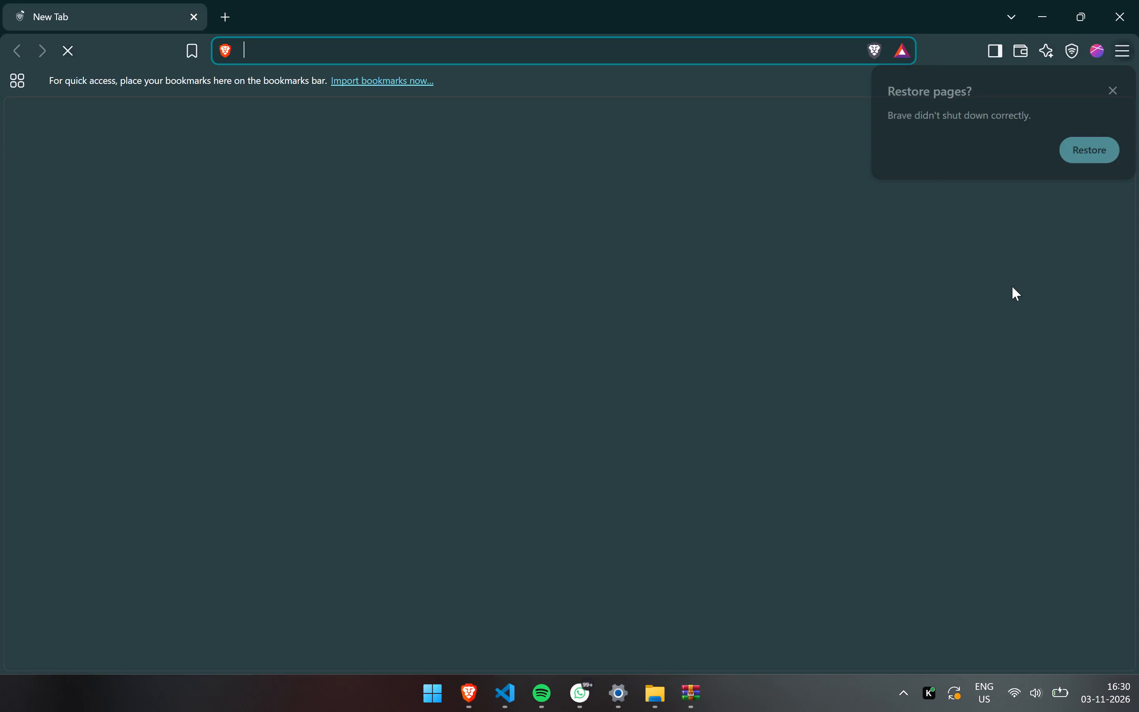
click(1092, 159)
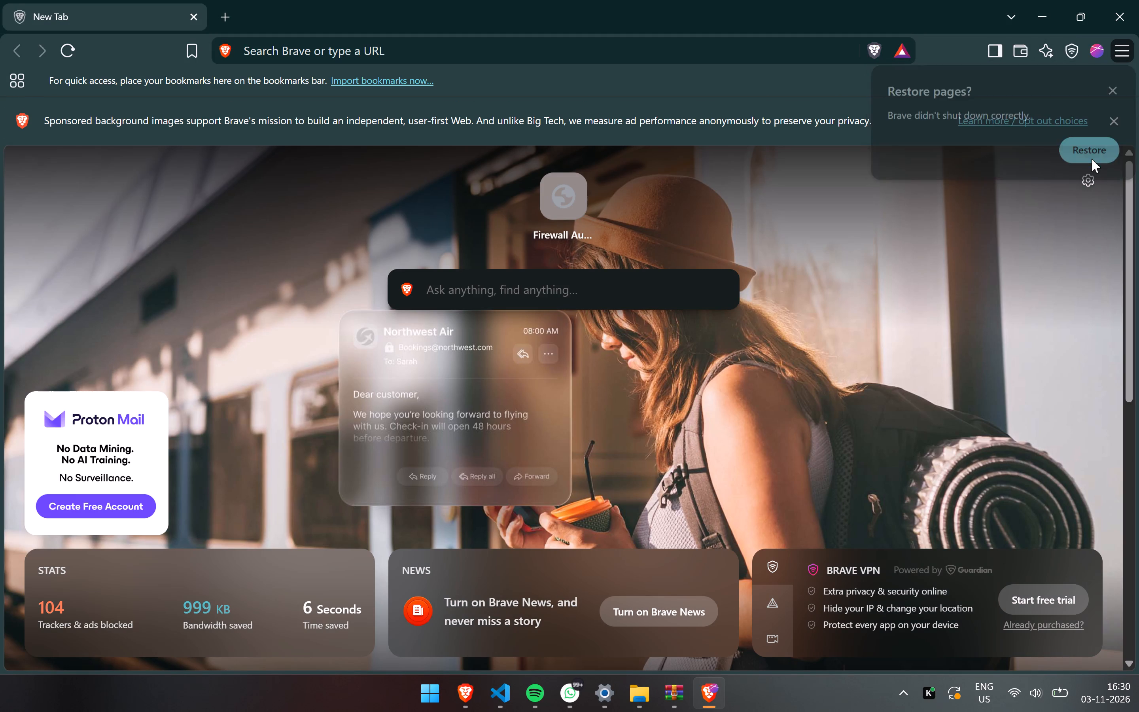
click(473, 0)
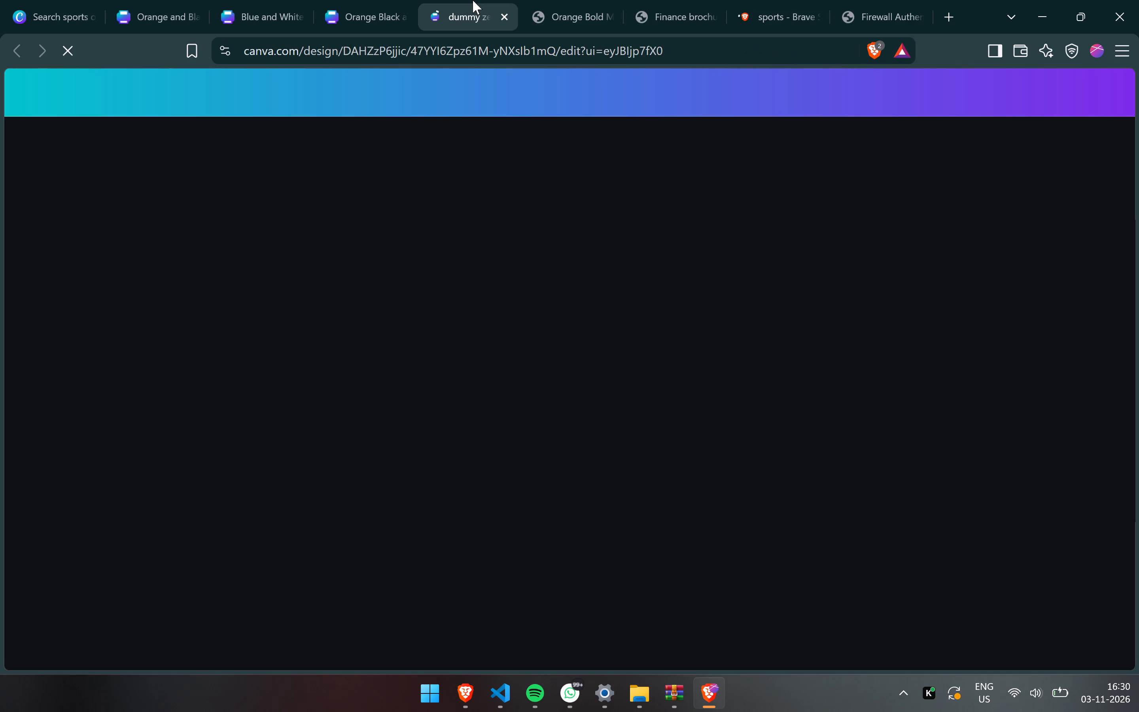
Look through the first pages of the dummy zenith brochure, from the cover to the Football page.
scroll(542, 304, up, 4)
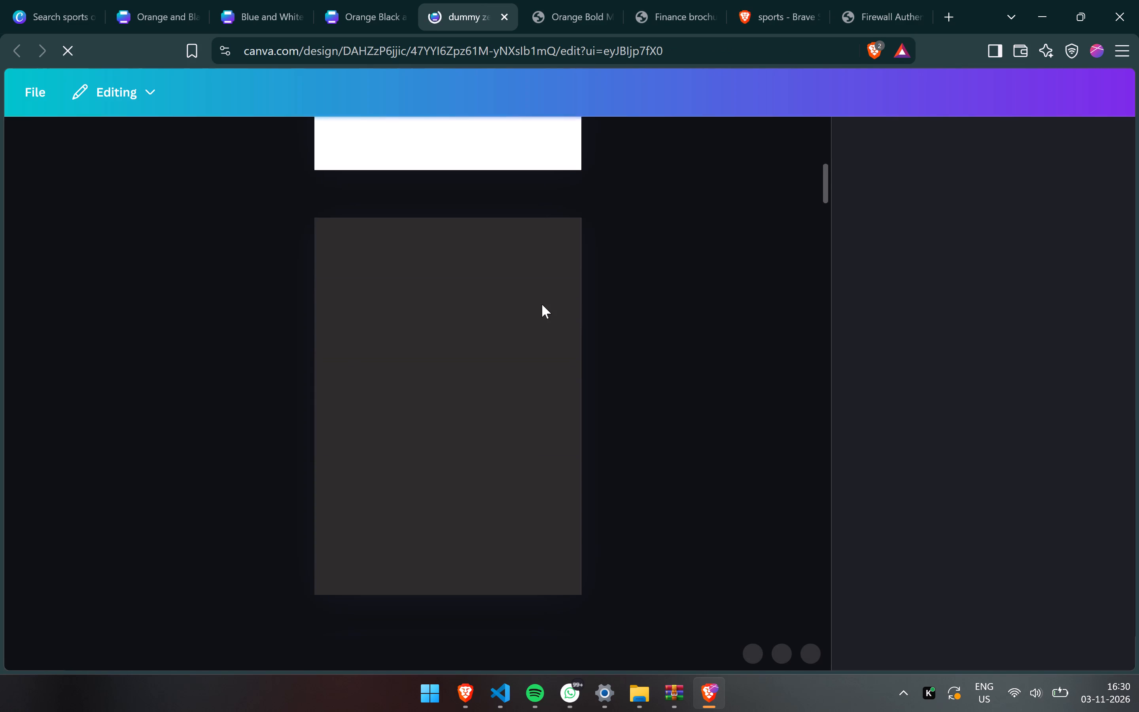
scroll(542, 304, up, 8)
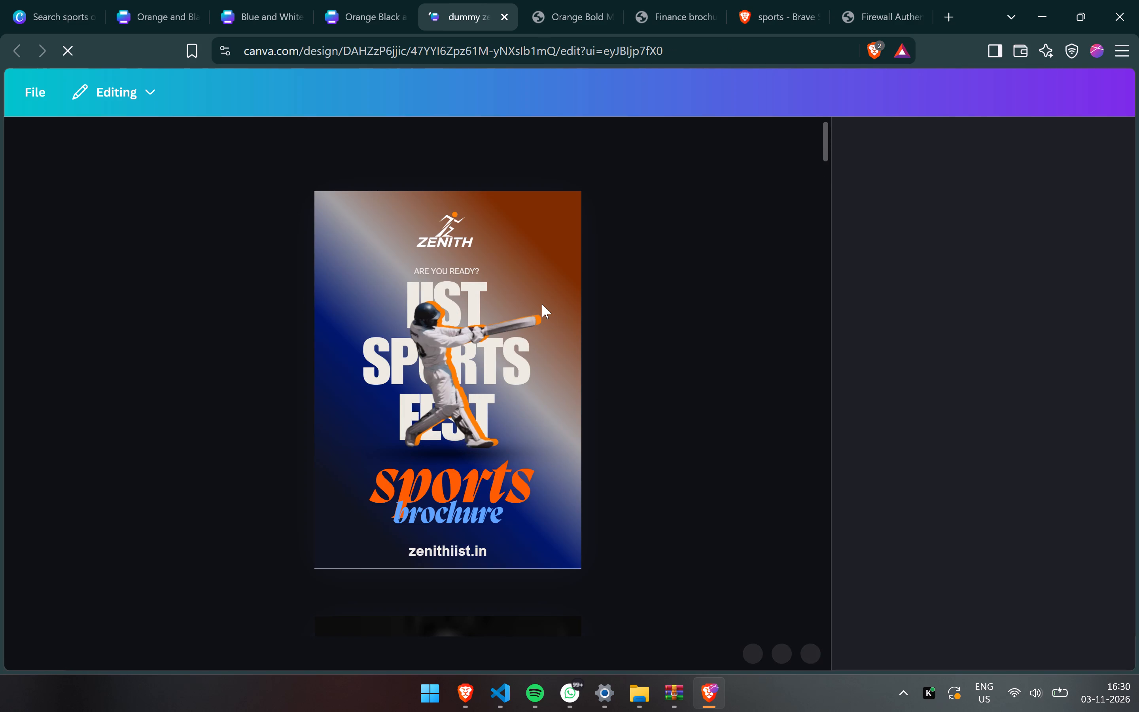
scroll(542, 304, right, 1)
scroll(542, 304, down, 1)
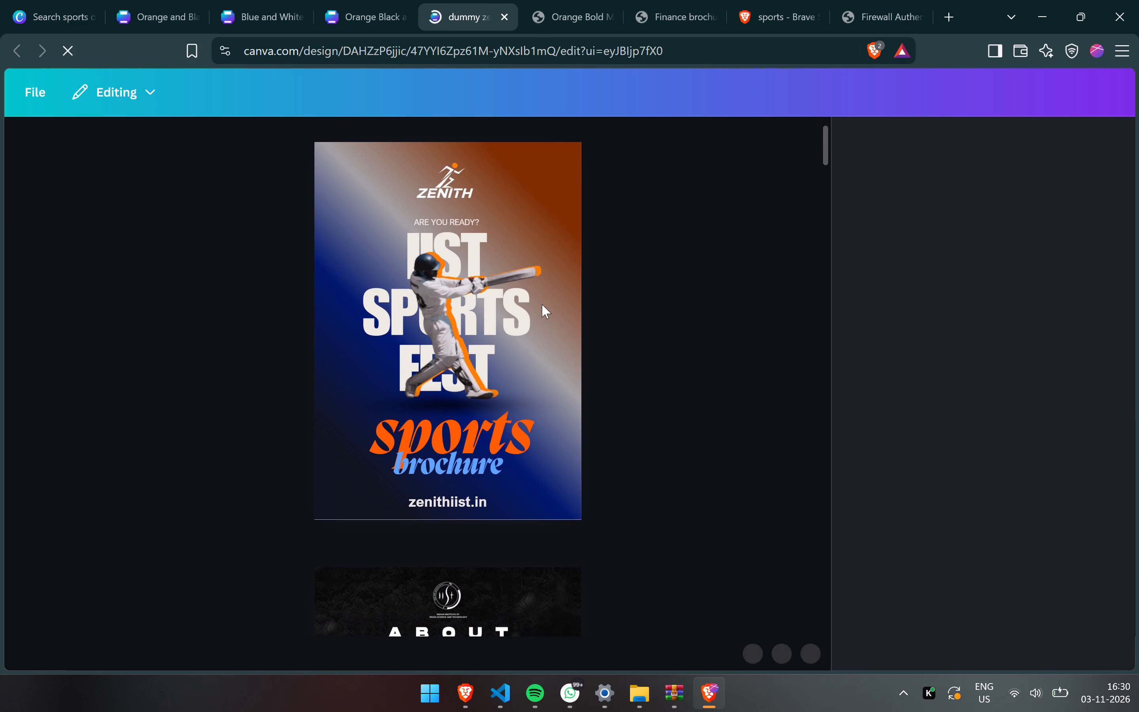
scroll(542, 304, down, 1)
scroll(542, 304, up, 2)
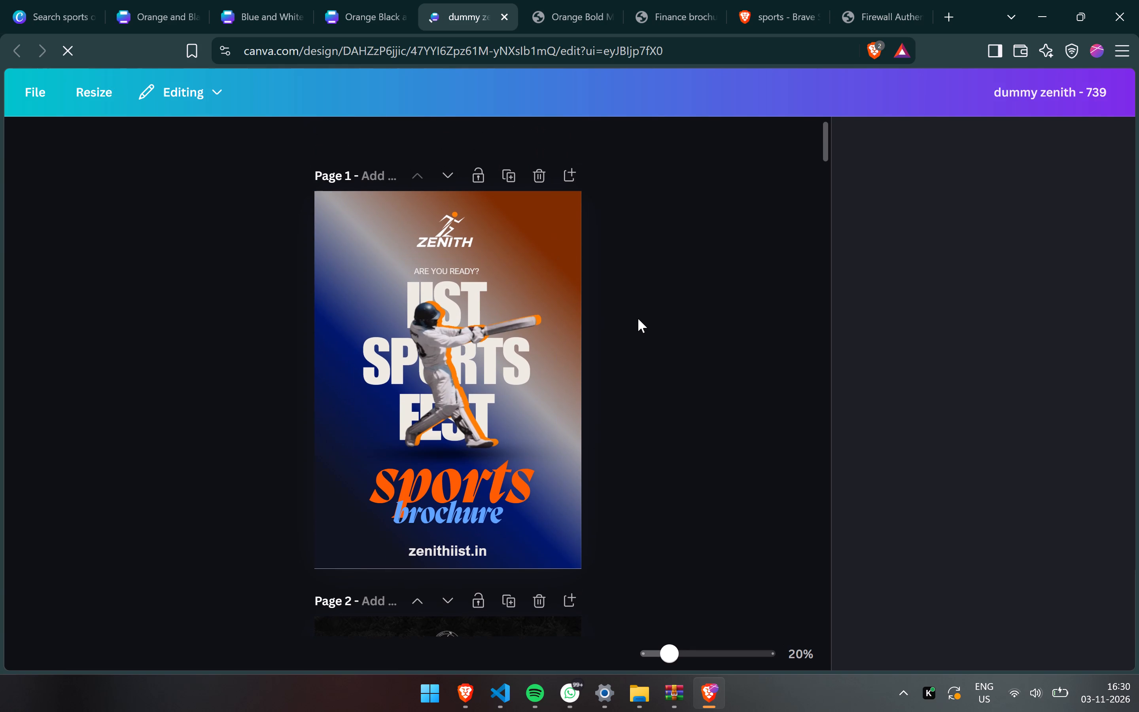
click(638, 318)
scroll(638, 318, down, 1)
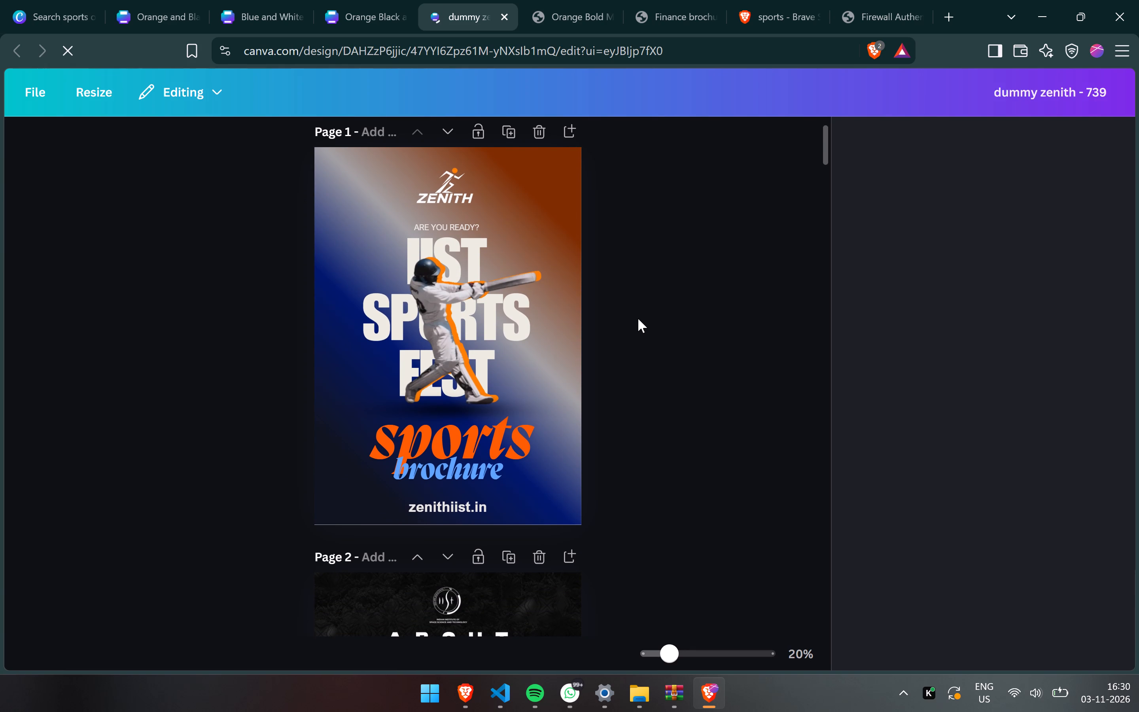
scroll(638, 318, down, 5)
scroll(638, 318, up, 1)
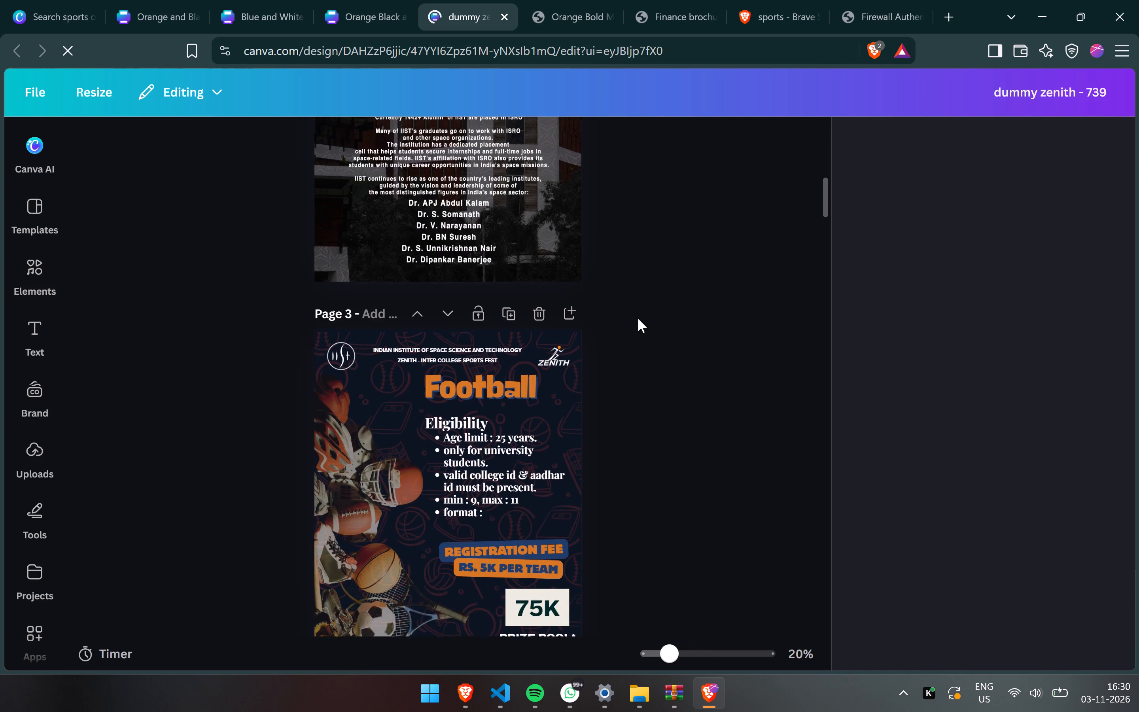
scroll(638, 318, up, 1)
scroll(638, 318, down, 1)
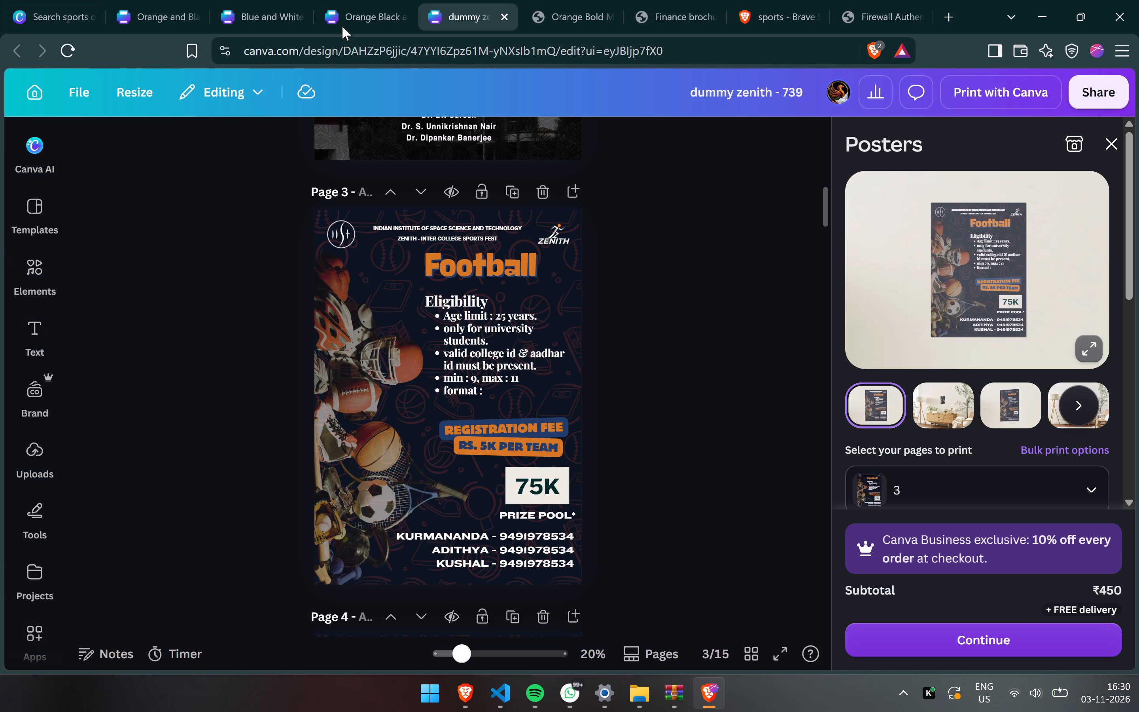
In the existing sports search tab, search for football and show the image results.
click(790, 3)
click(546, 62)
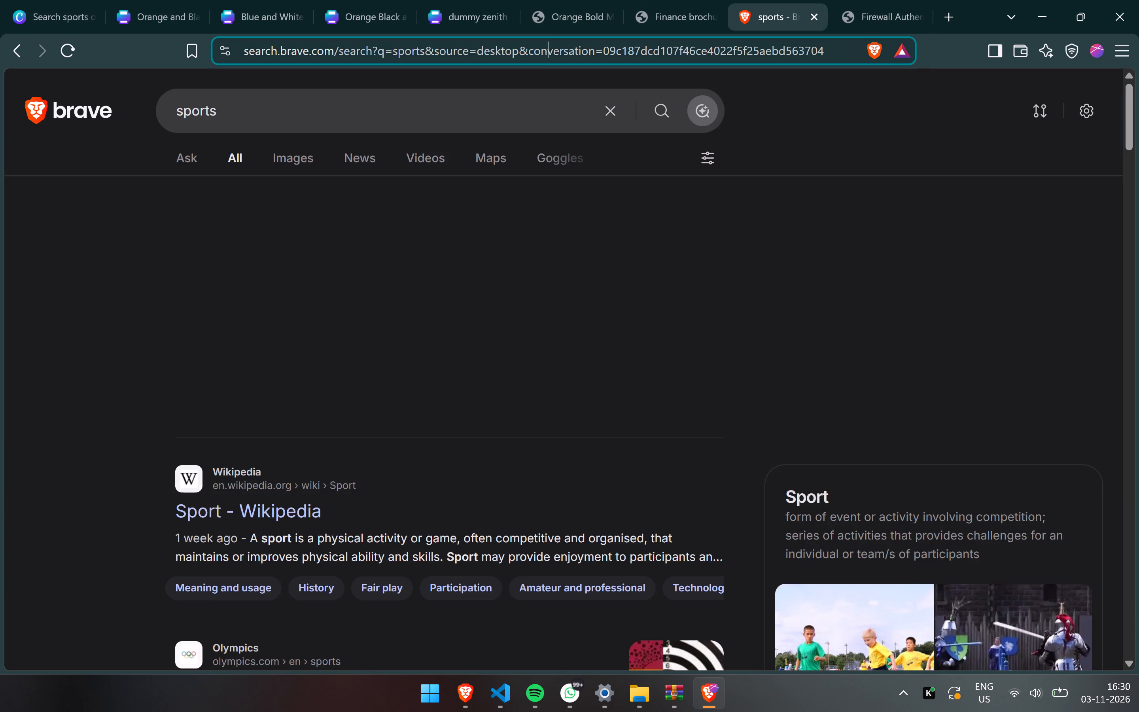
text(football)
key(Return)
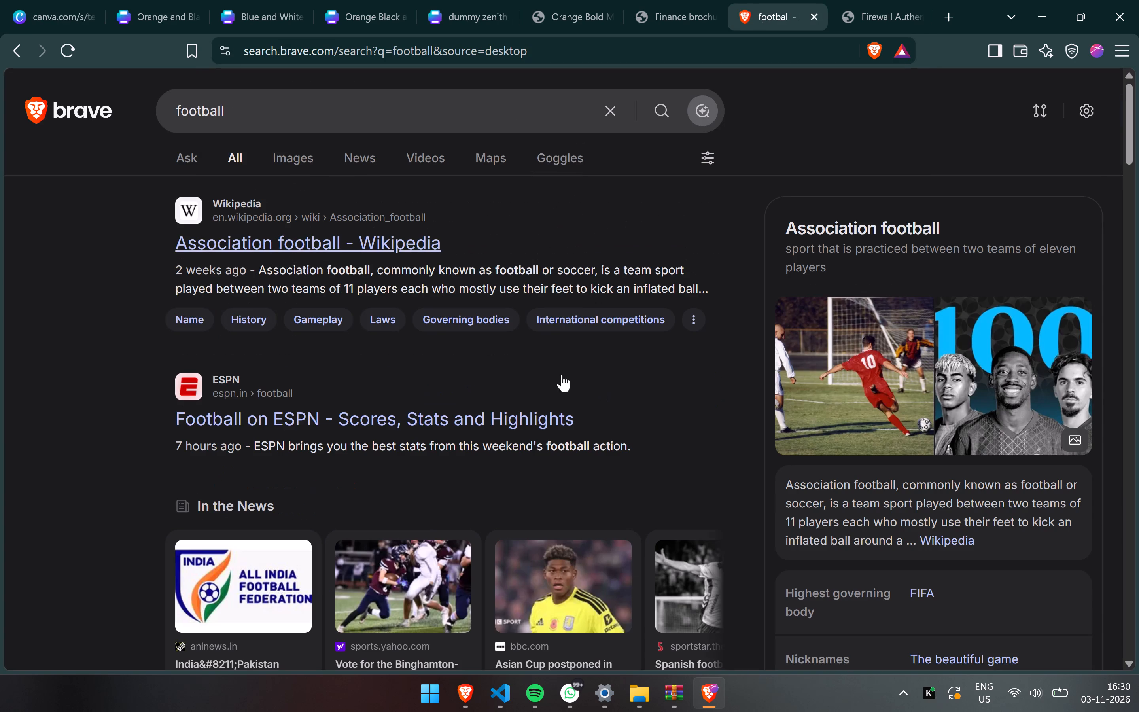
click(301, 166)
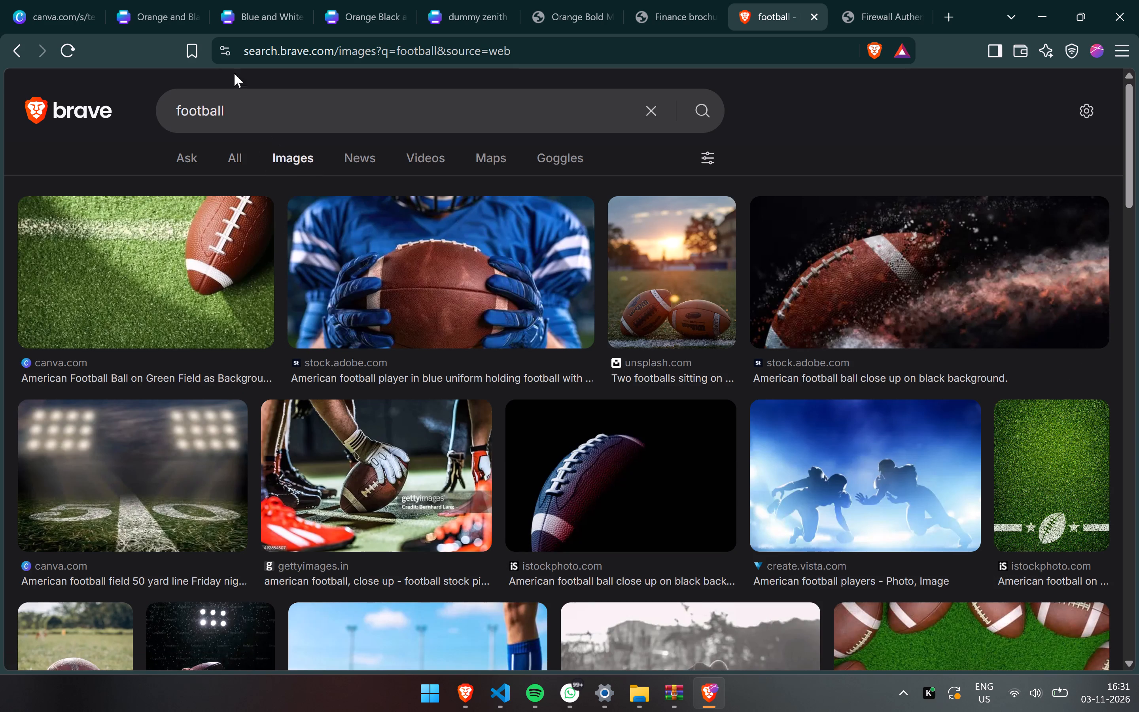
Search images for soccer instead and browse the results.
click(239, 112)
key(ctrl+a)
text(soccer)
key(Return)
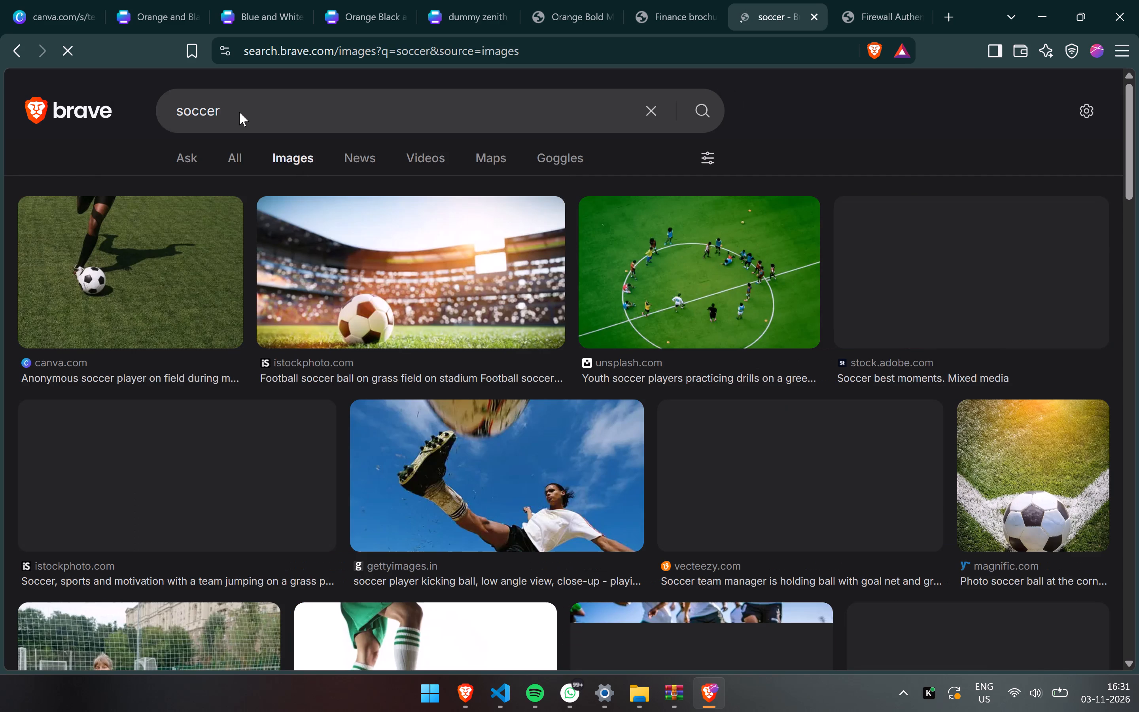
scroll(552, 360, down, 1)
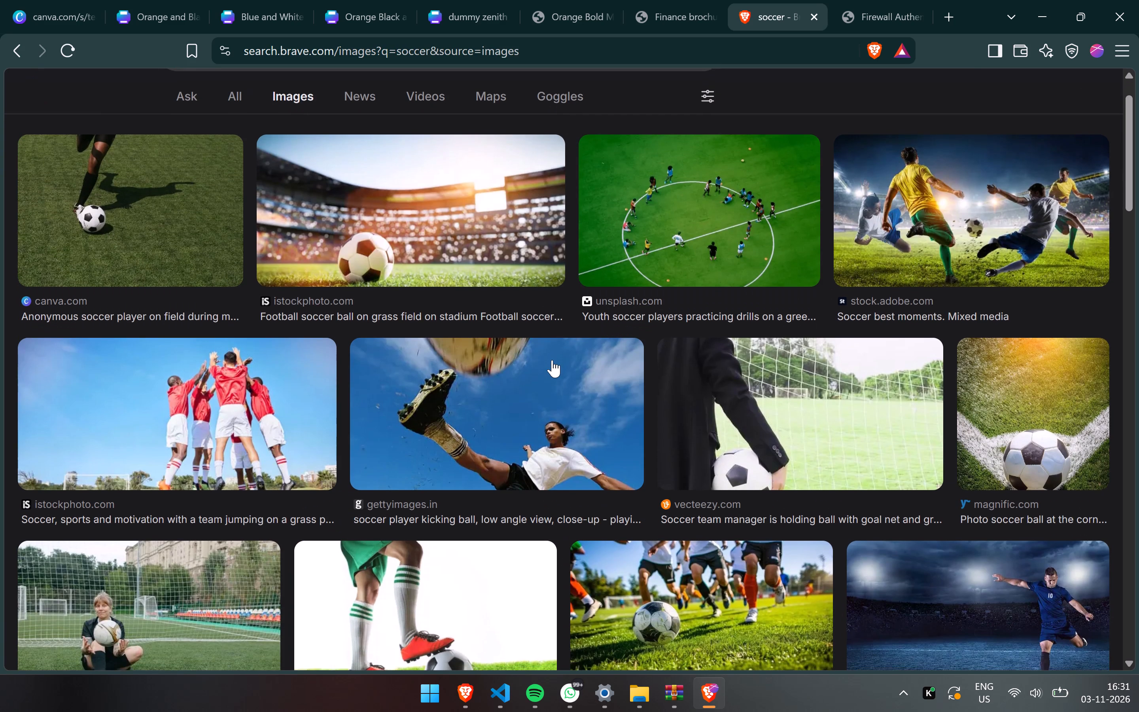
scroll(552, 360, down, 2)
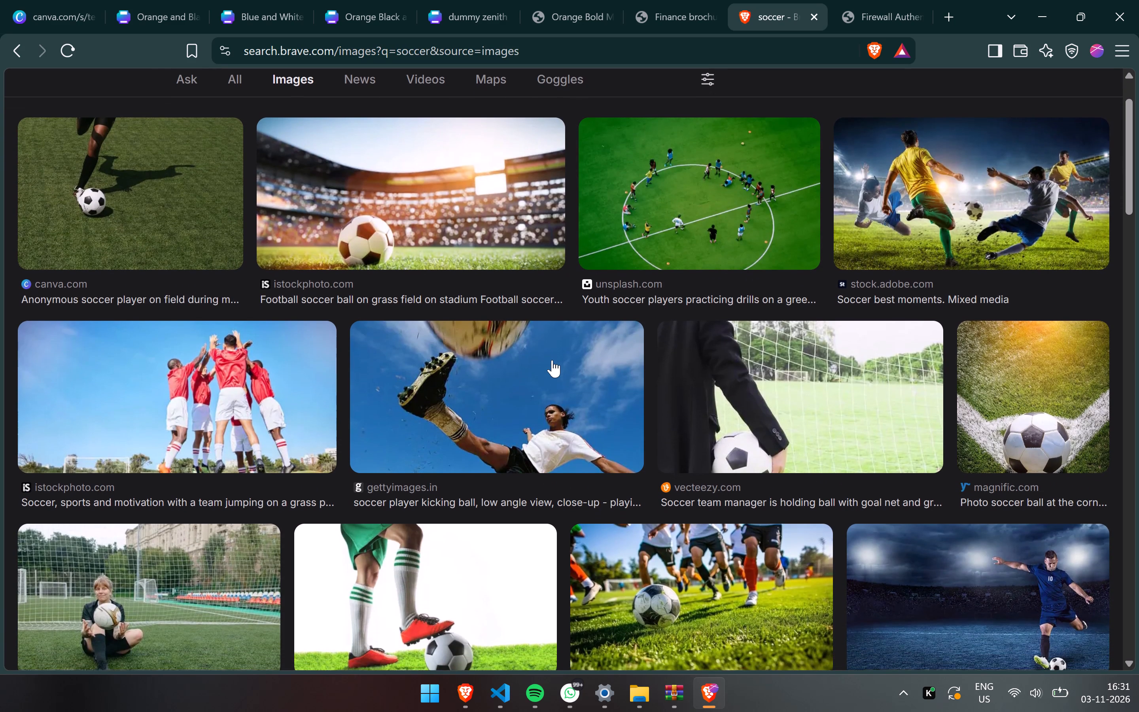
scroll(552, 360, down, 1)
scroll(552, 360, up, 4)
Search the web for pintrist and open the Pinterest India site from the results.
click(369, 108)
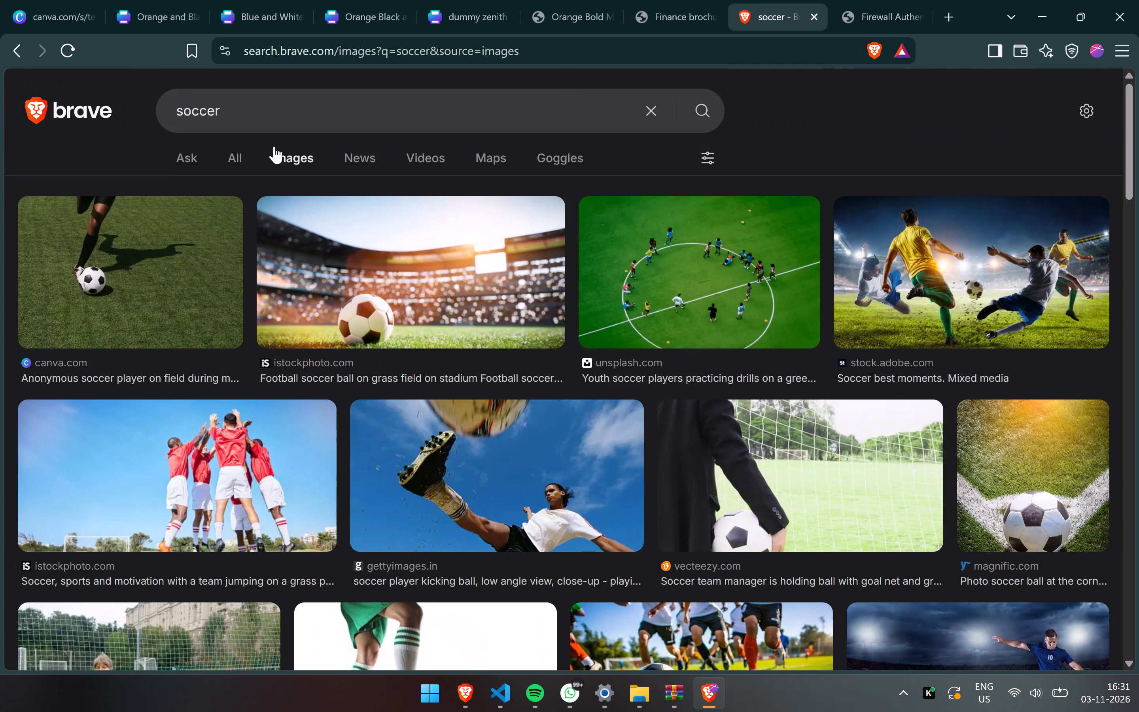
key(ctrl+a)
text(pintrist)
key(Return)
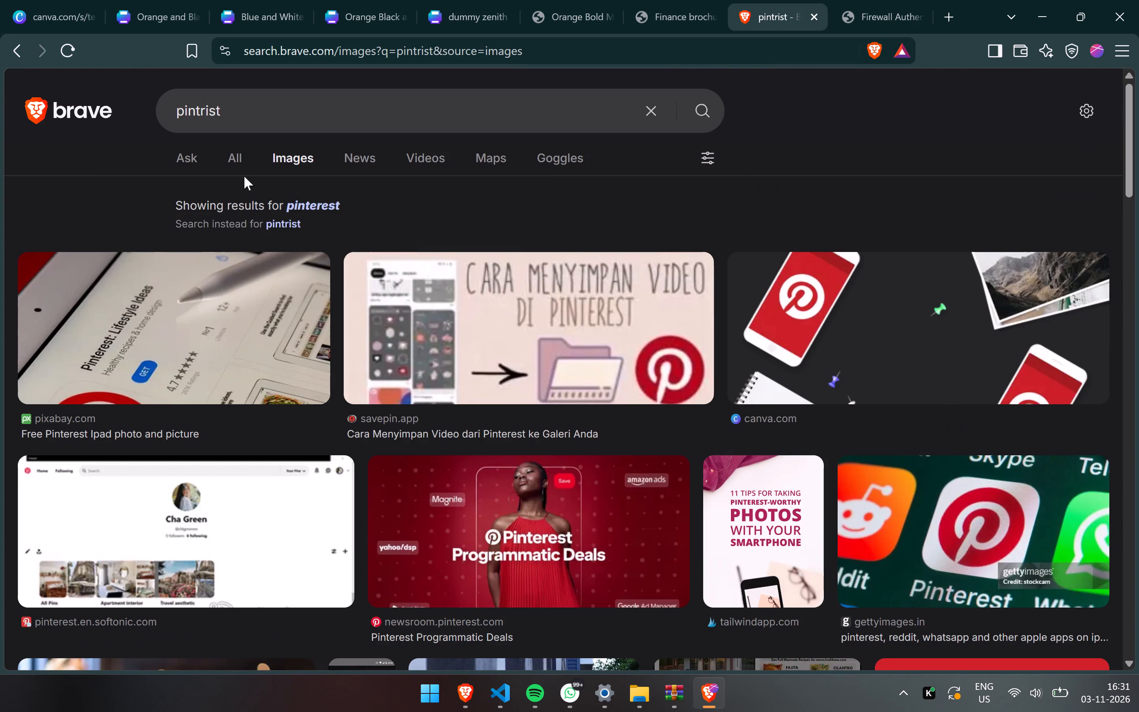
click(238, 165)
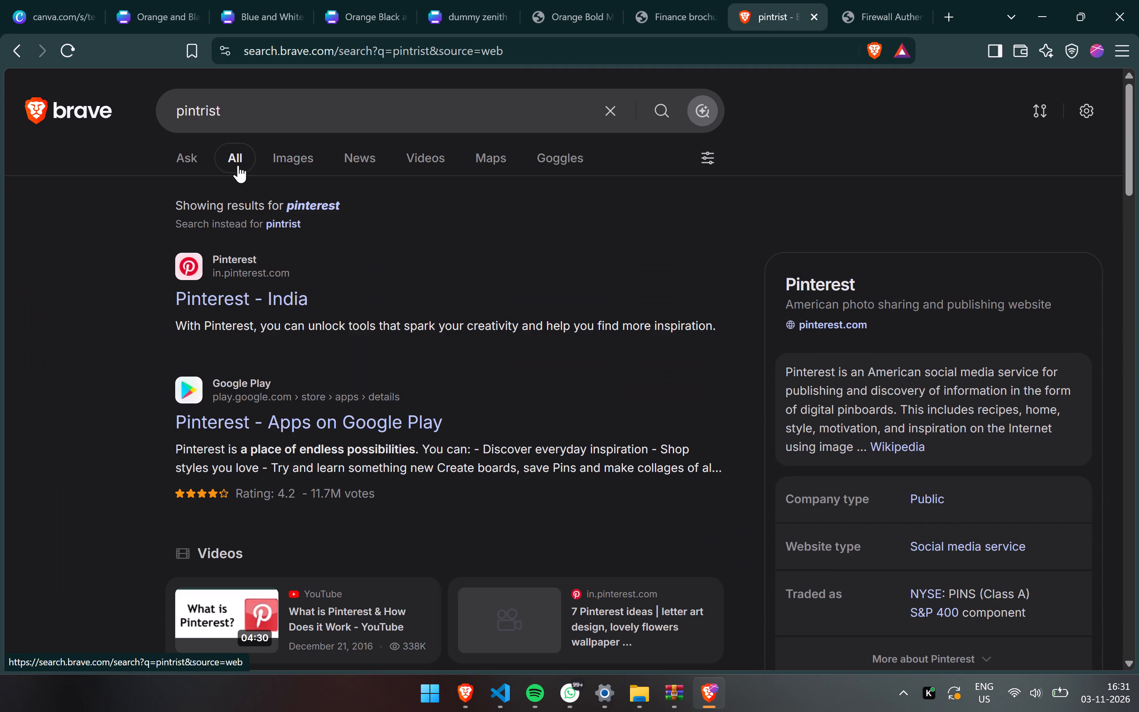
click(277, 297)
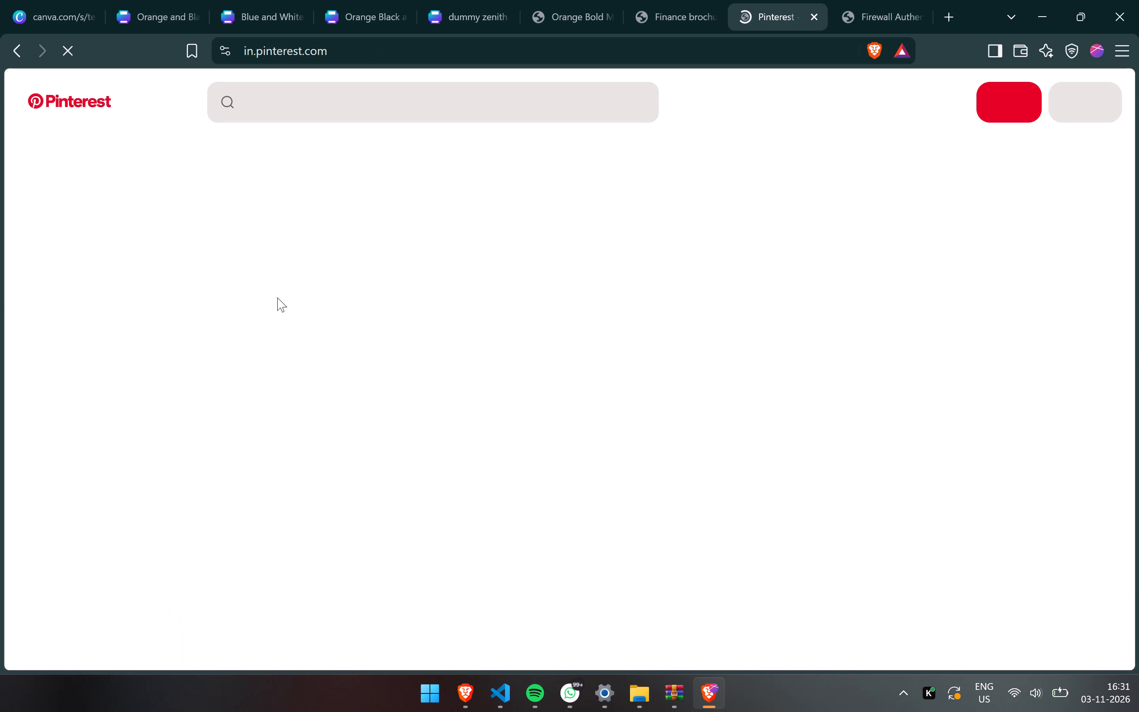
click(814, 21)
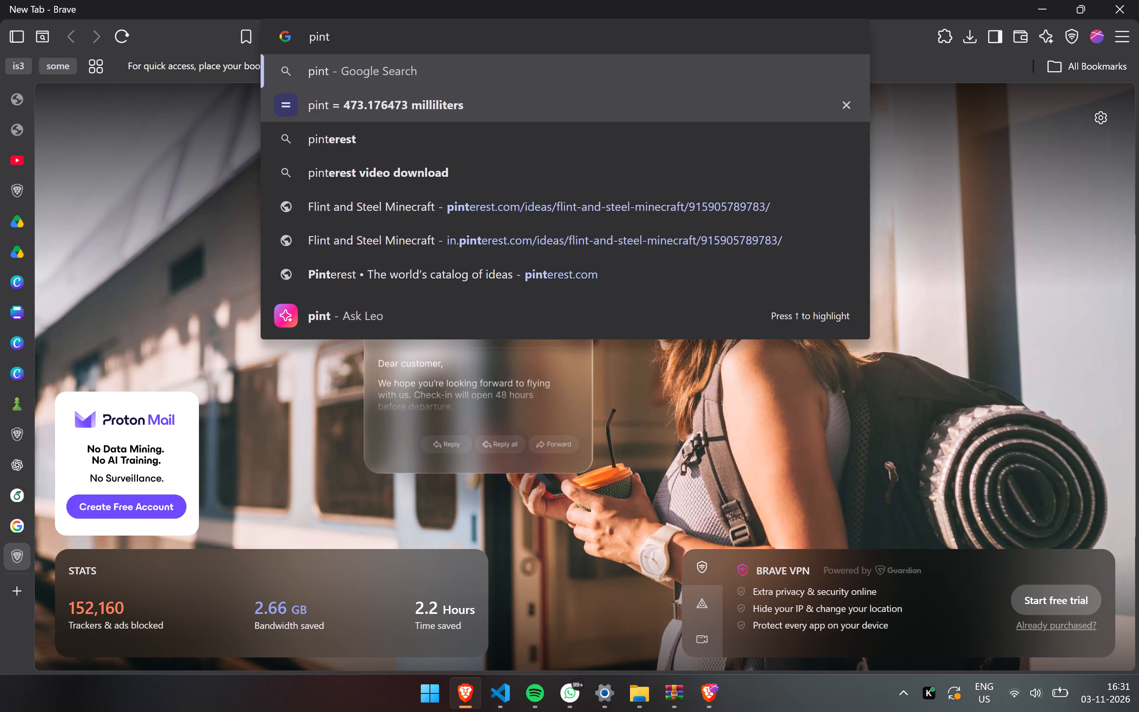
text(rist)
key(Return)
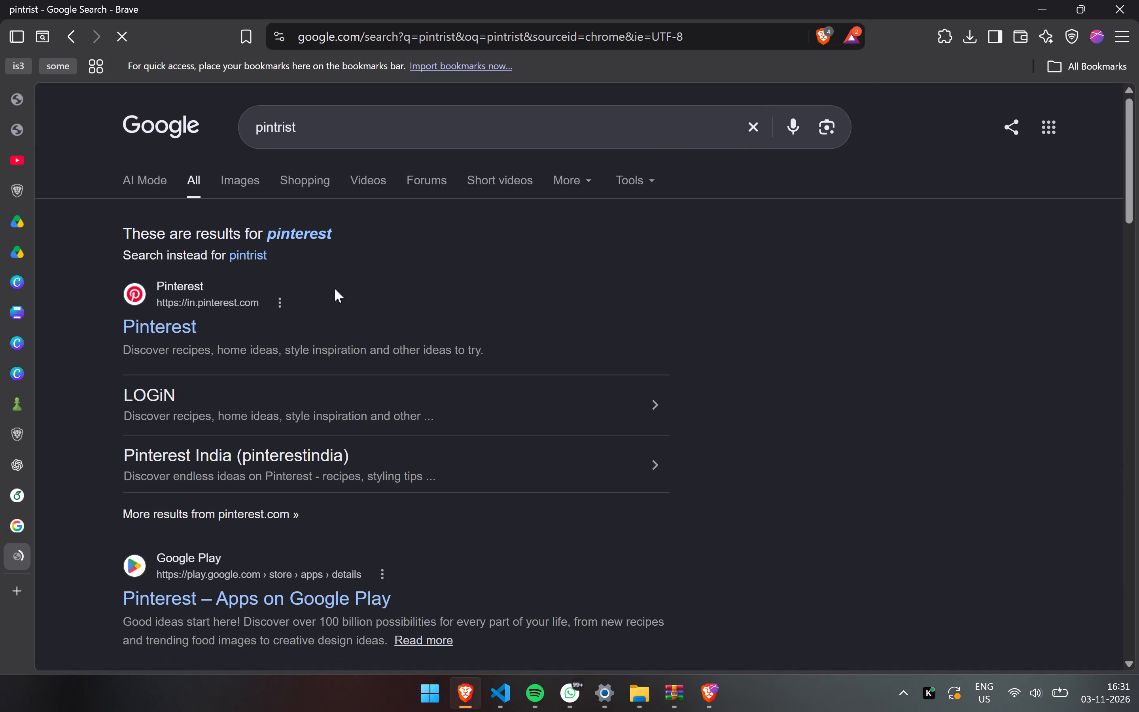
click(195, 329)
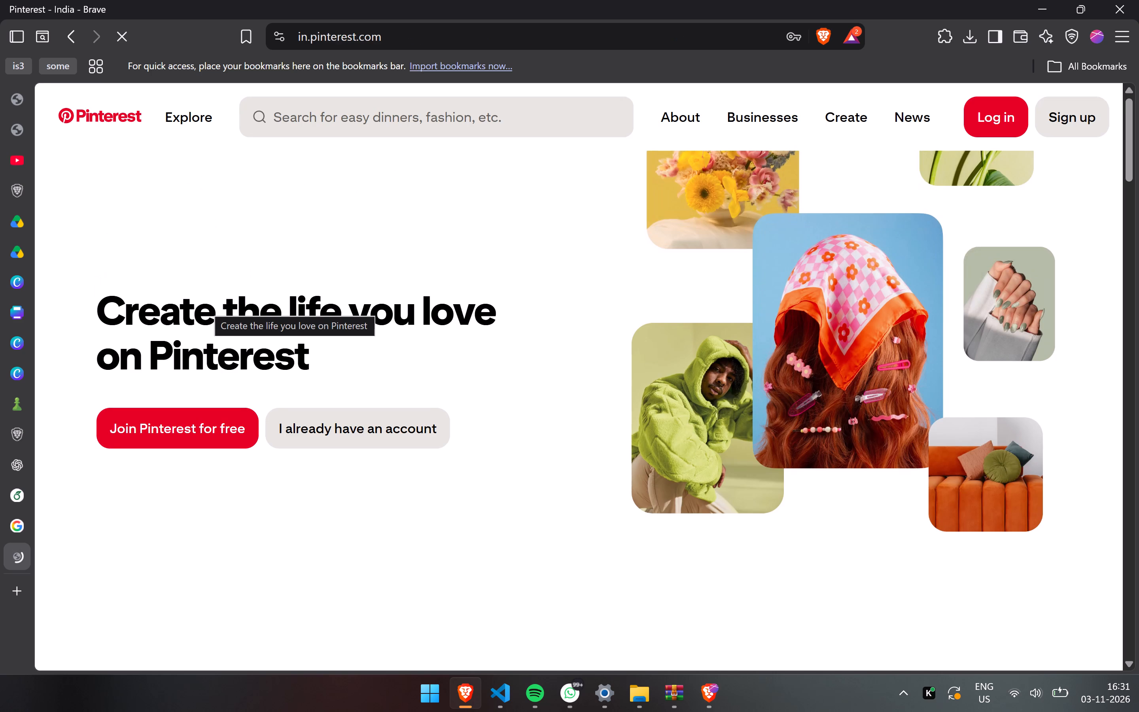
Open the Pinterest login form.
click(986, 114)
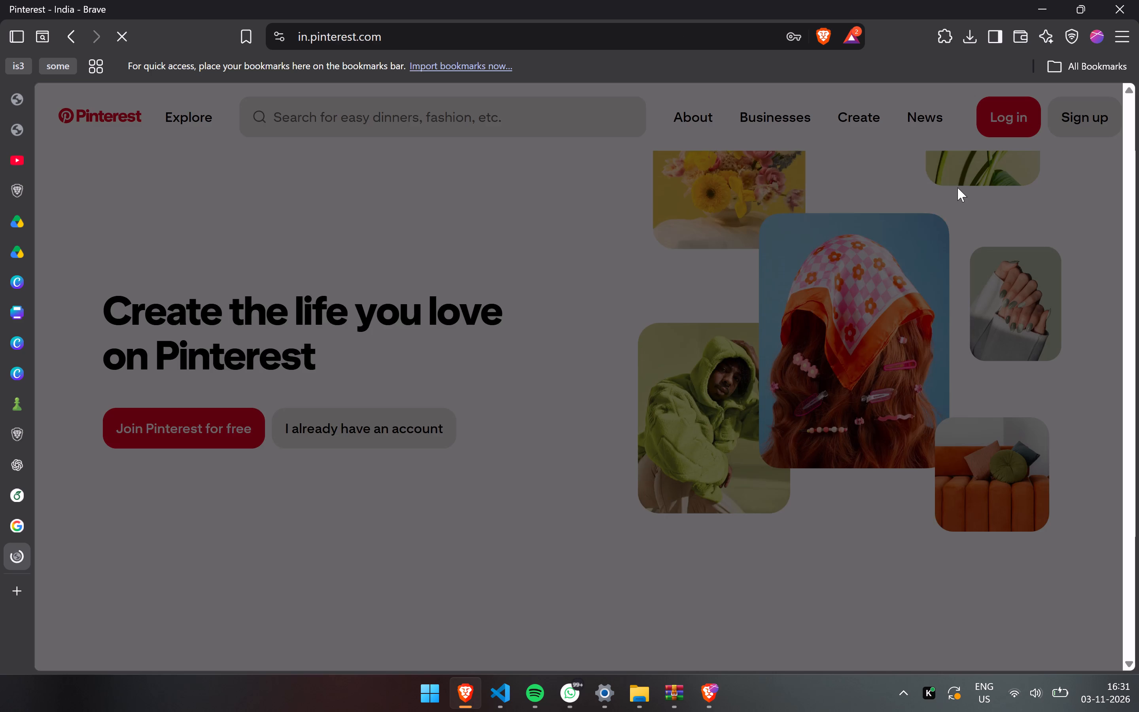
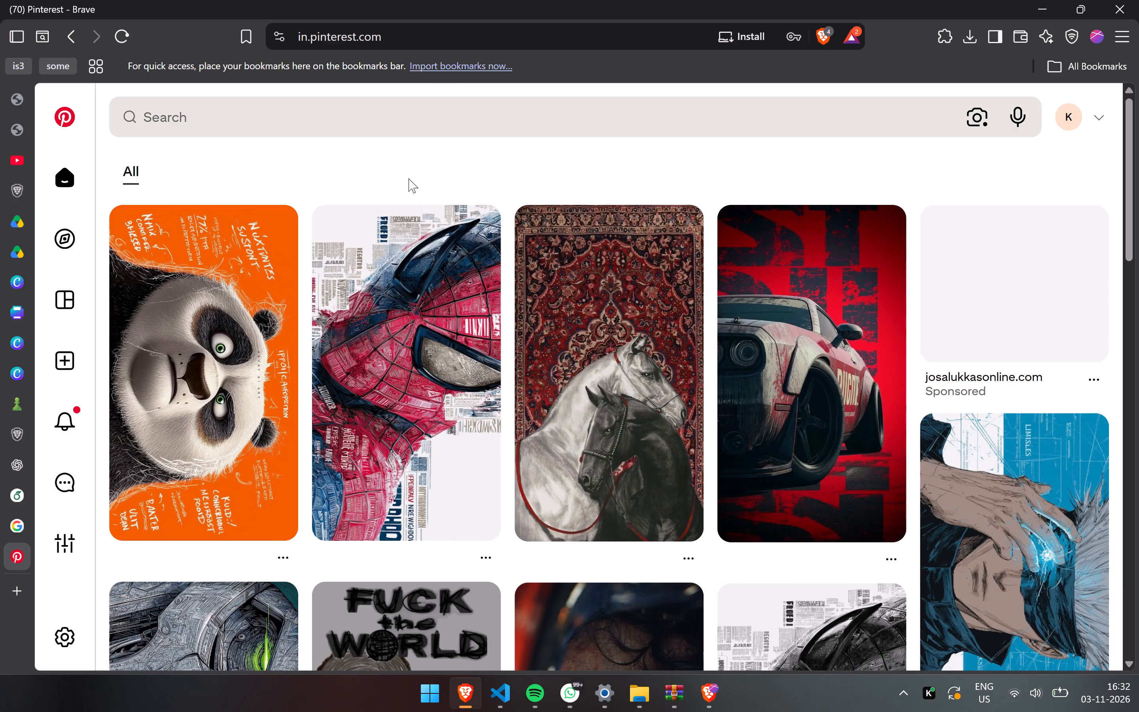
Search Pinterest for soccer.
click(352, 128)
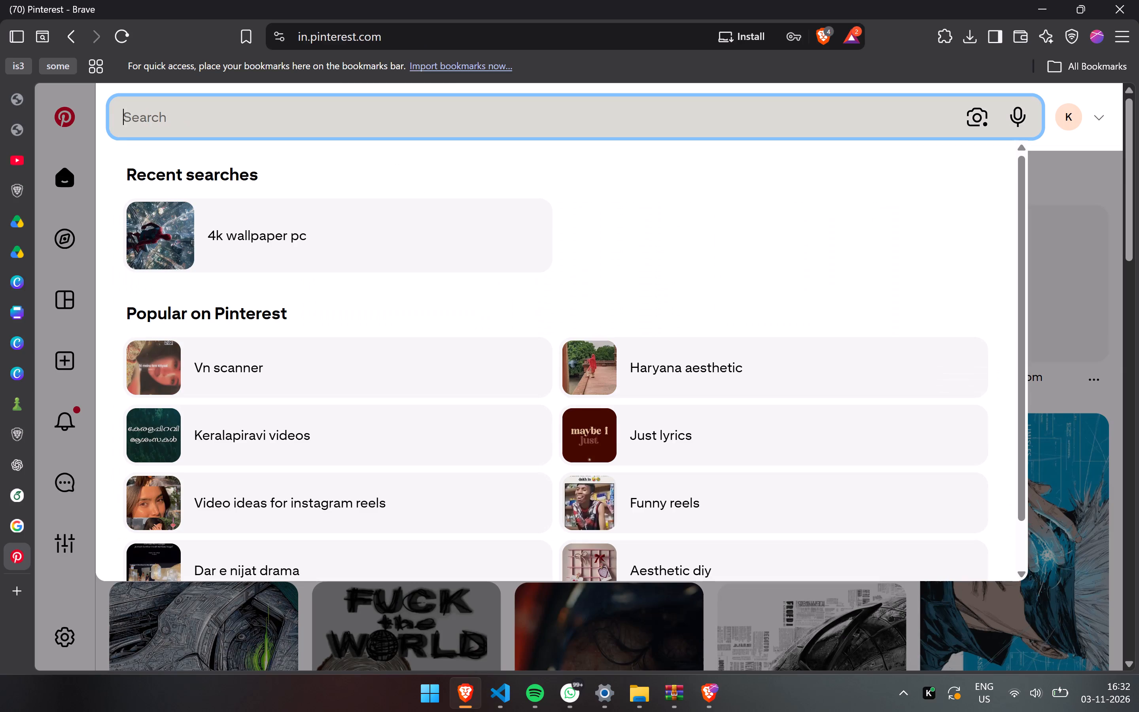
key(f)
key(BackSpace)
text(soccer)
key(space)
key(Return)
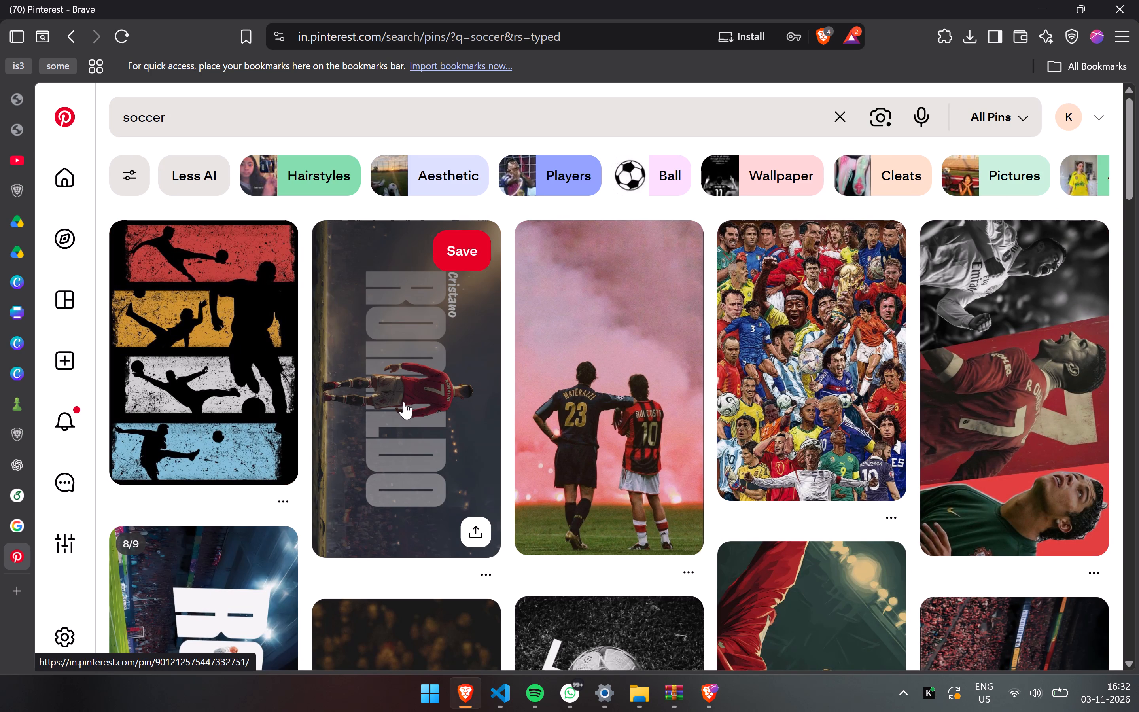
Browse the soccer pins for a picture that suits the brochure's Football page.
scroll(404, 402, down, 4)
scroll(404, 402, right, 1)
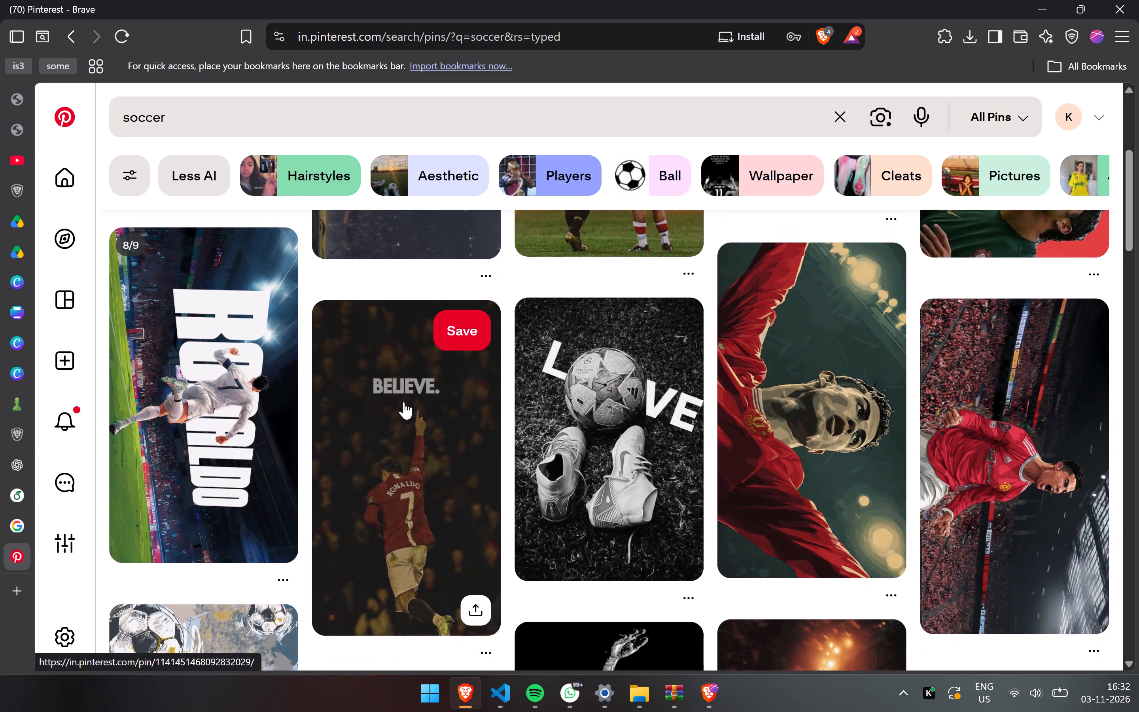
scroll(404, 402, right, 1)
scroll(404, 402, down, 1)
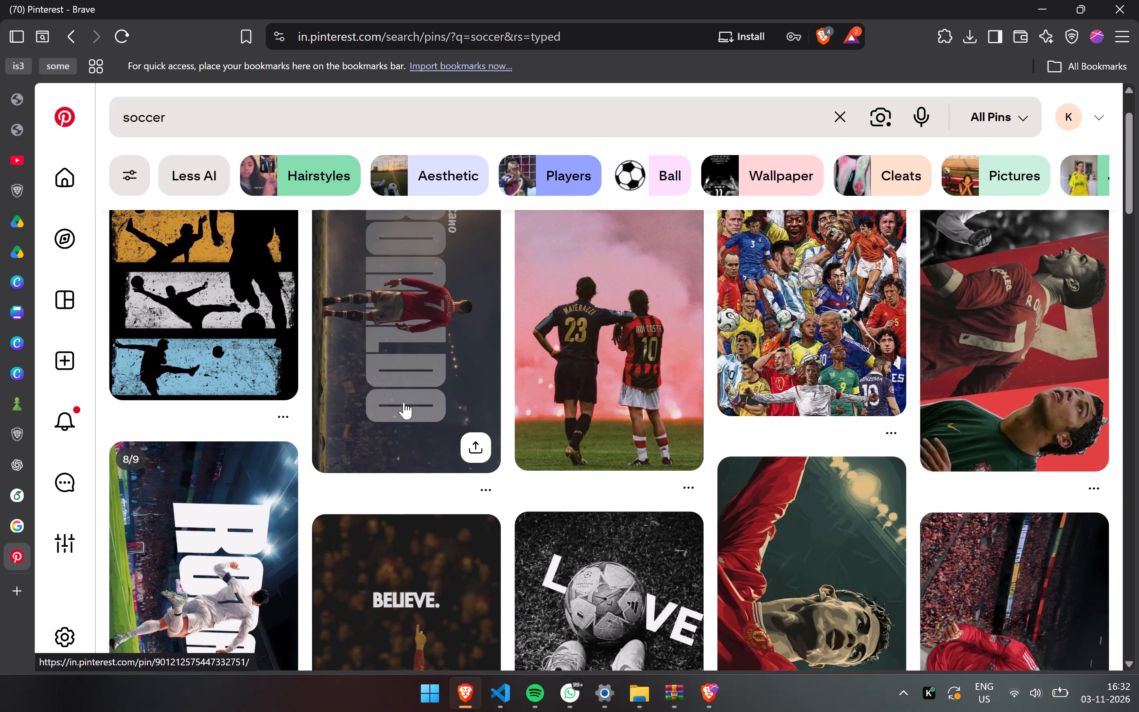
scroll(404, 402, down, 2)
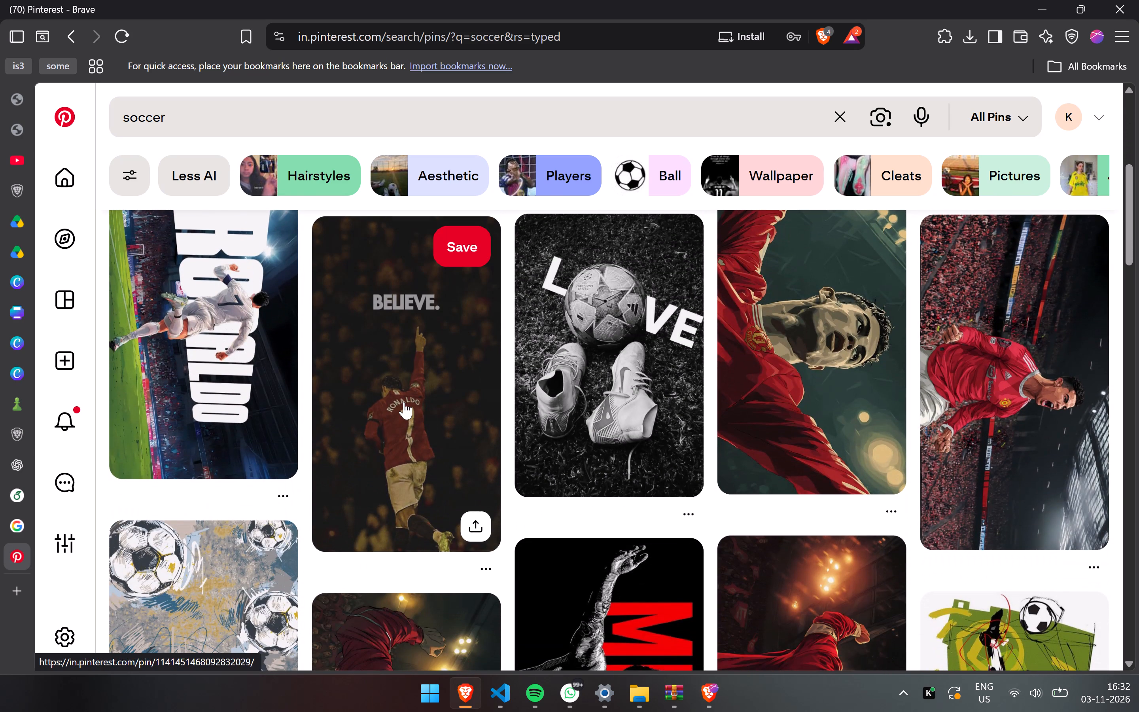
scroll(404, 402, down, 2)
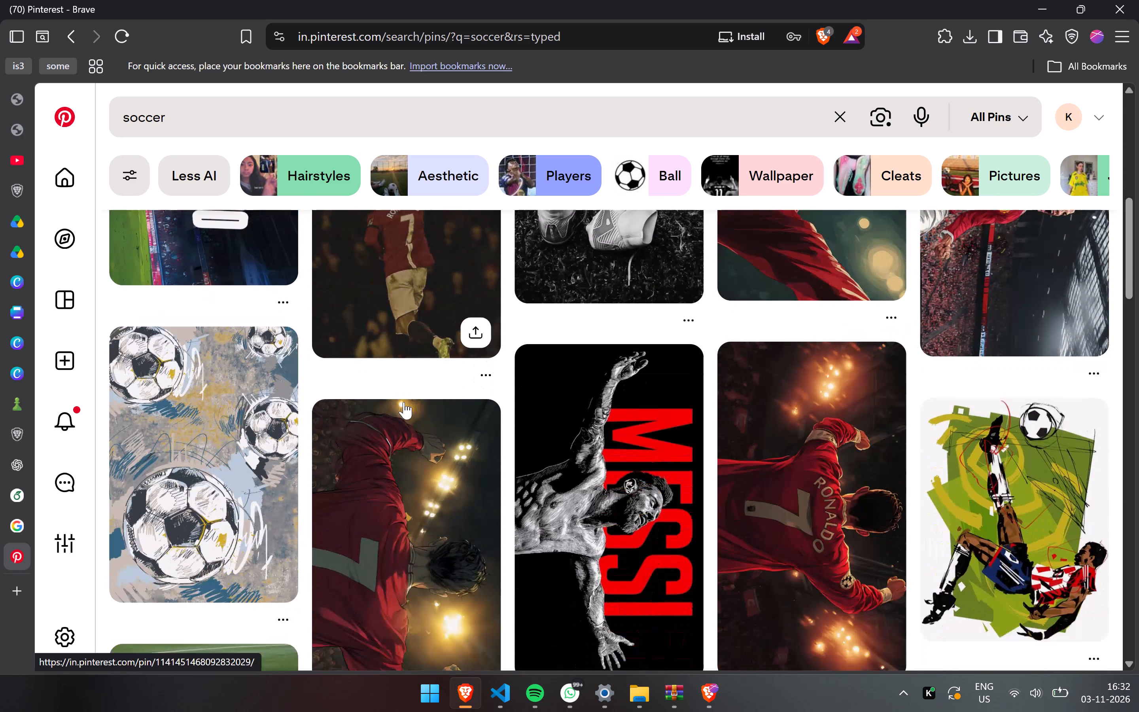
scroll(404, 402, down, 1)
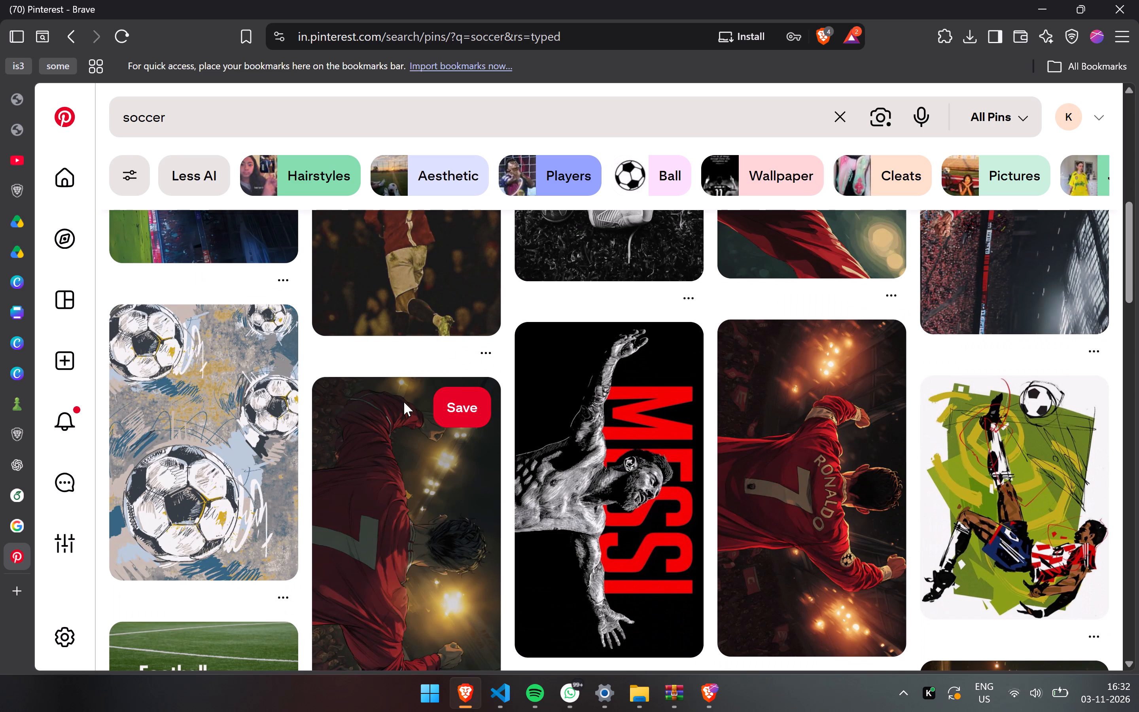
scroll(404, 402, down, 3)
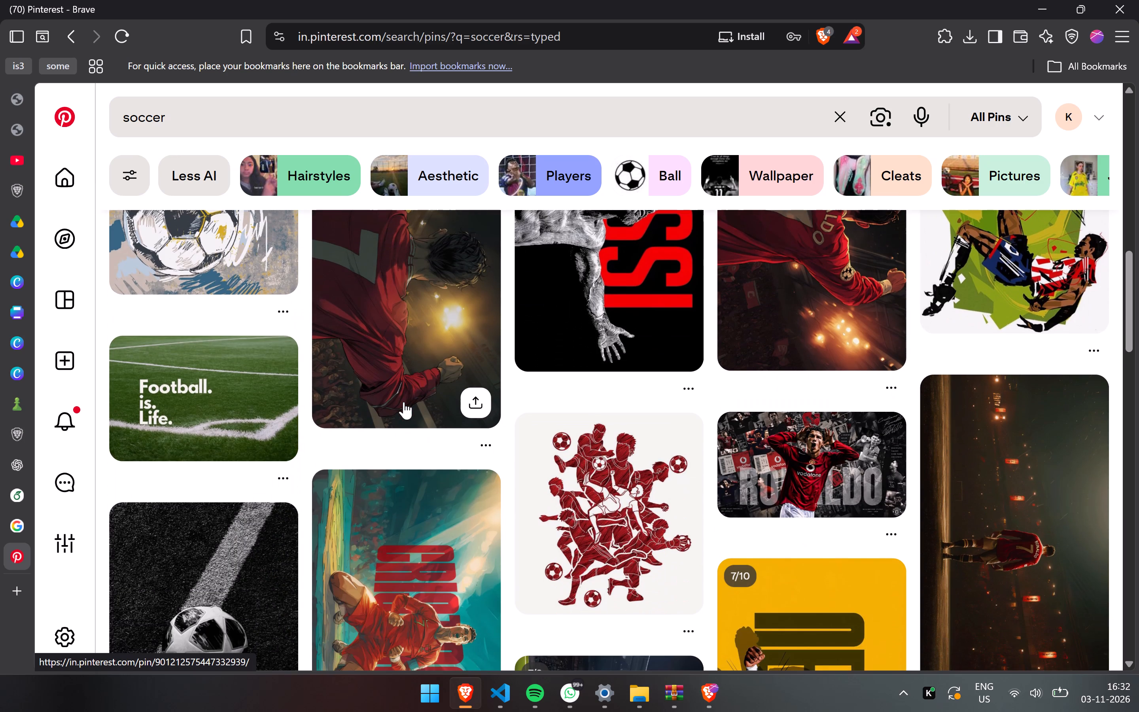
scroll(404, 402, down, 3)
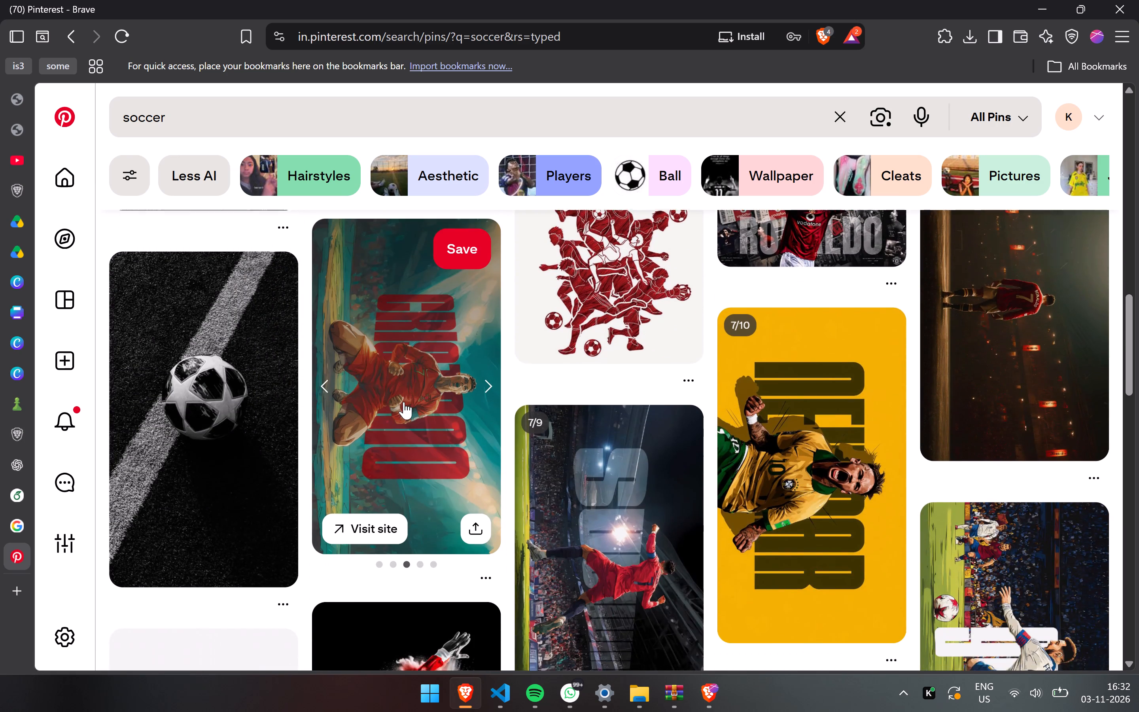
scroll(404, 402, down, 3)
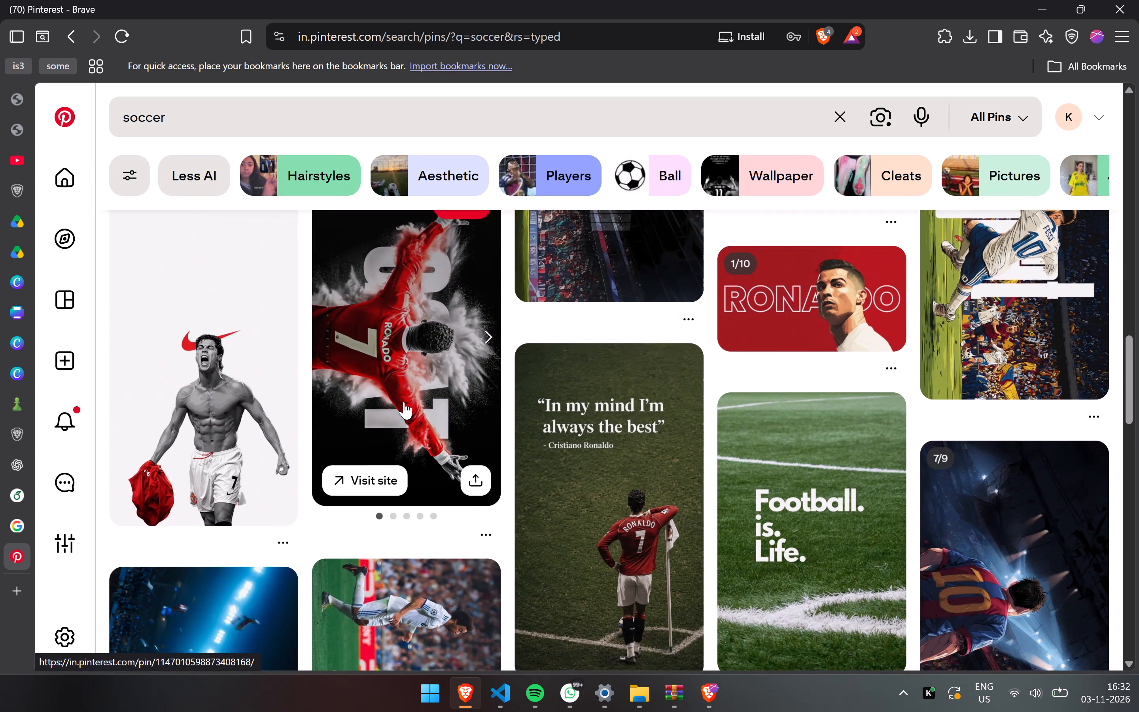
scroll(404, 402, down, 4)
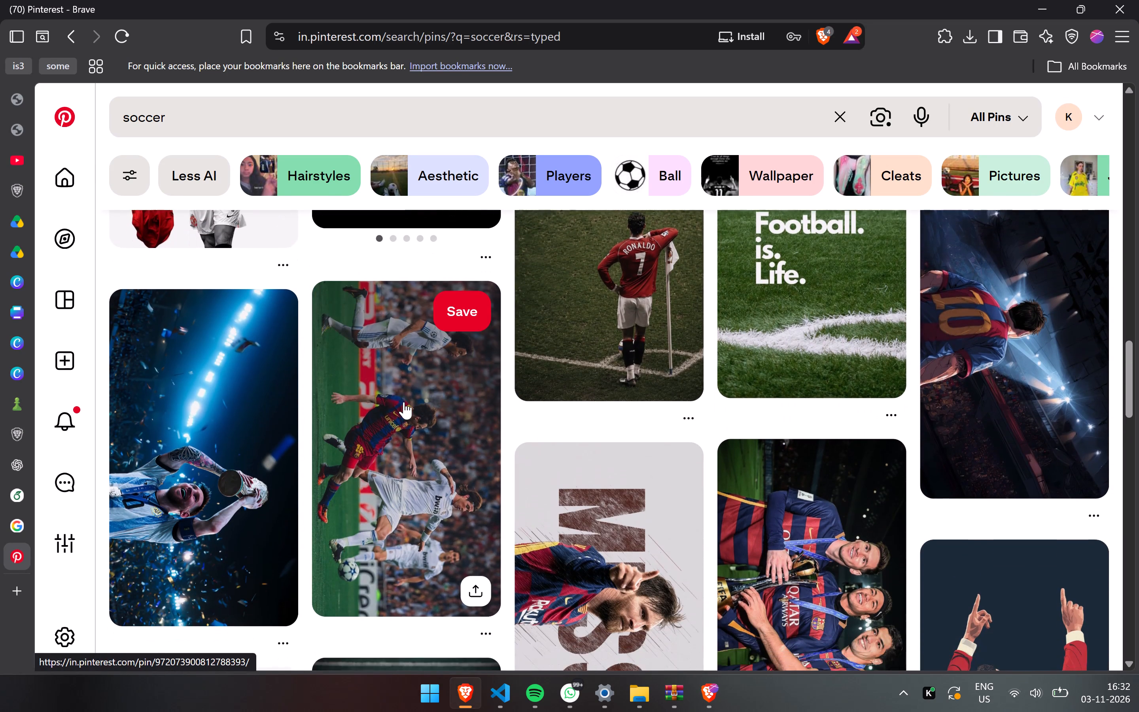
scroll(404, 402, down, 2)
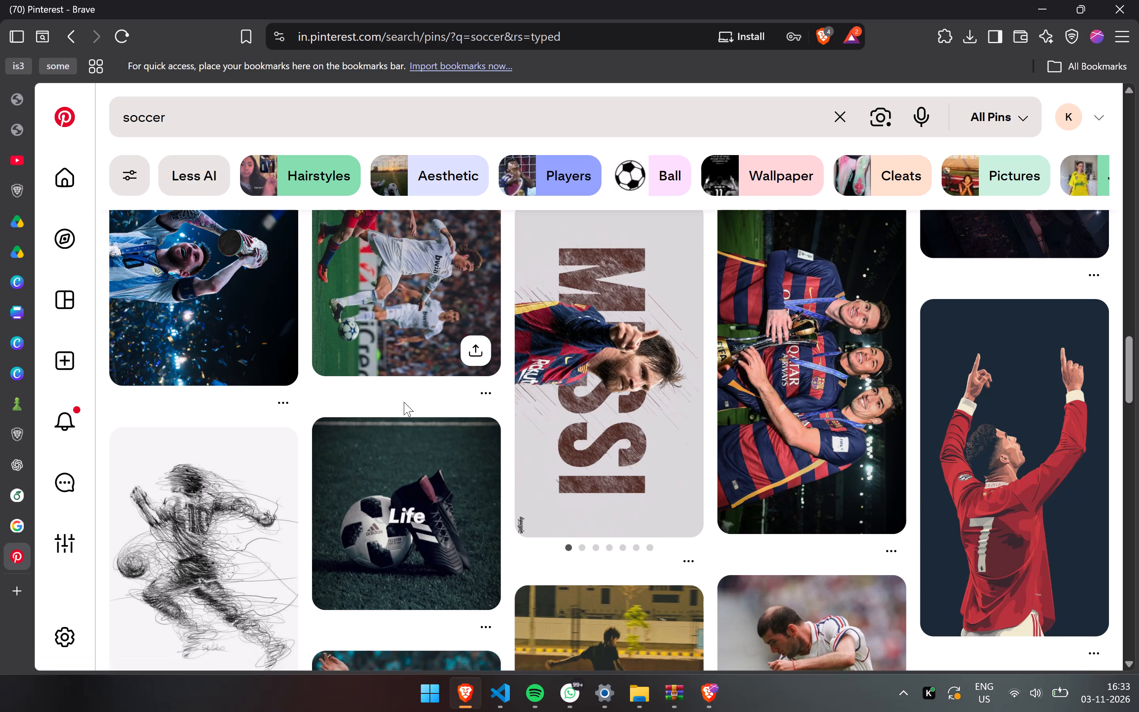
scroll(404, 402, up, 6)
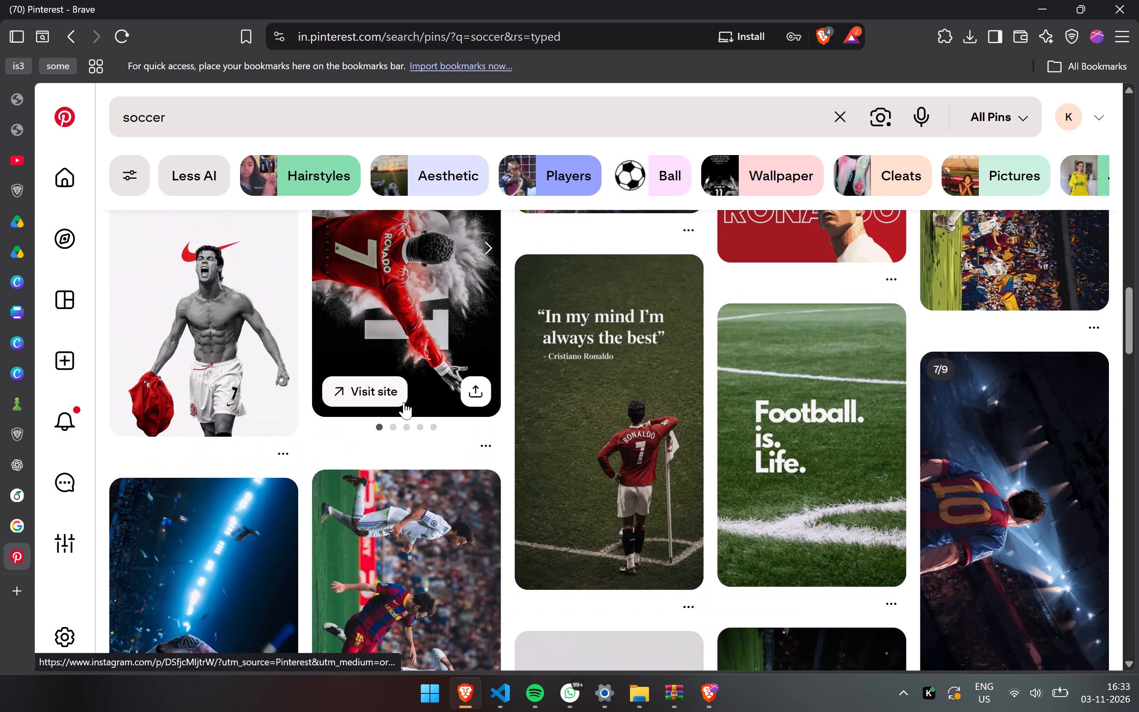
scroll(404, 402, up, 4)
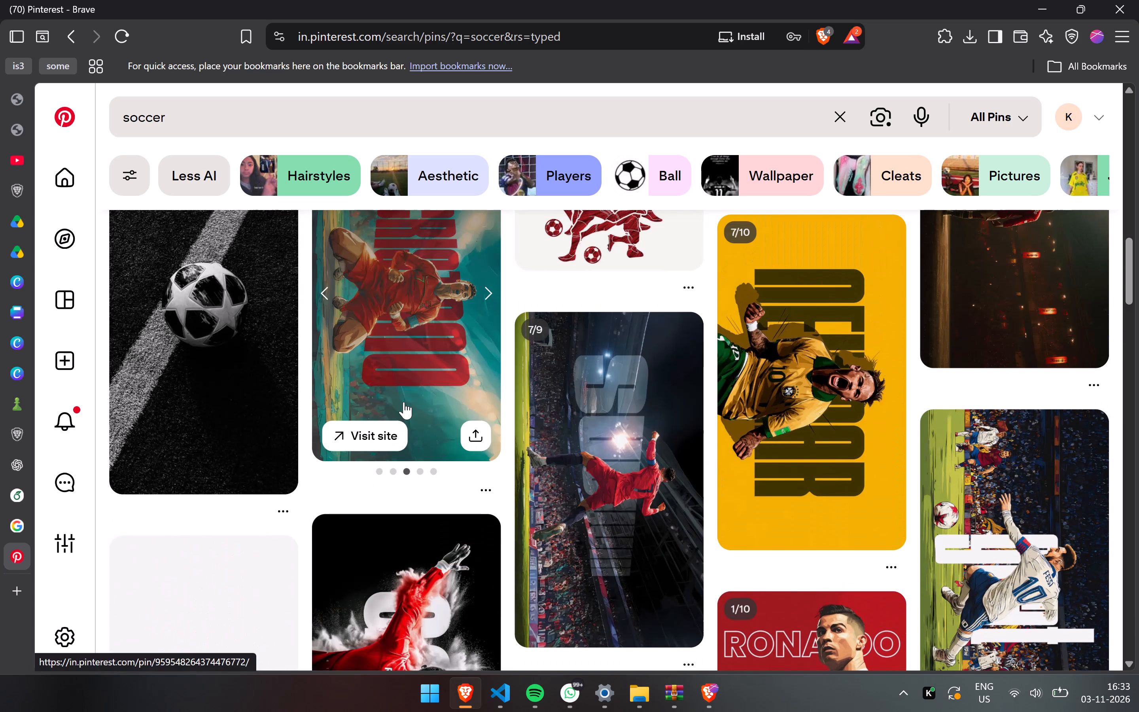
scroll(404, 402, up, 3)
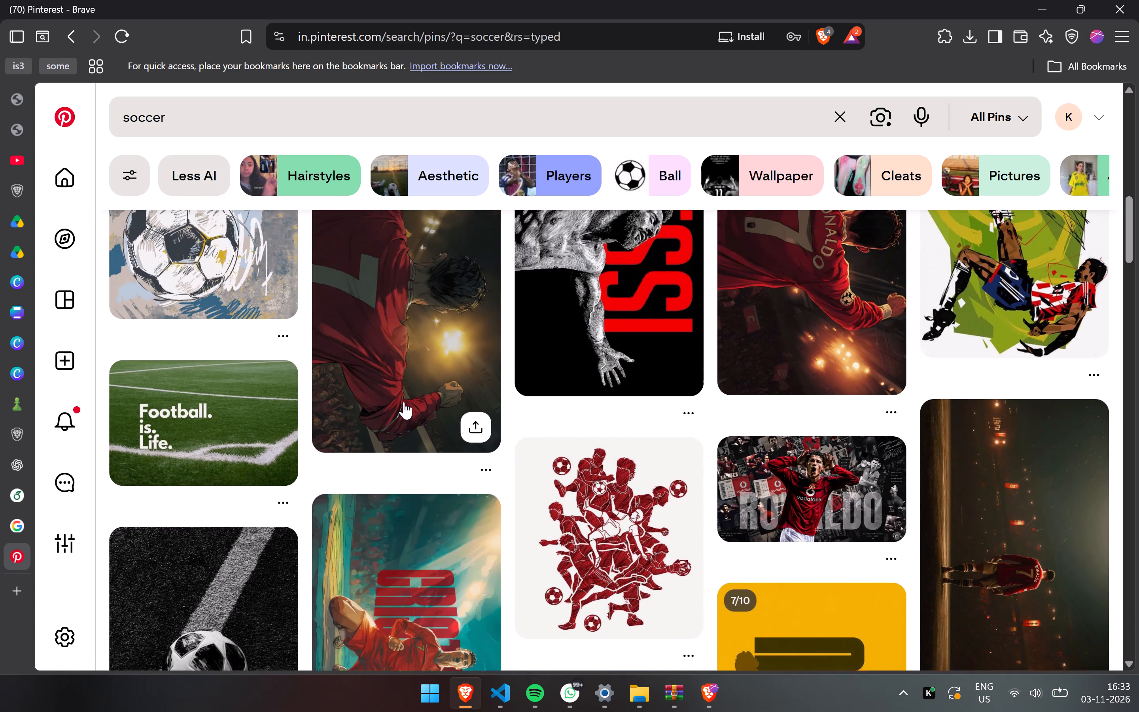
scroll(404, 402, up, 11)
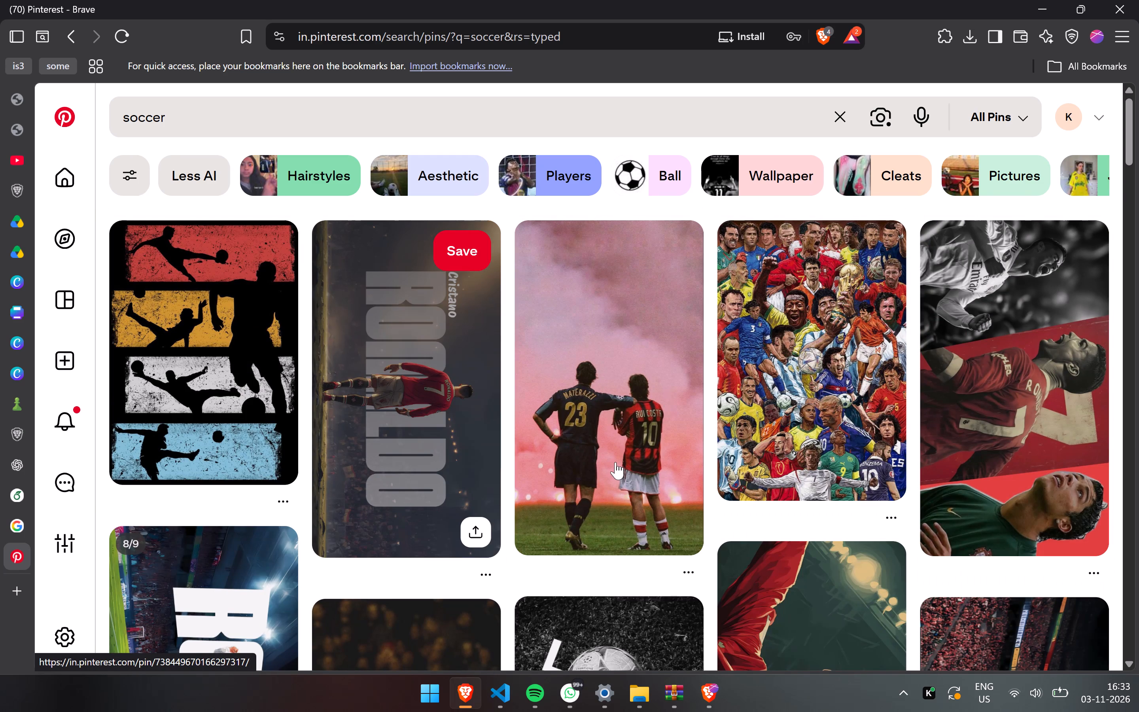
Open the pin of the two players, numbers 23 and 10, in front of pink smoke and copy its image.
click(605, 403)
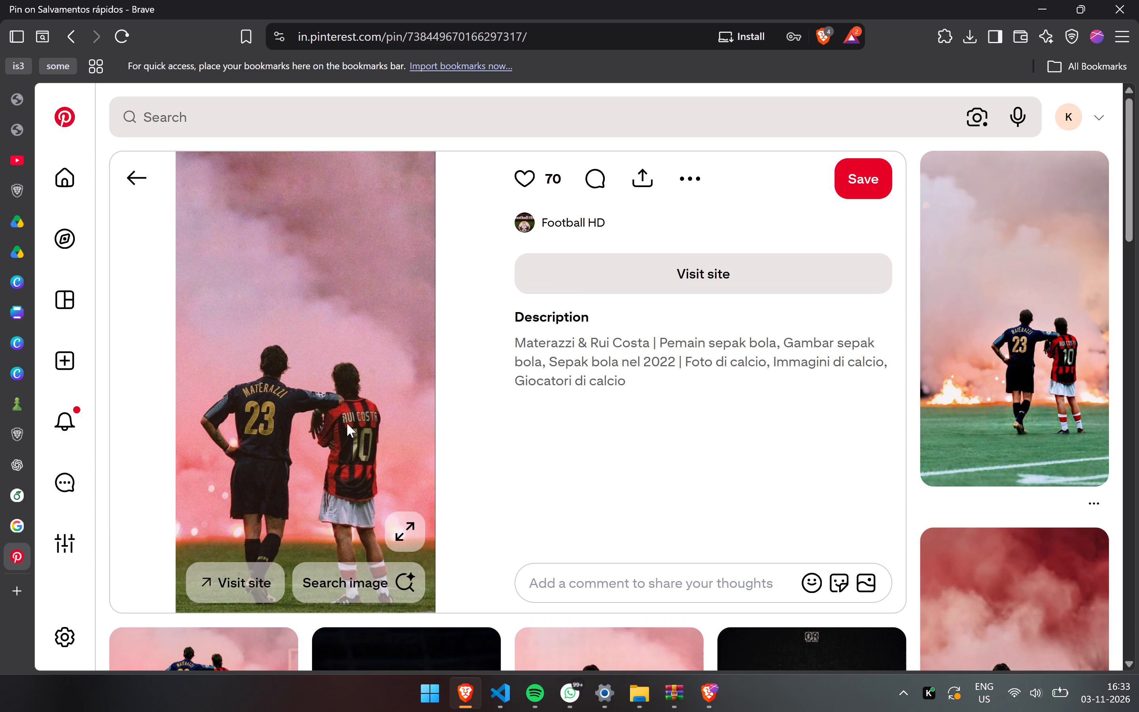
right_click(347, 423)
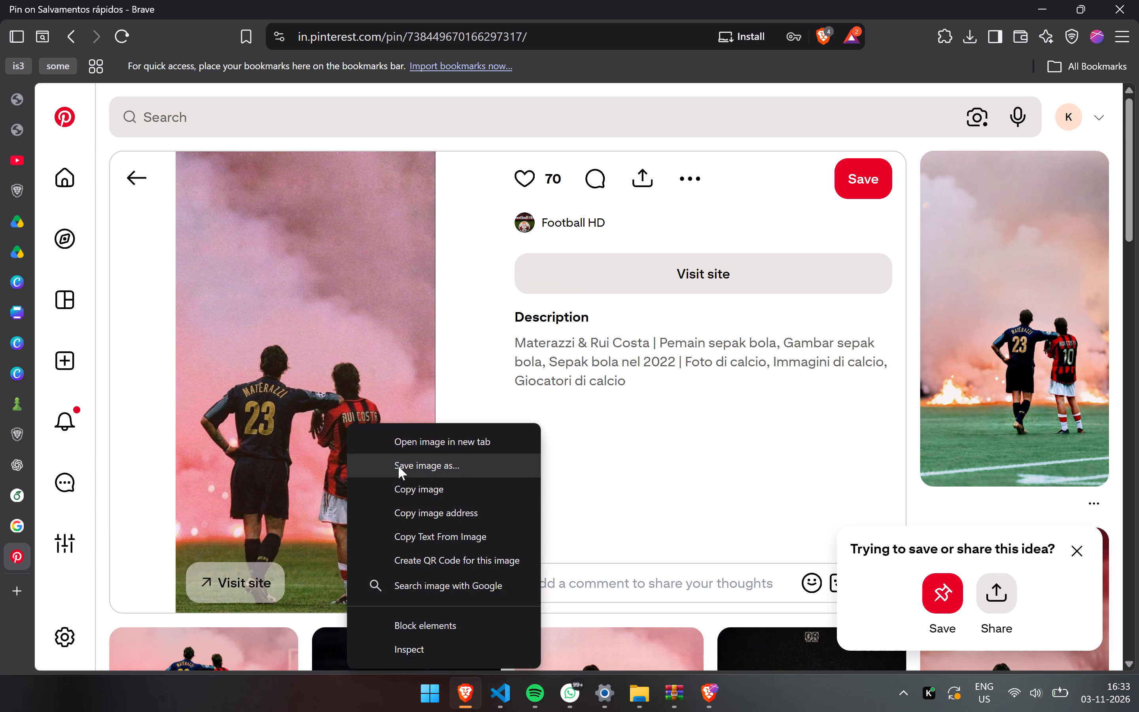
click(400, 487)
scroll(416, 357, down, 2)
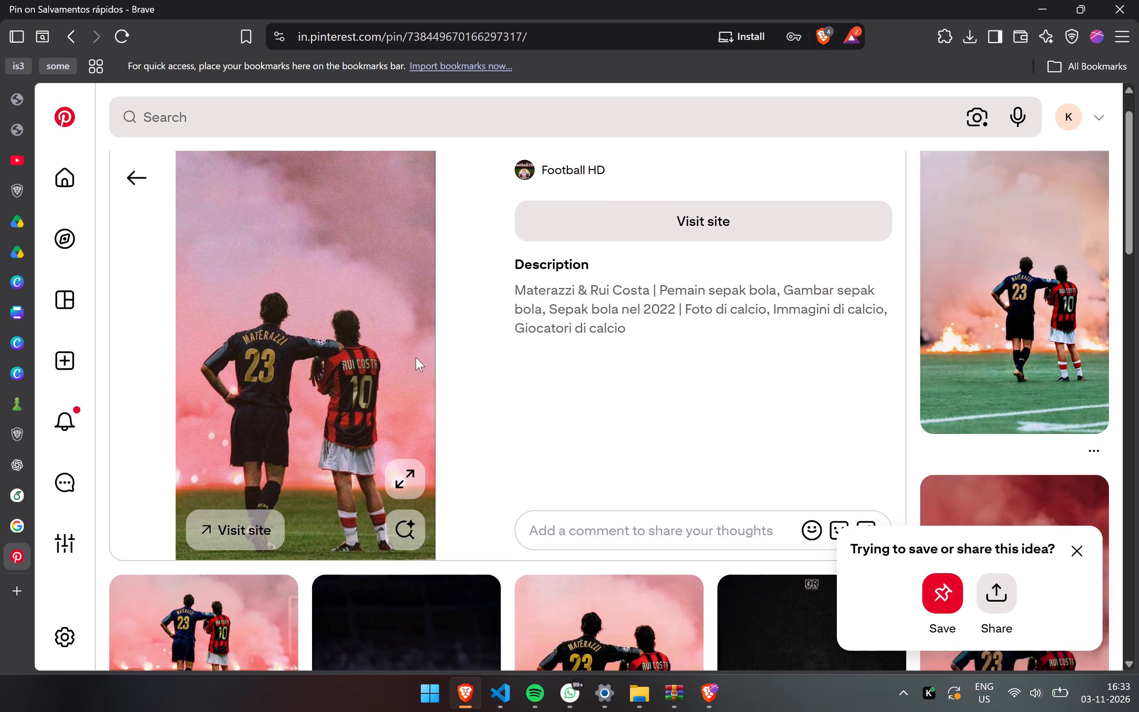
scroll(416, 357, down, 2)
In the dummy zenith Canva design, replace page 3's sports-equipment picture with the copied player photo and place it along the page's left side.
key(alt+Tab)
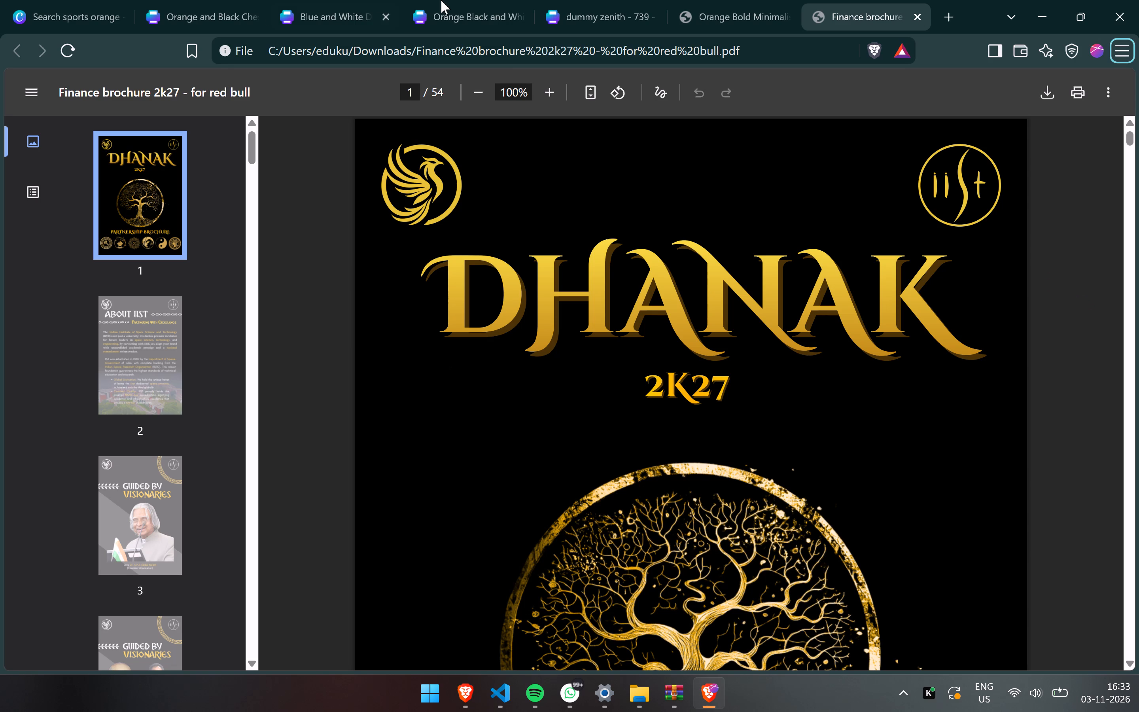
click(632, 0)
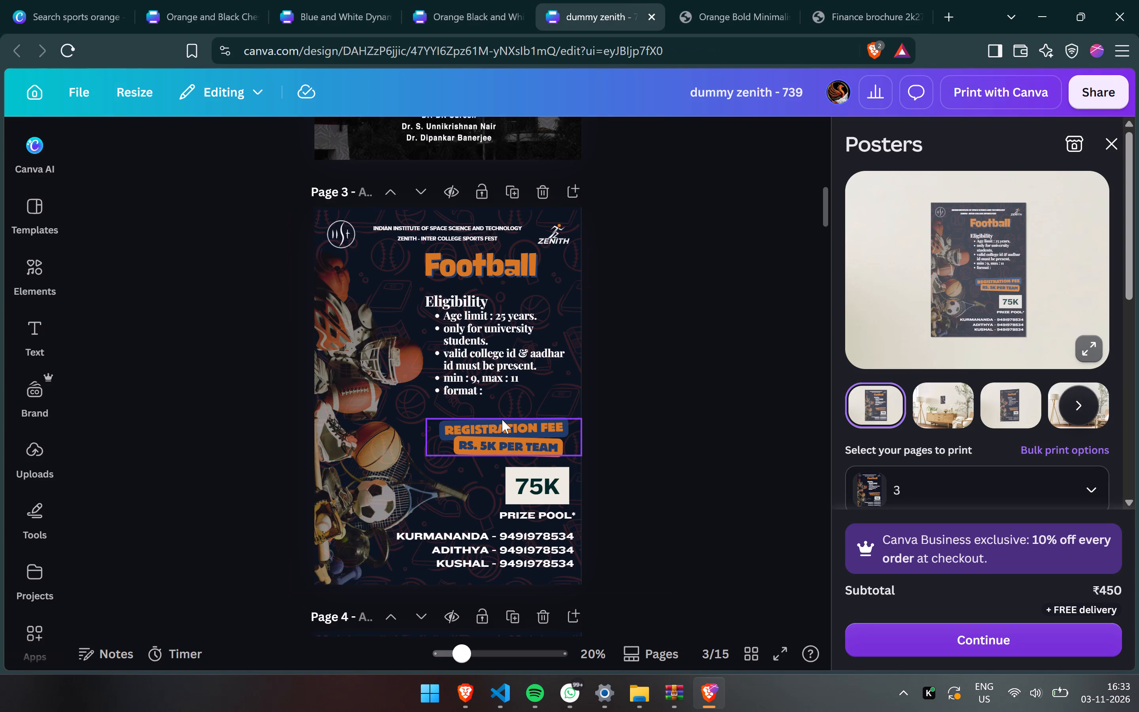
click(338, 417)
key(BackSpace)
key(ctrl+v)
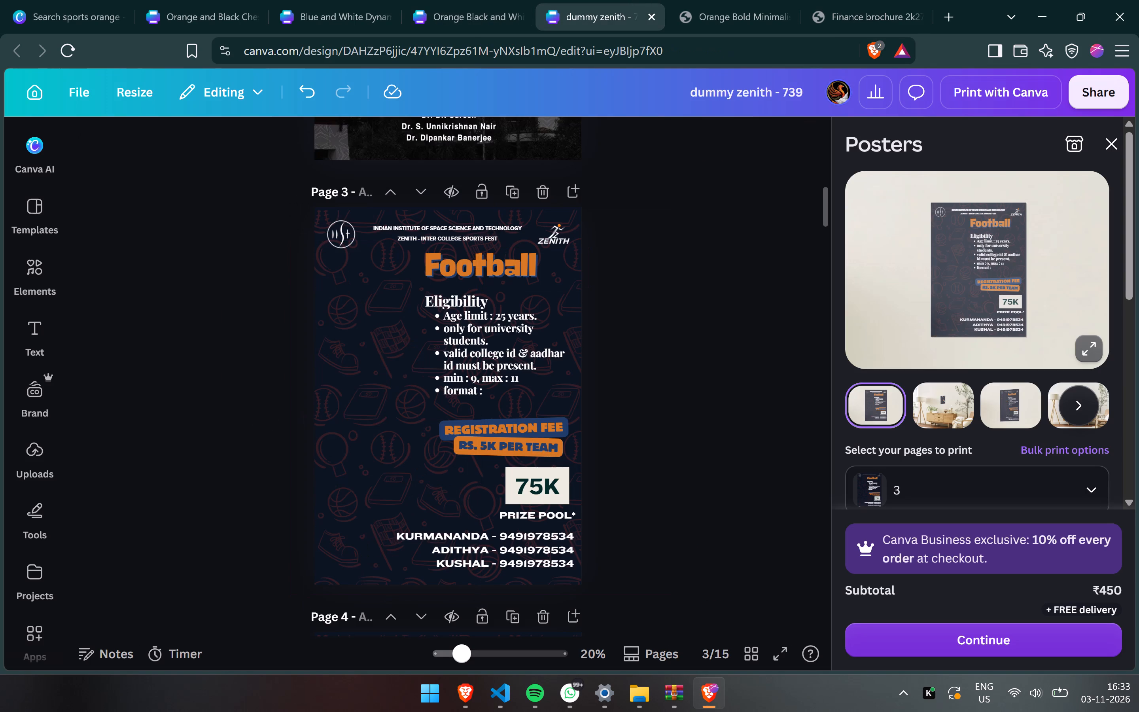
drag(404, 422, 354, 445)
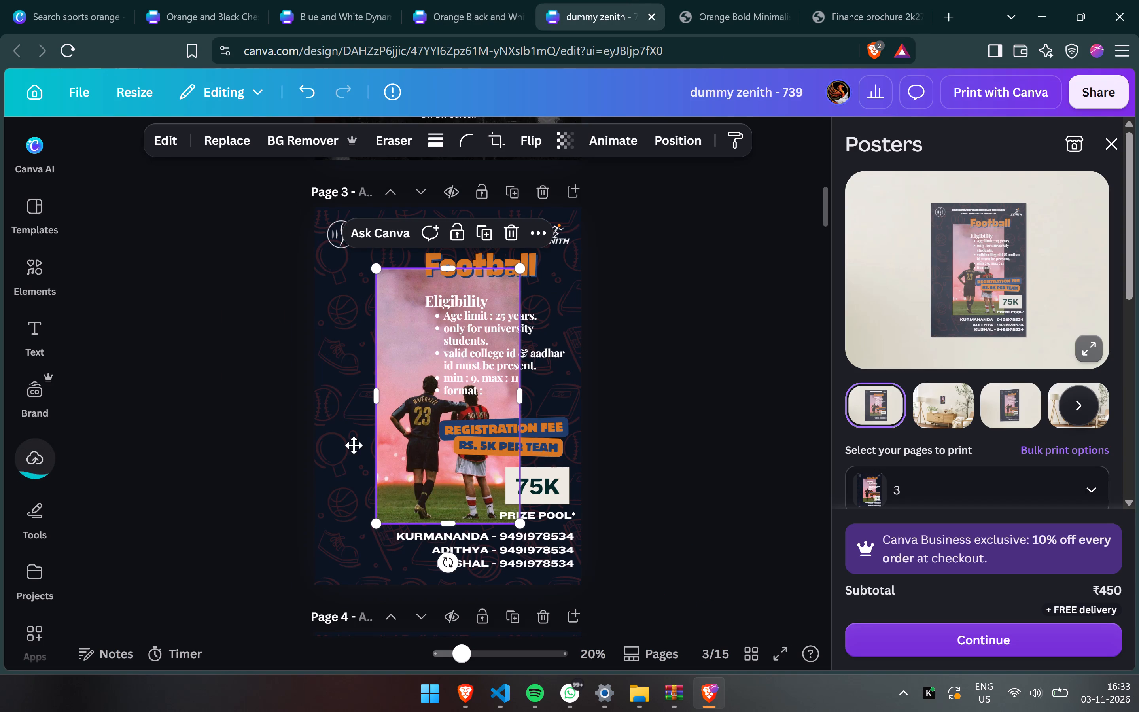
drag(354, 445, 344, 454)
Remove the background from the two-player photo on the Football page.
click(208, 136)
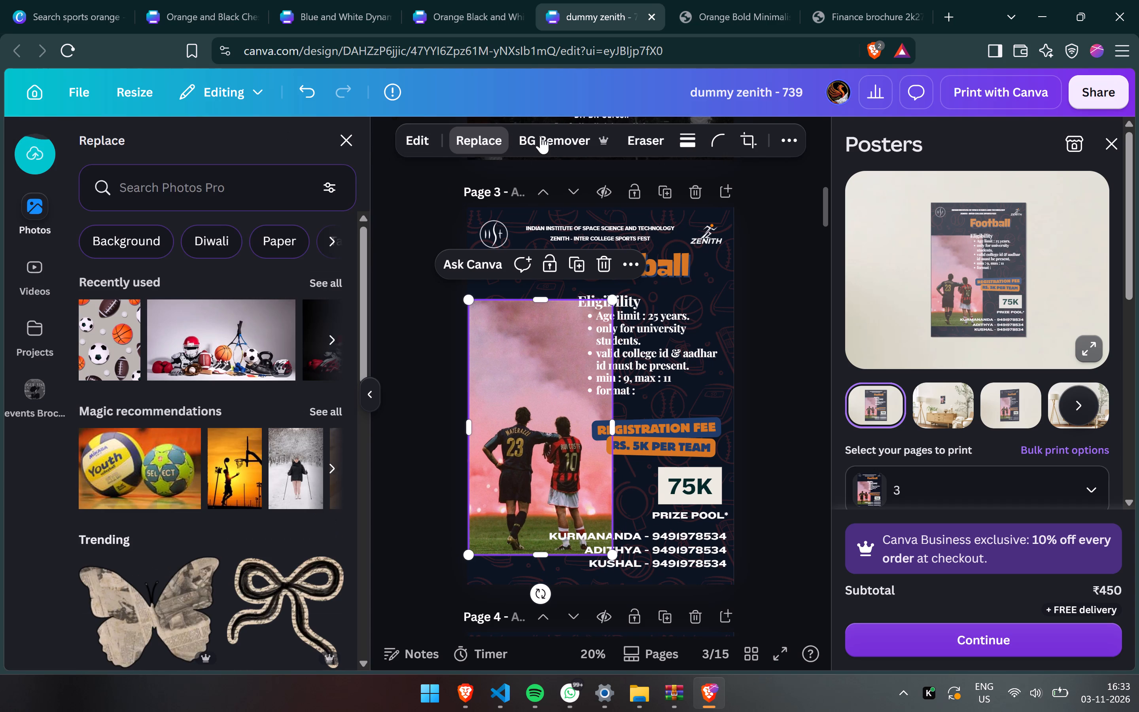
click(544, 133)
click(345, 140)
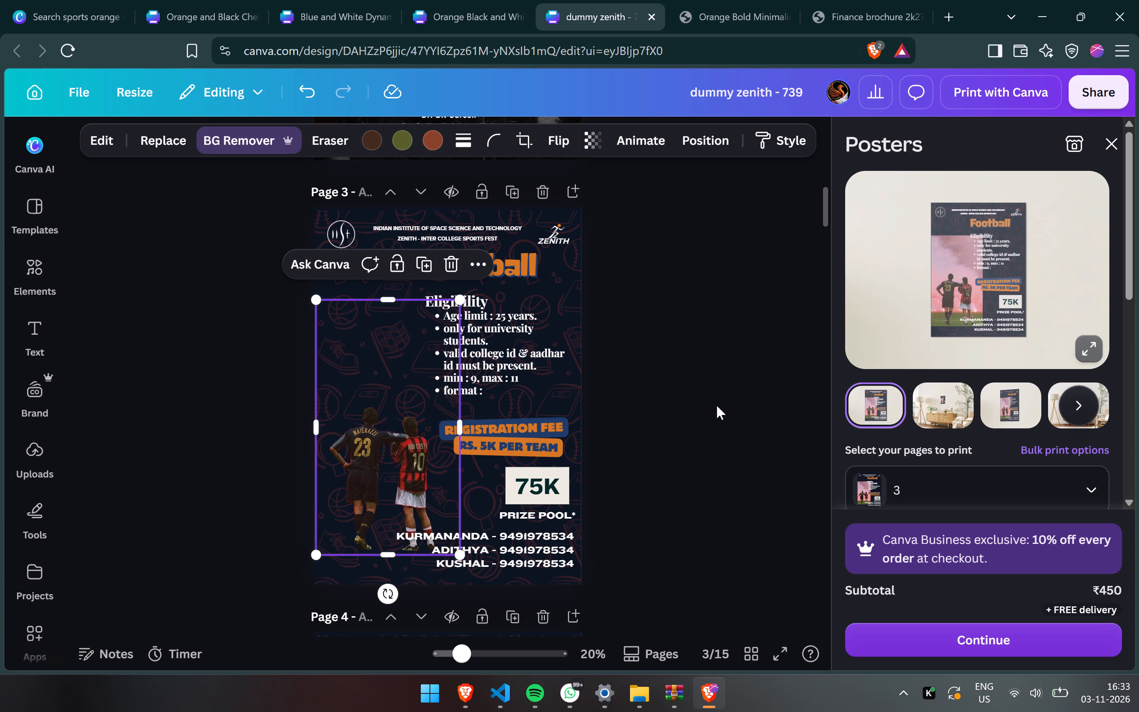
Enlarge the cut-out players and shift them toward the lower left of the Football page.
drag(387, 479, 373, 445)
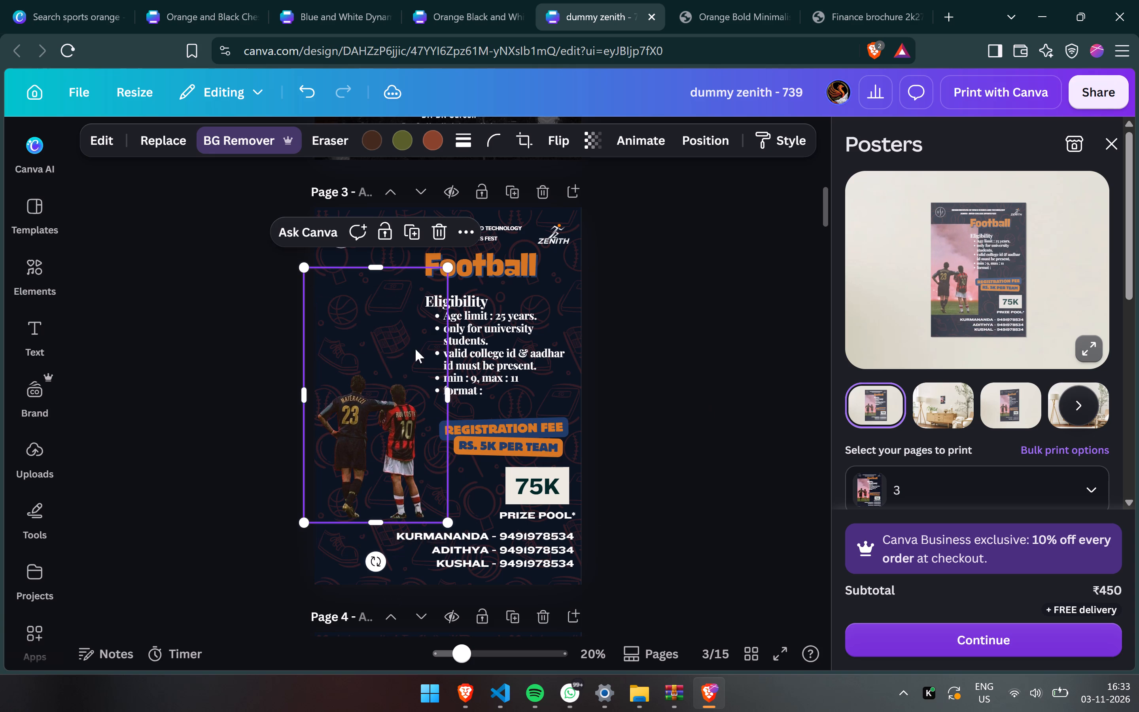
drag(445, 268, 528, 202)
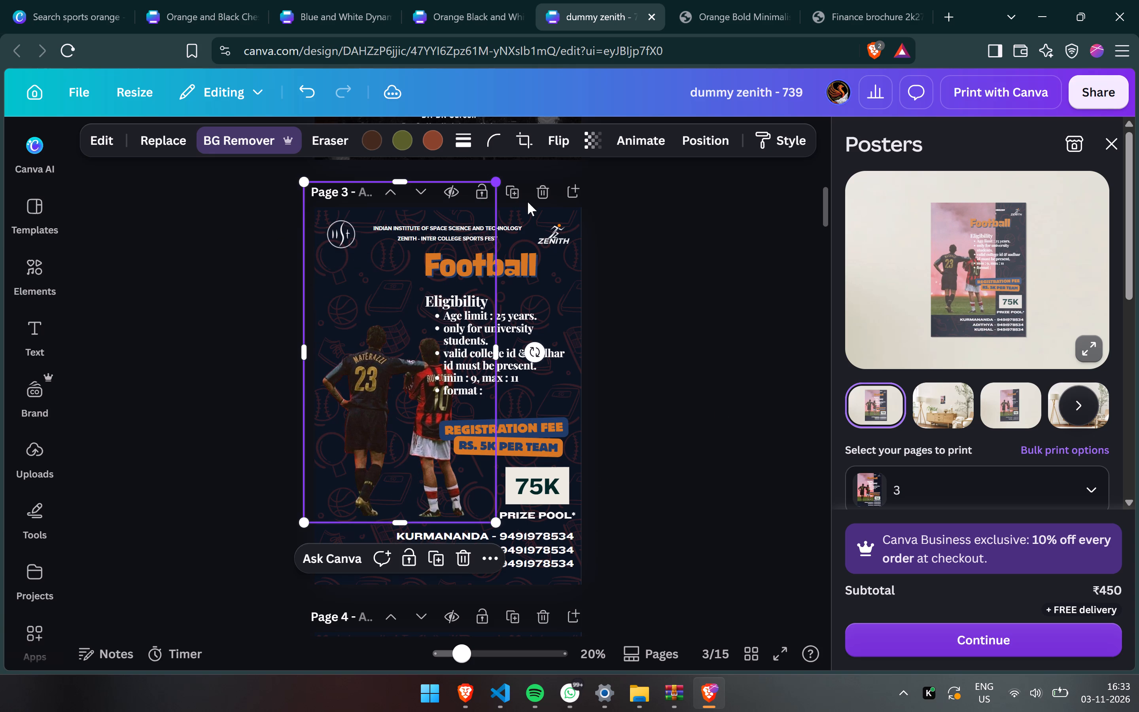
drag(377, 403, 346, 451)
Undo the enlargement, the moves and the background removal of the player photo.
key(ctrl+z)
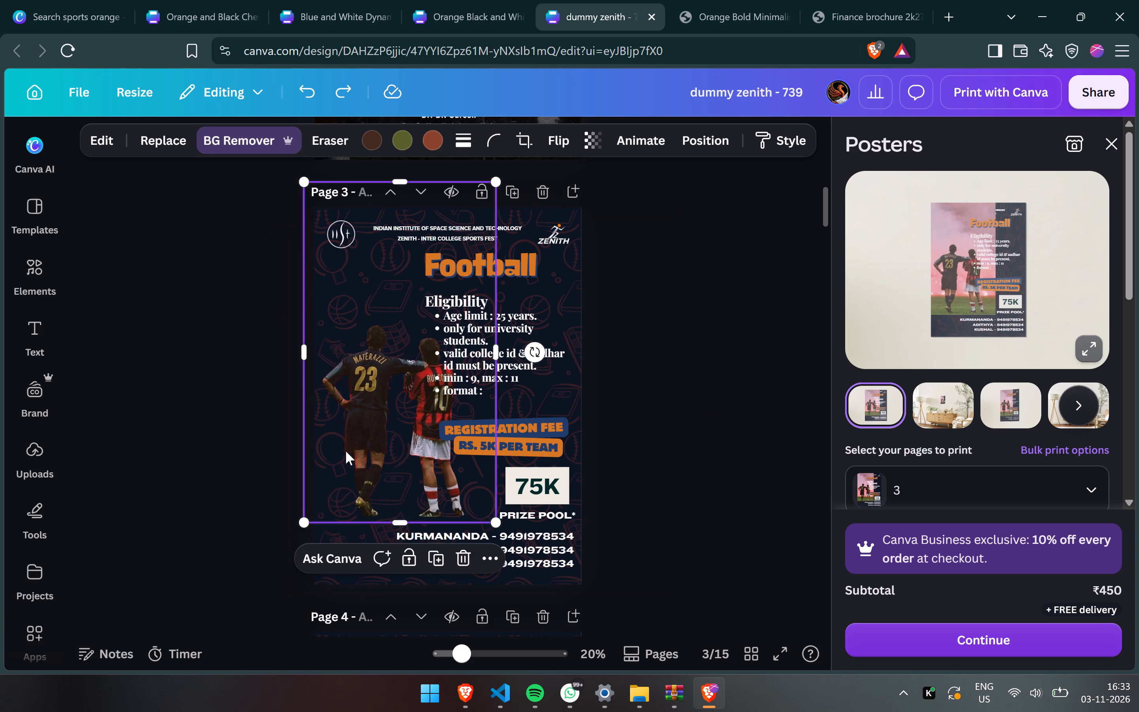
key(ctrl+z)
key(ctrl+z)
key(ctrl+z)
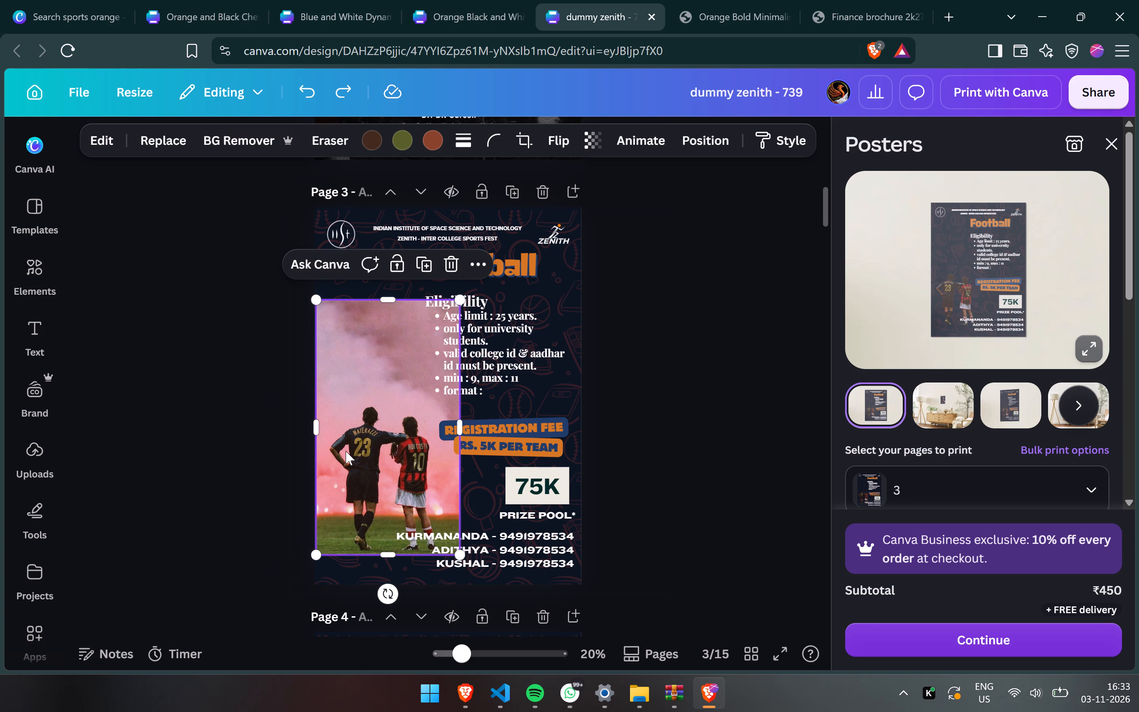
Set the player photo's transparency to 40.
click(381, 458)
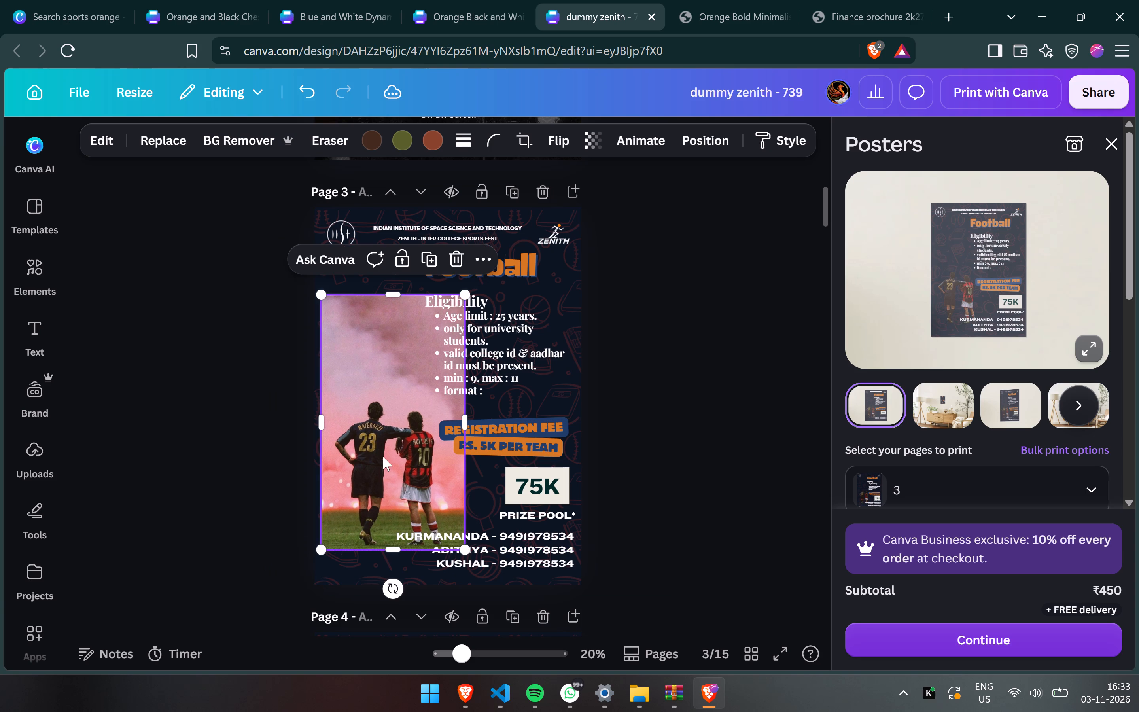
click(597, 139)
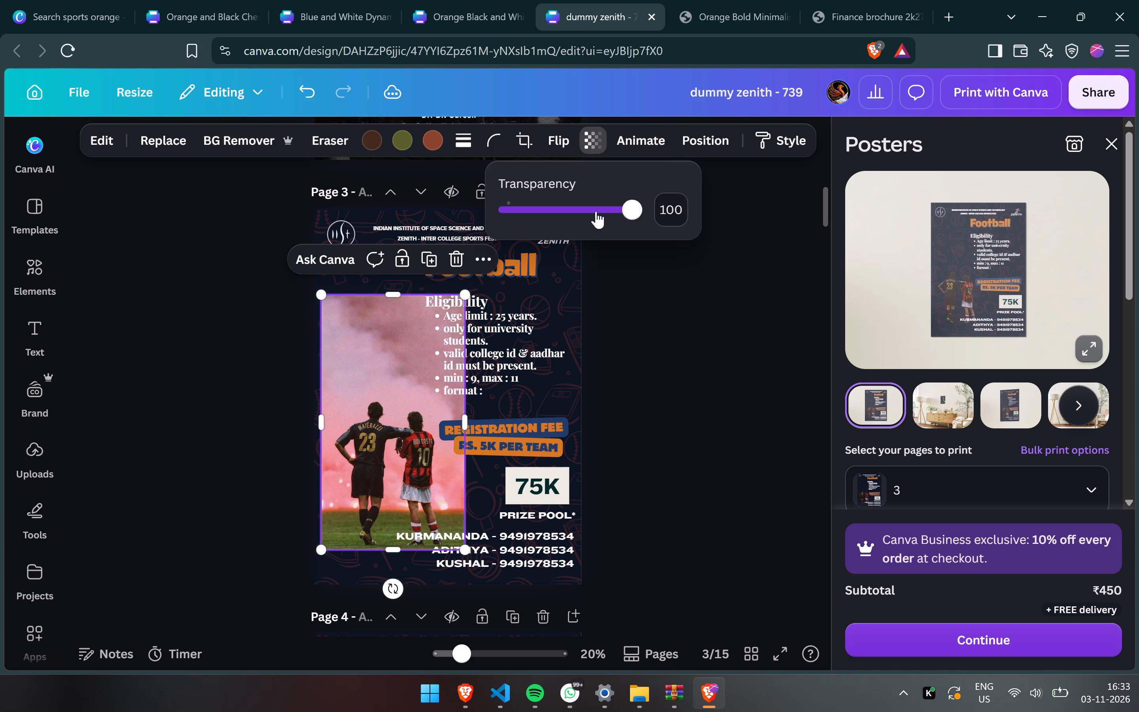
drag(596, 211, 557, 211)
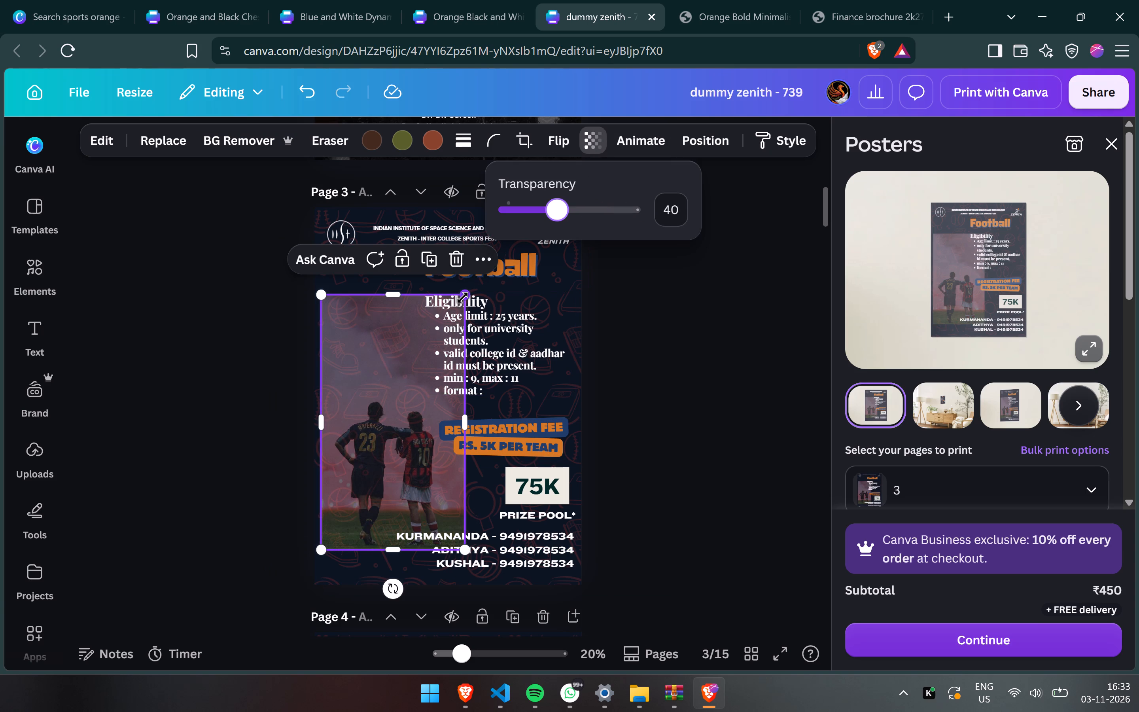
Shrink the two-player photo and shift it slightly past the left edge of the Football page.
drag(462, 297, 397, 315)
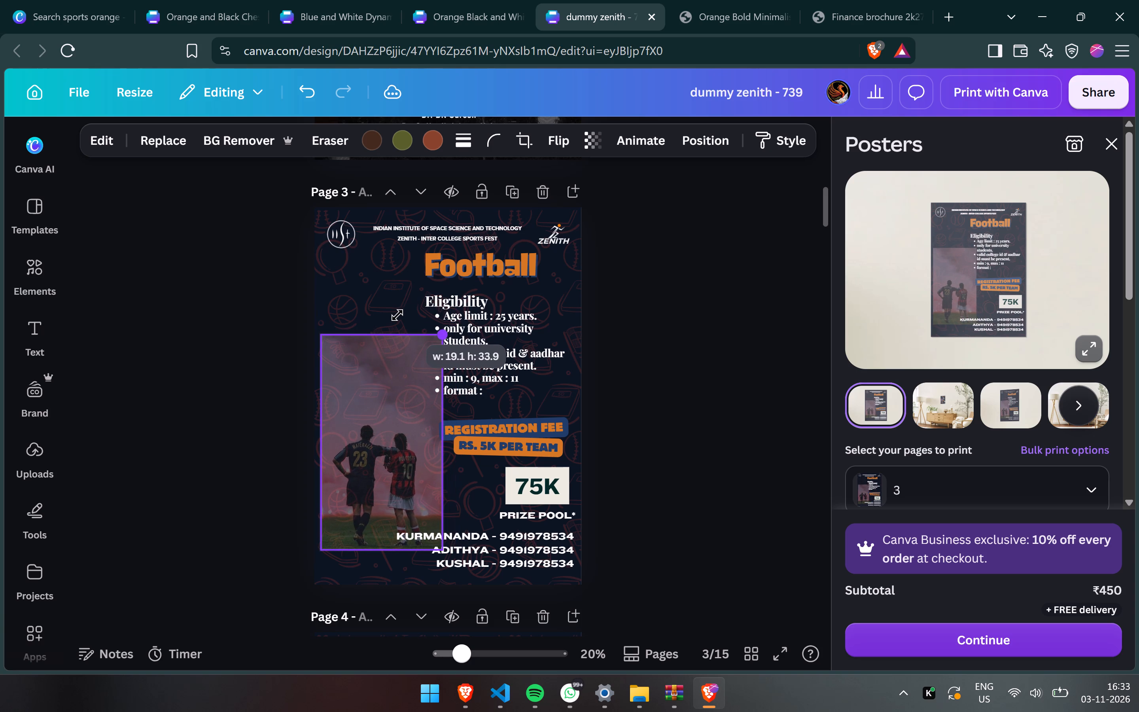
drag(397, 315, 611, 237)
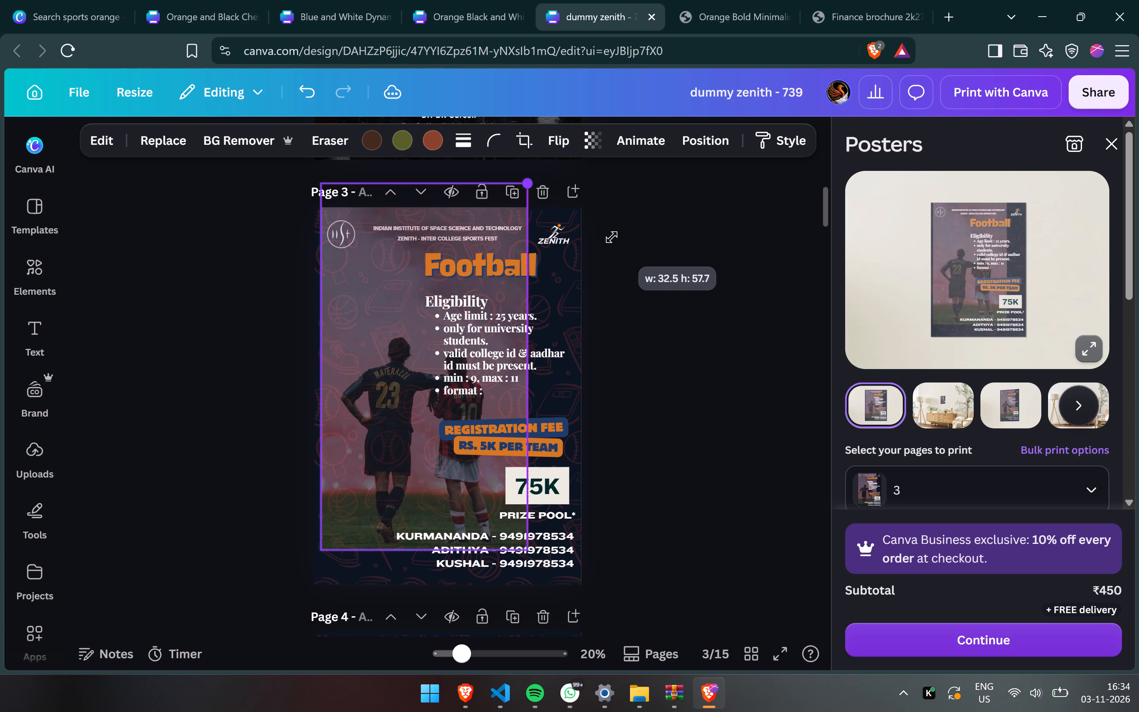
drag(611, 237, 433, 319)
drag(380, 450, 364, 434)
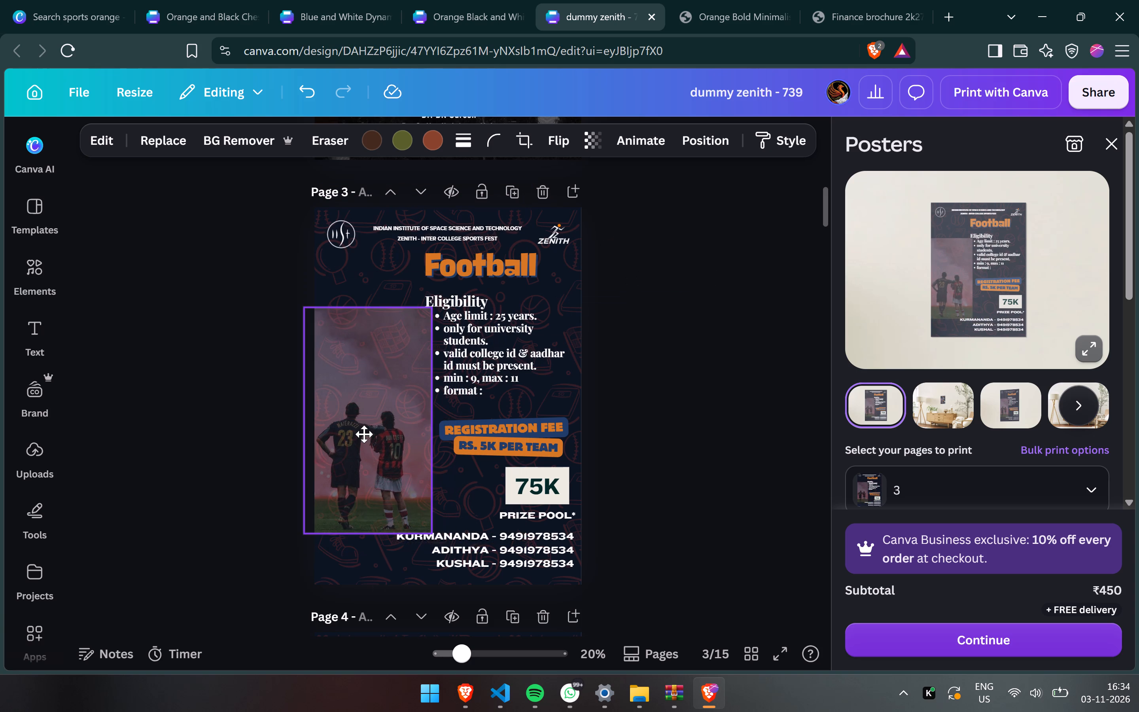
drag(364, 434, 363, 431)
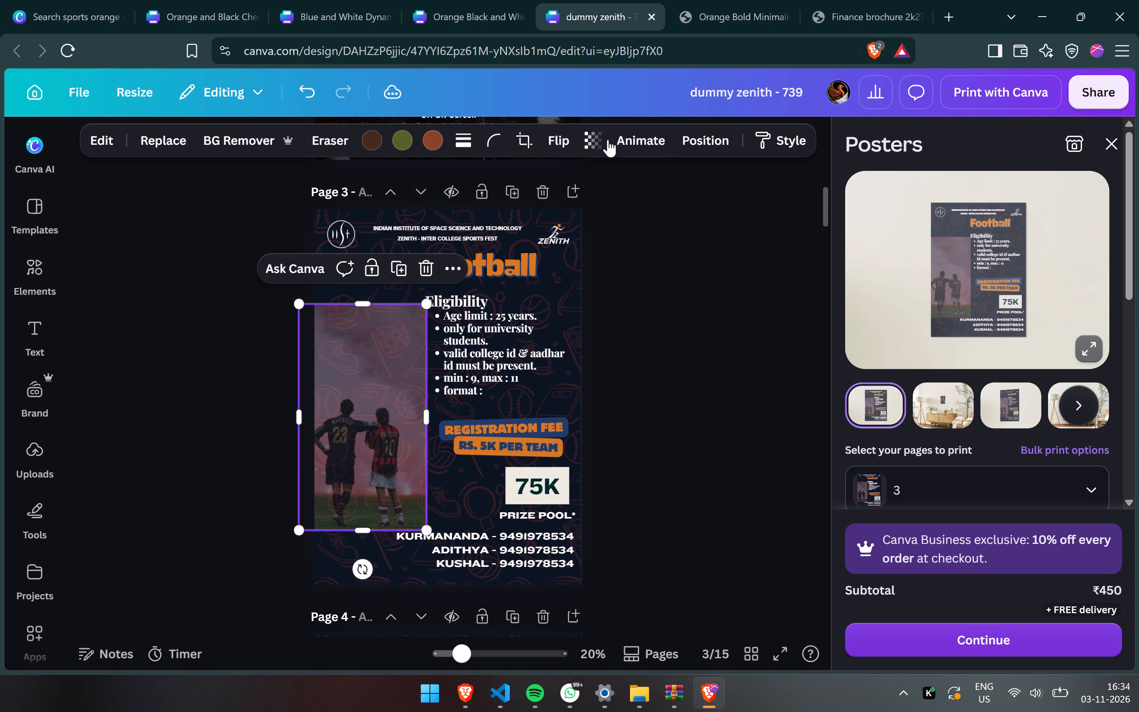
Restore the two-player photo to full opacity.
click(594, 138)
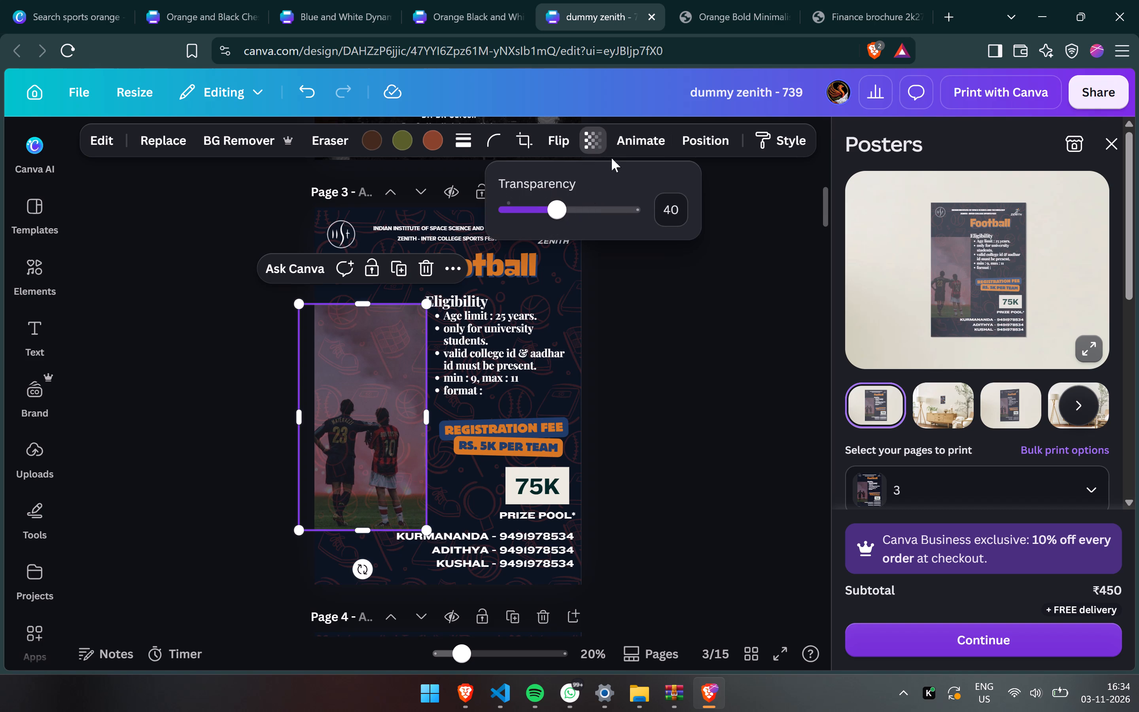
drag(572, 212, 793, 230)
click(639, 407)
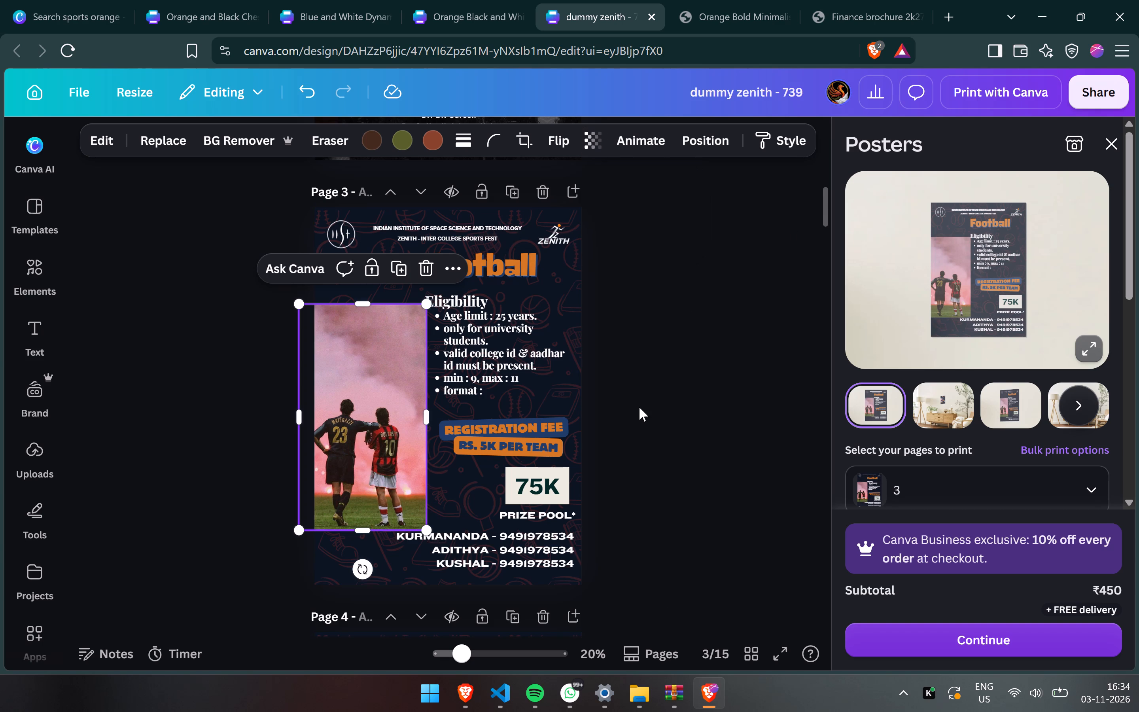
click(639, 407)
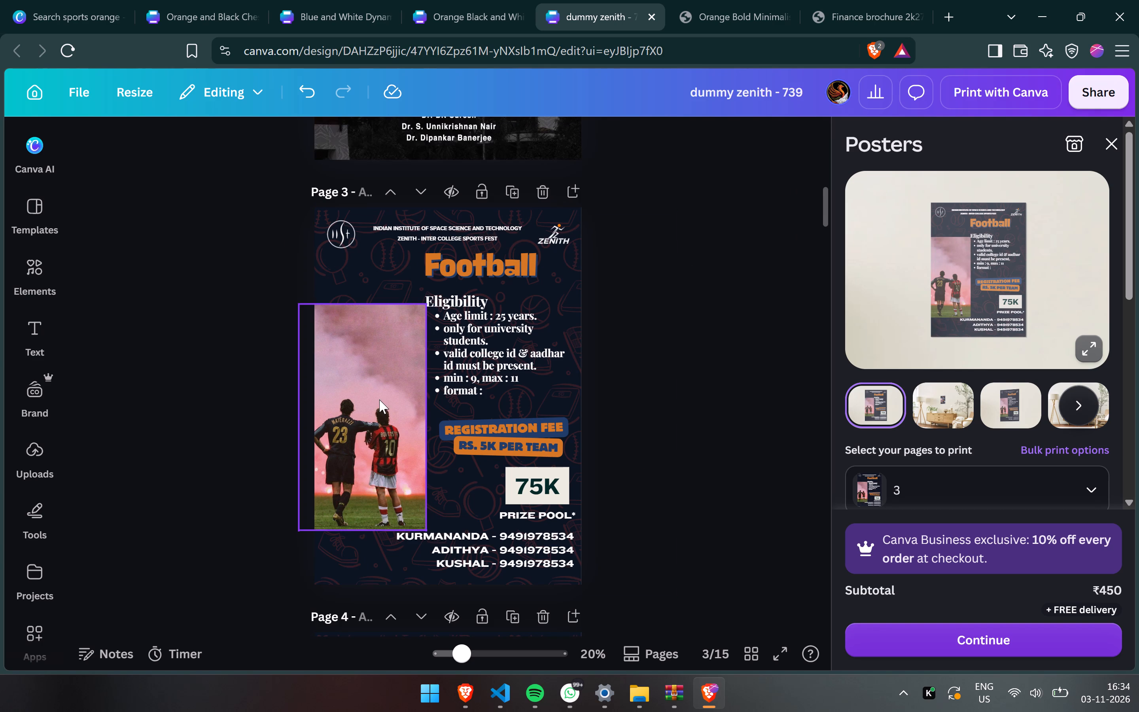
Delete the two-player photo from the Football page after trying it at slightly different positions.
drag(380, 402, 377, 397)
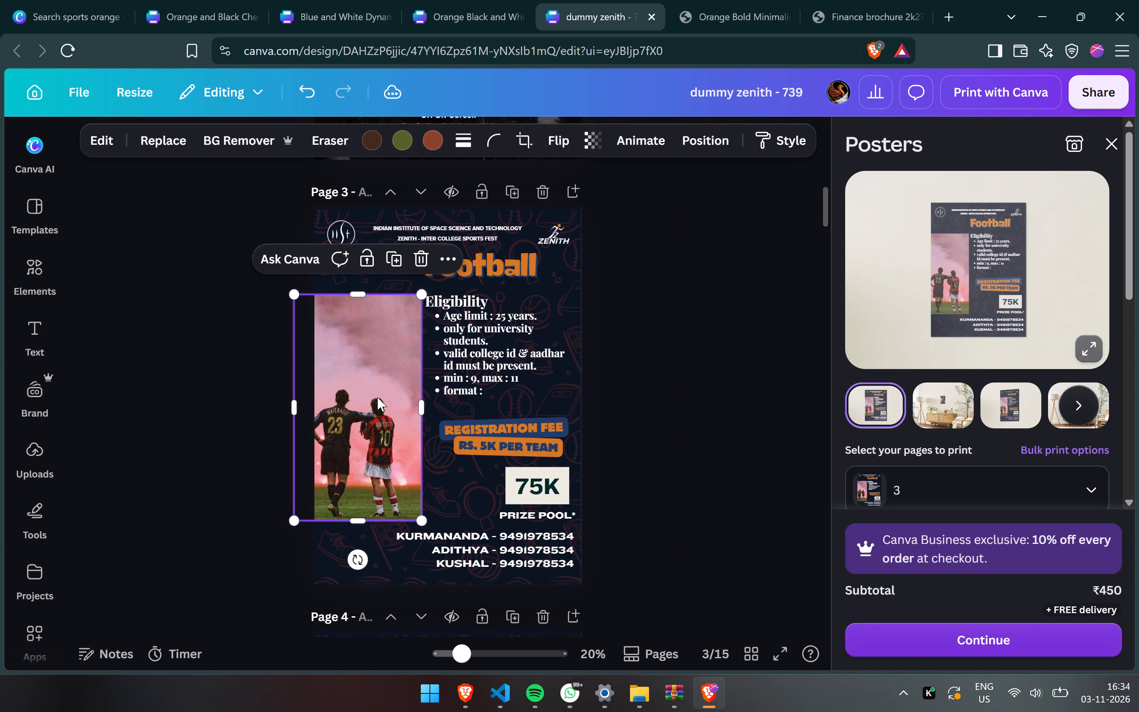
drag(377, 397, 406, 395)
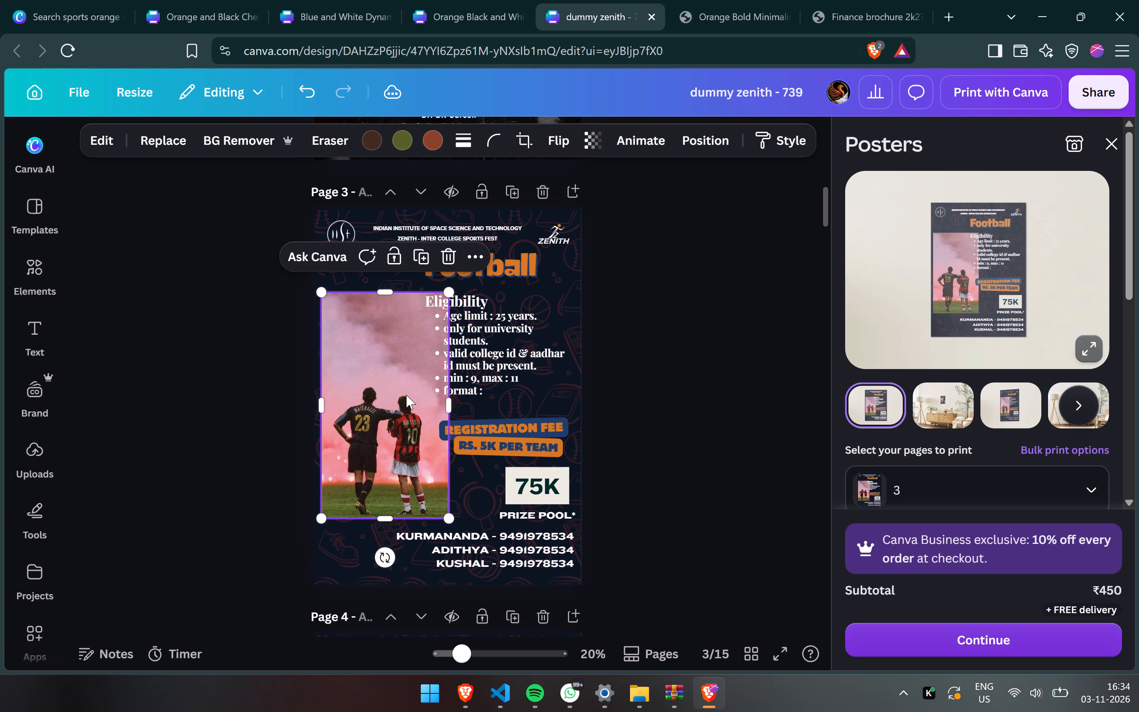
key(BackSpace)
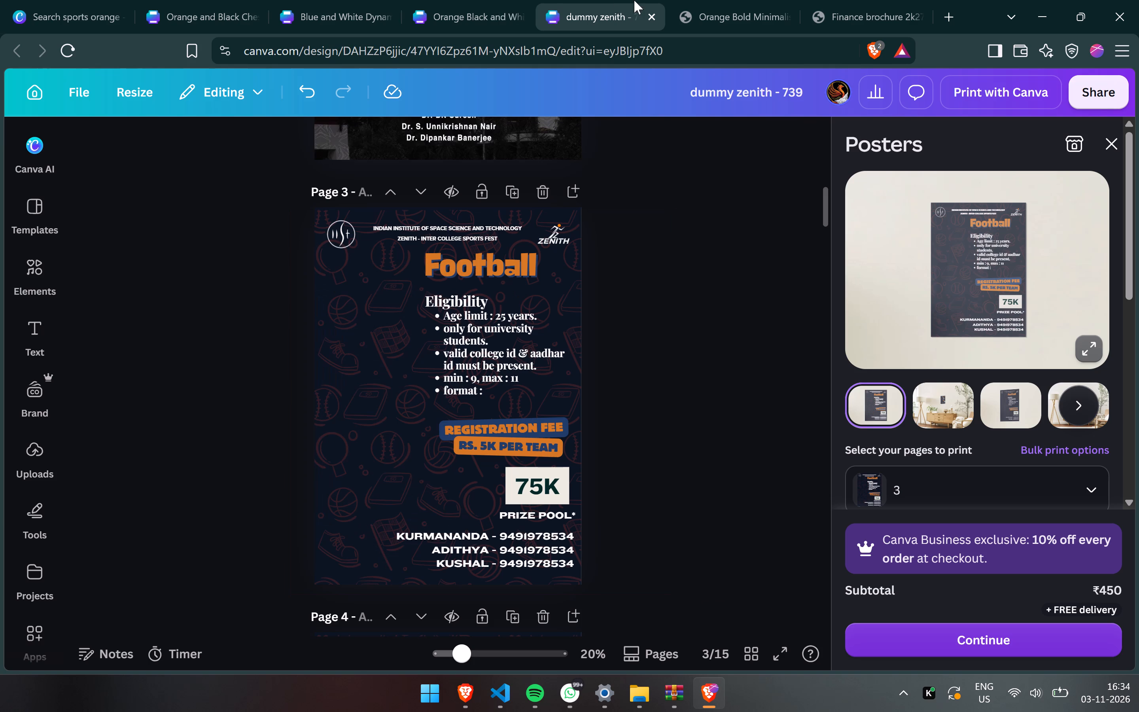
Switch to Pinterest and copy the related photo of a yellow-shirted player tackled by two players in blue.
key(alt+Tab)
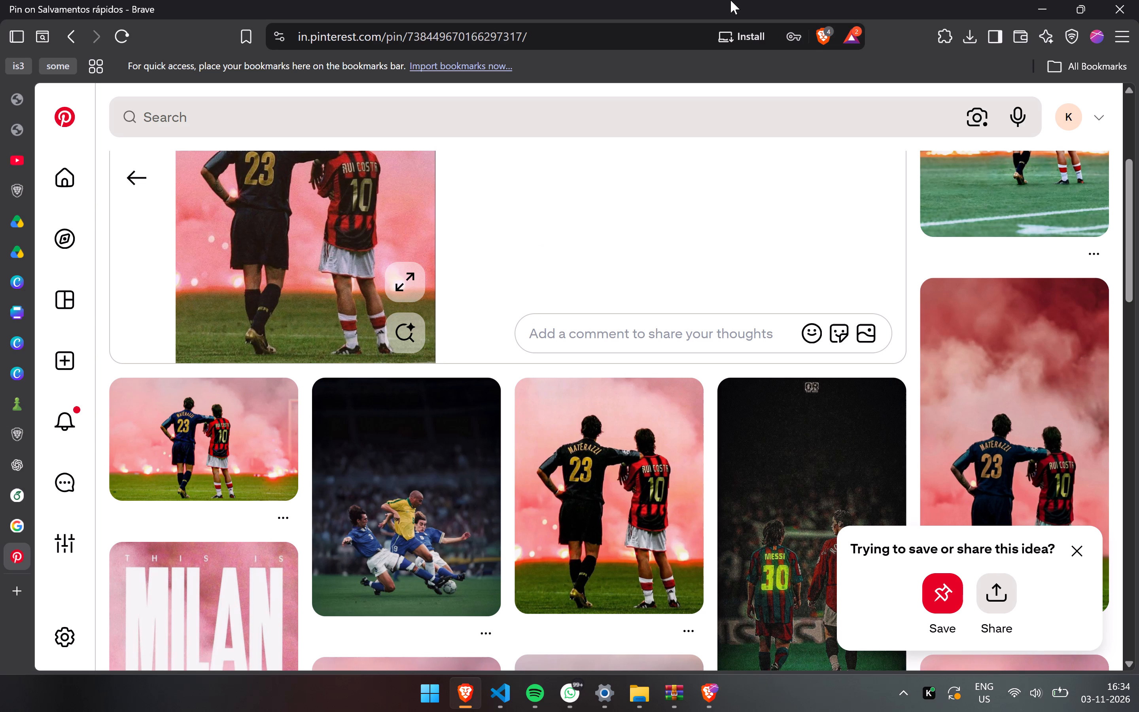
scroll(571, 508, down, 2)
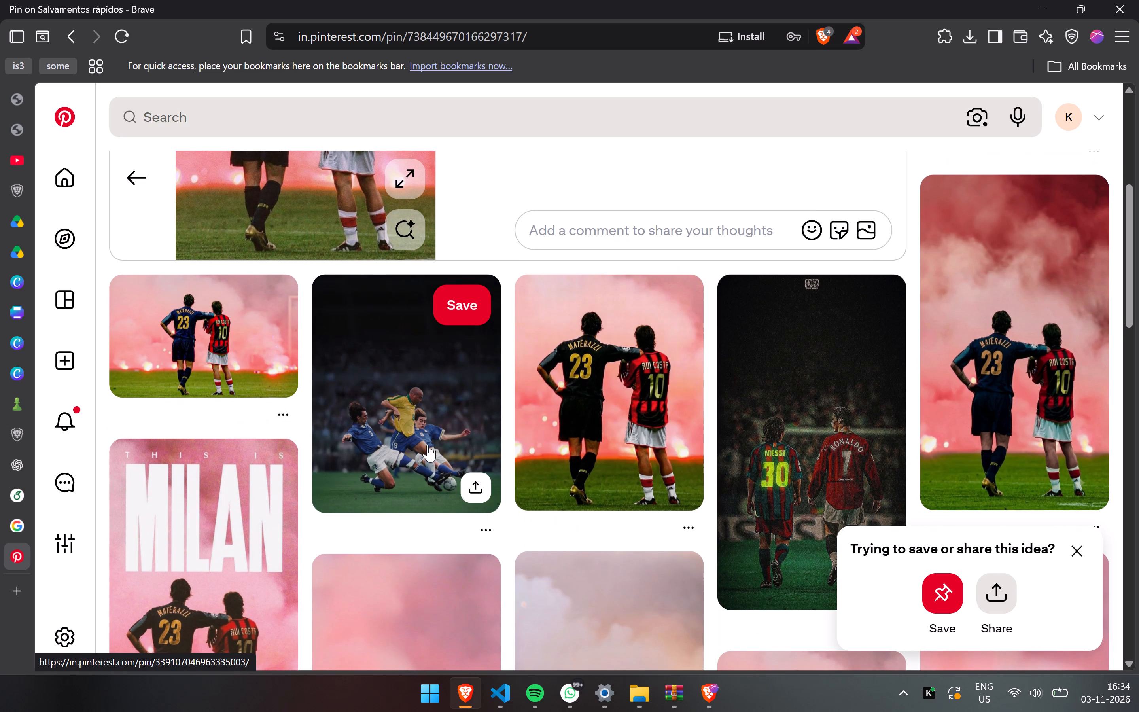
click(428, 445)
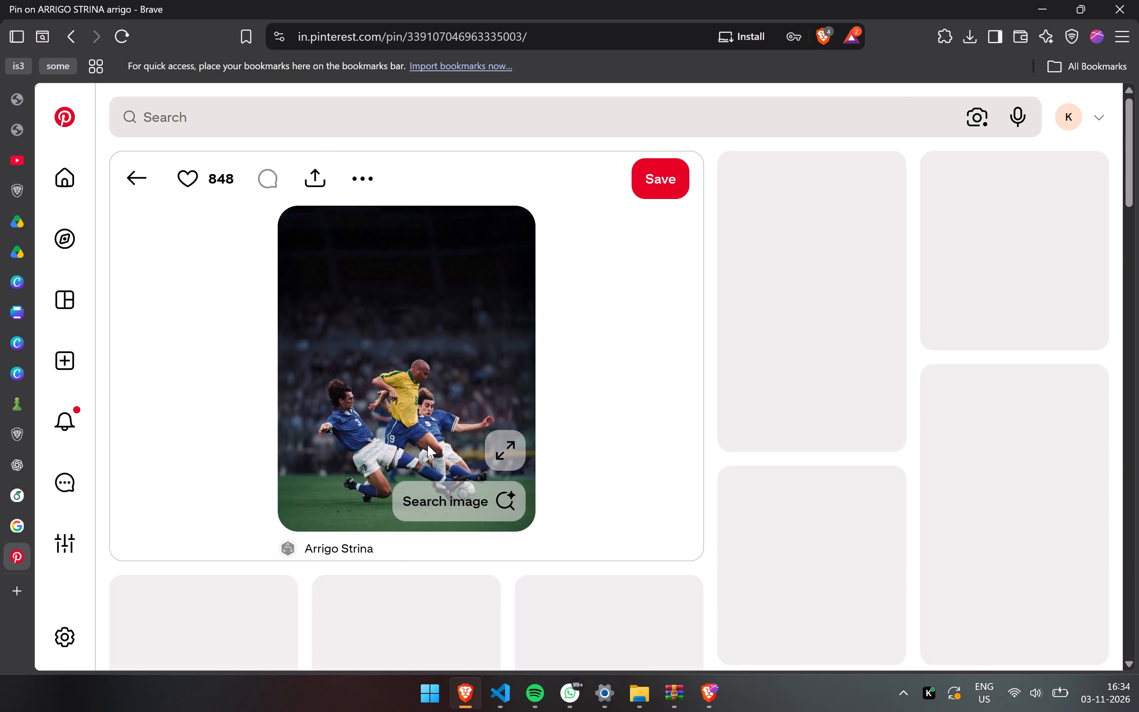
scroll(428, 445, down, 1)
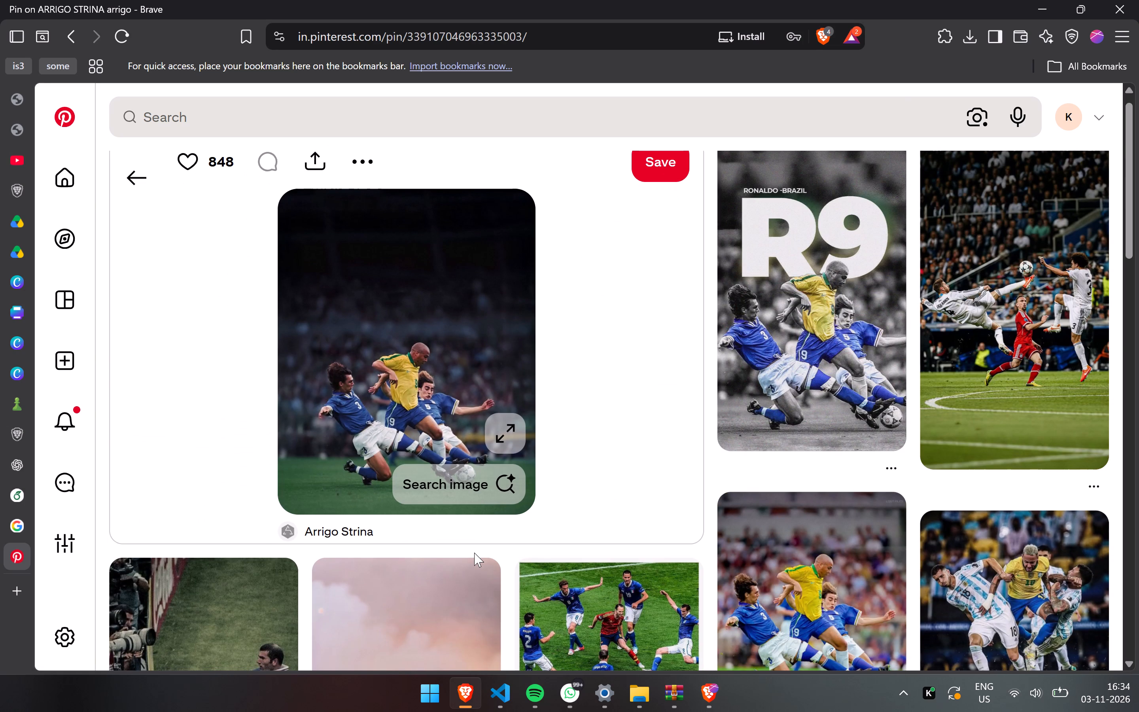
right_click(342, 338)
click(398, 406)
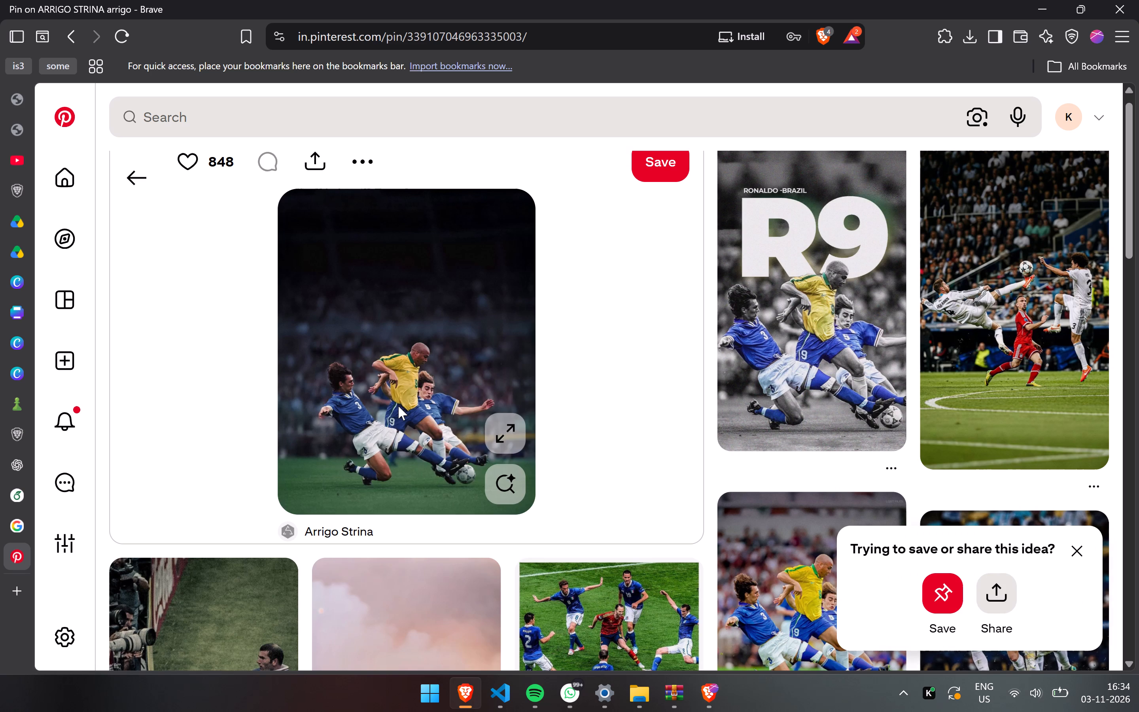
Back in Canva, paste the copied tackle photo onto the Football page and place it along the left side.
key(alt+Tab)
click(410, 406)
key(ctrl+v)
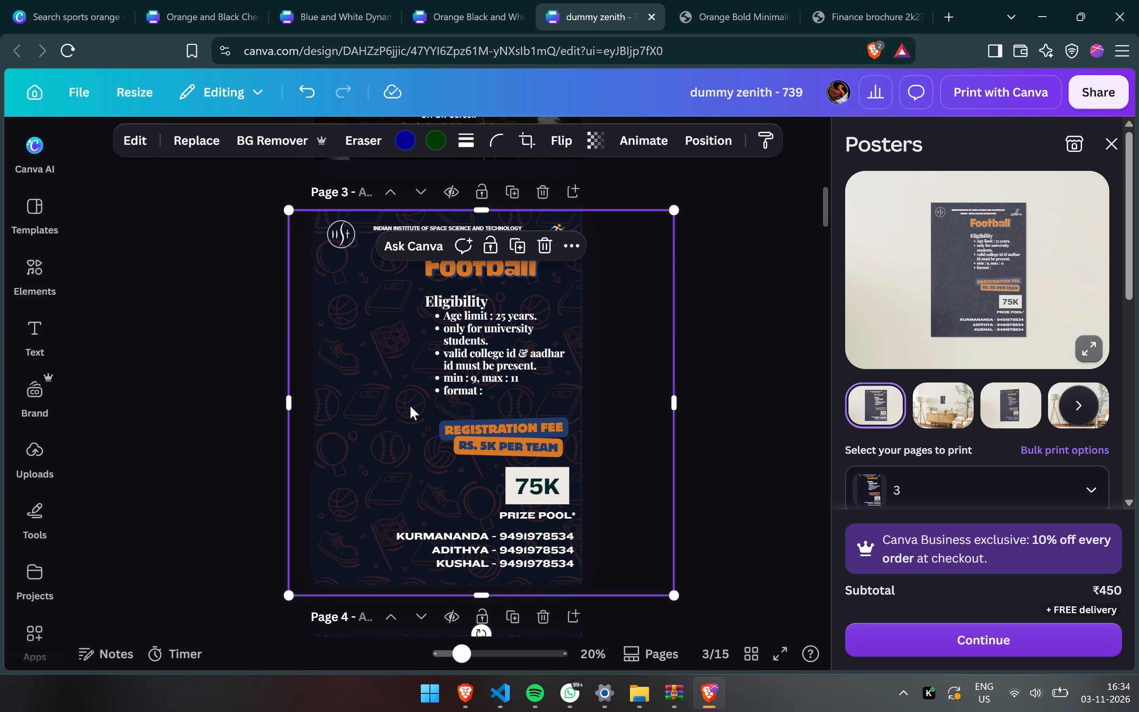
drag(400, 426, 348, 422)
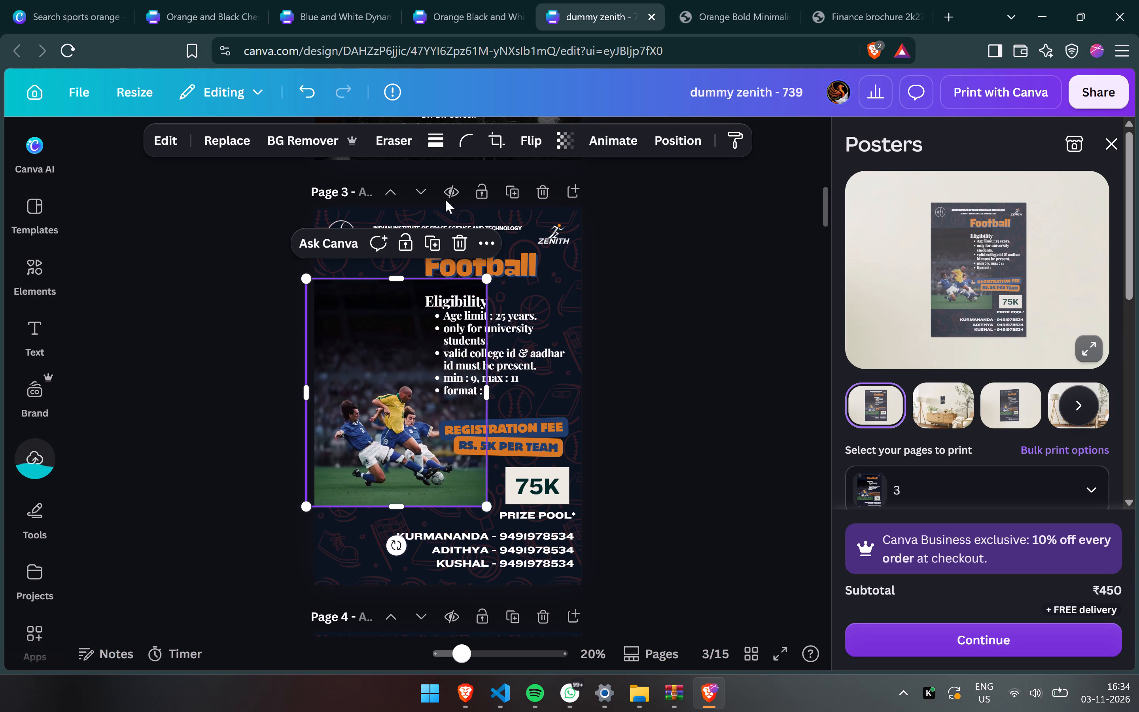
Remove the background from the tackle photo.
click(328, 136)
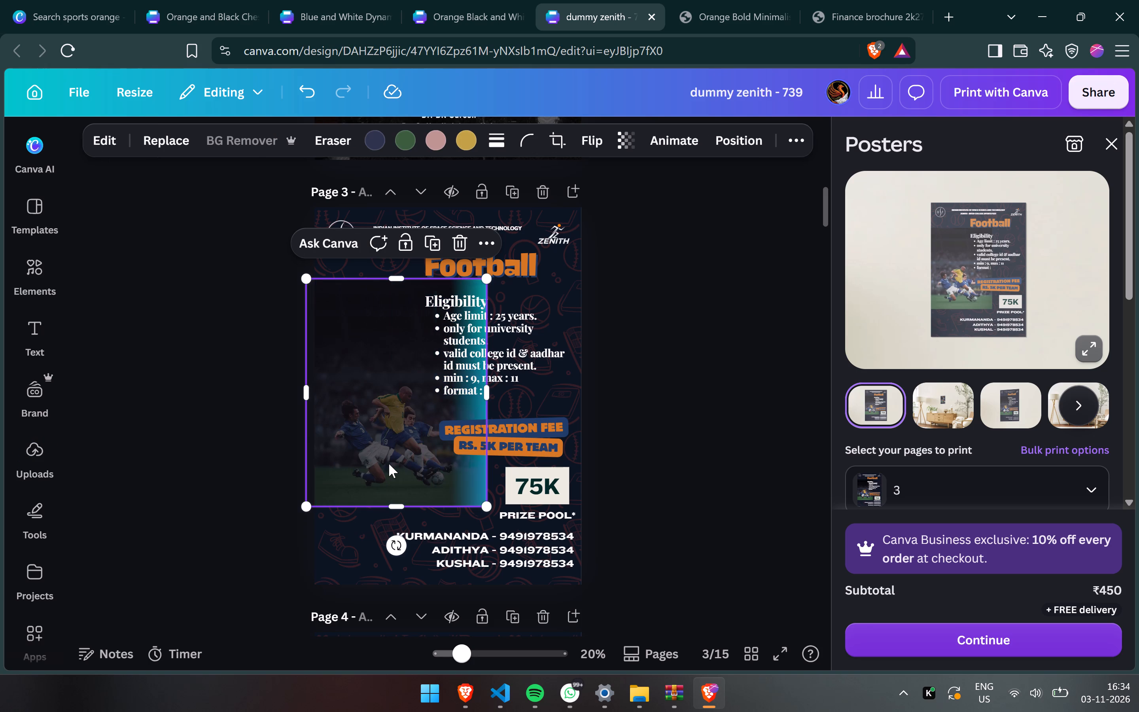
Enlarge the cut-out tackle players and move them over the left half of the Football page beside the registration fee.
drag(483, 277, 643, 169)
drag(399, 403, 330, 453)
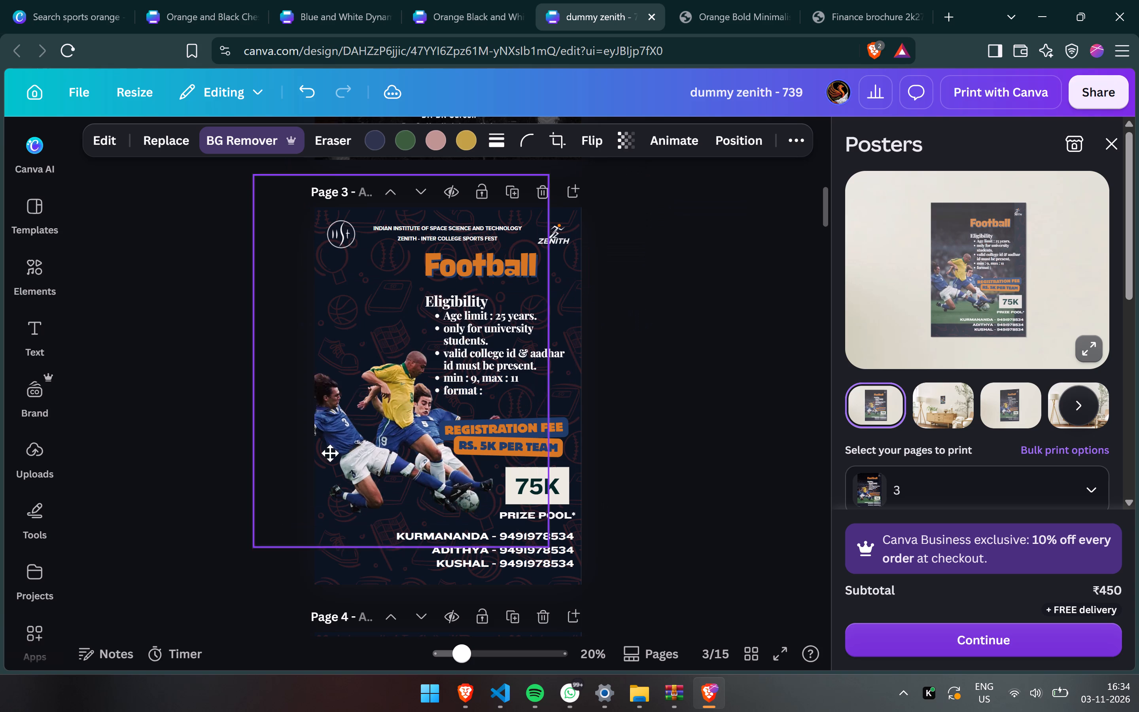
drag(330, 453, 346, 443)
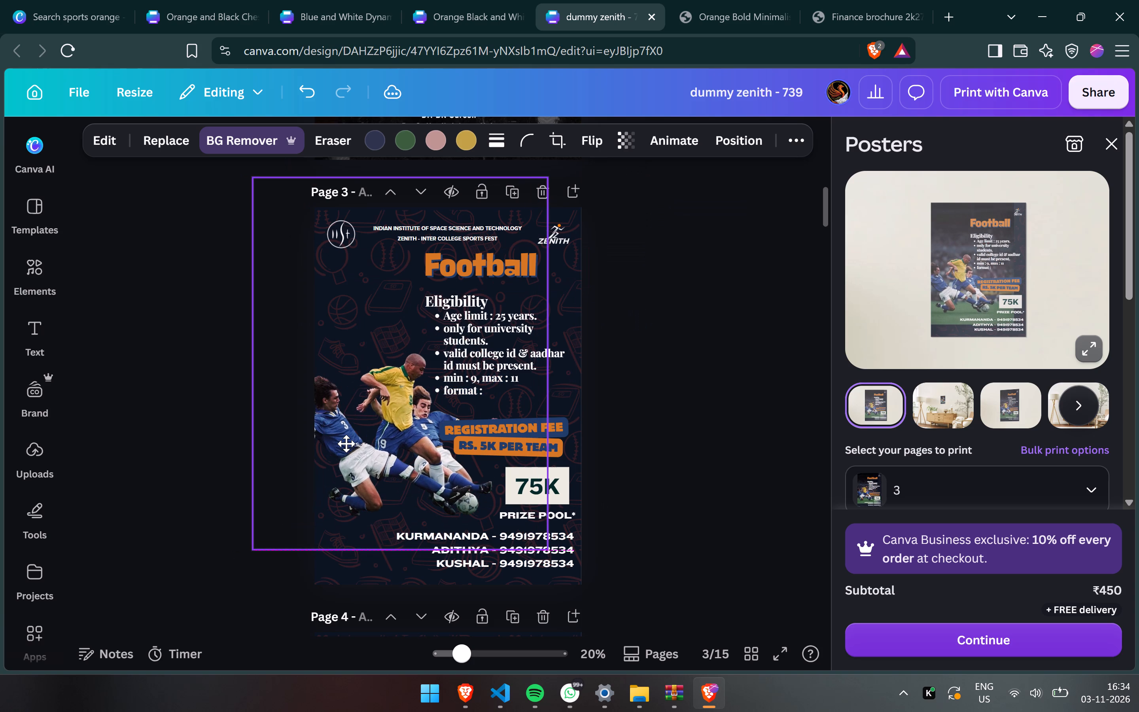
drag(346, 443, 341, 439)
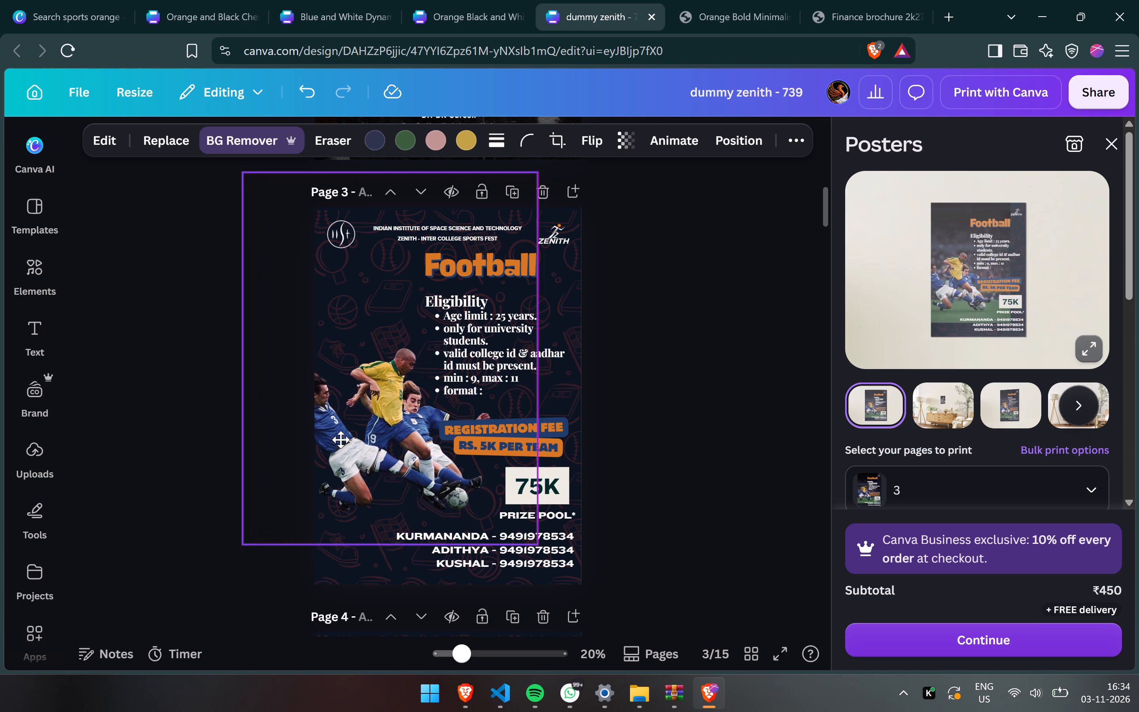
drag(341, 439, 344, 435)
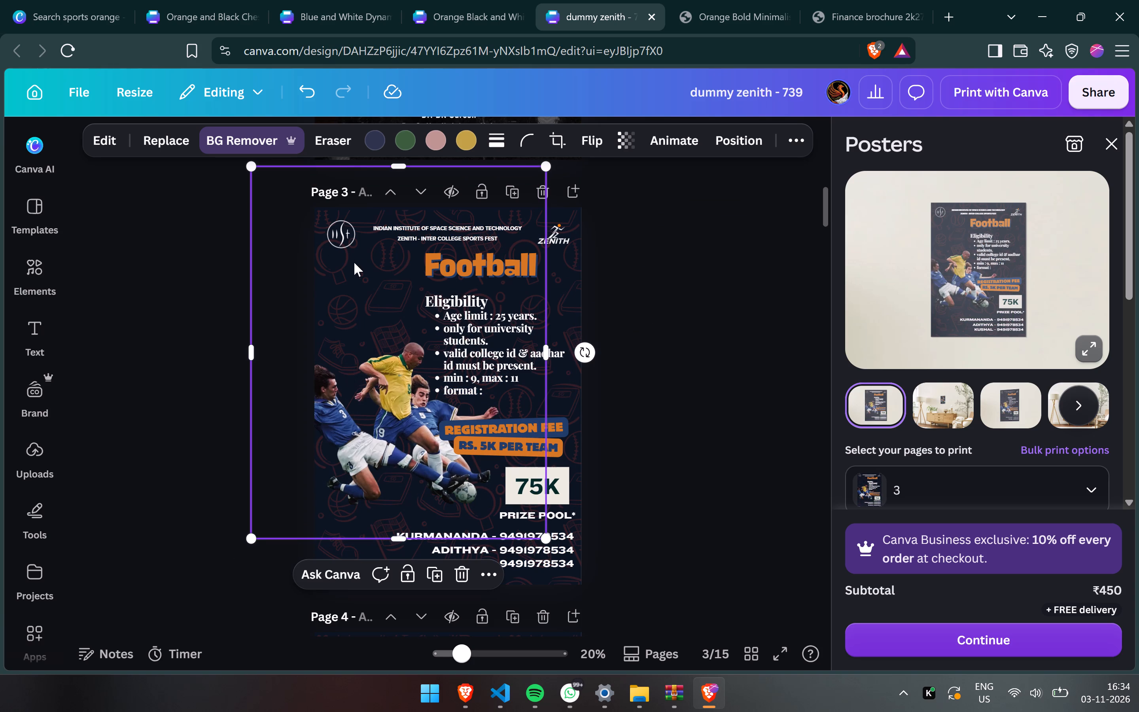
Extend the cut-out's frame upward to make the players larger, then nudge it slightly down and left.
drag(382, 165, 384, 130)
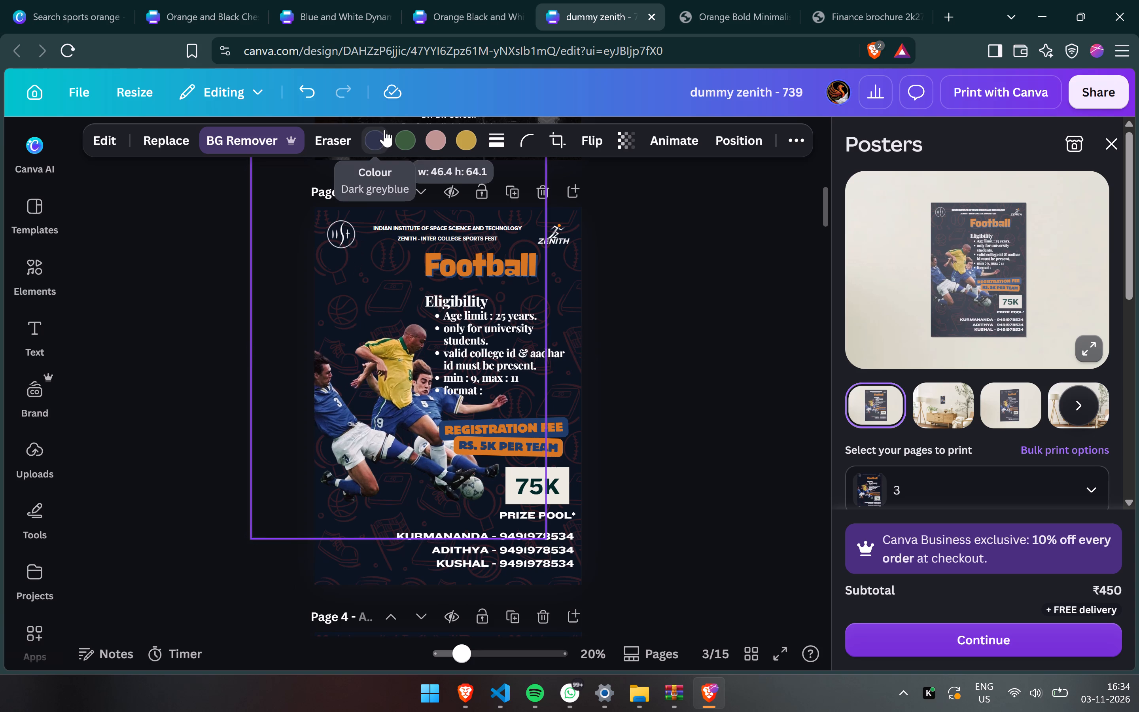
drag(384, 130, 387, 109)
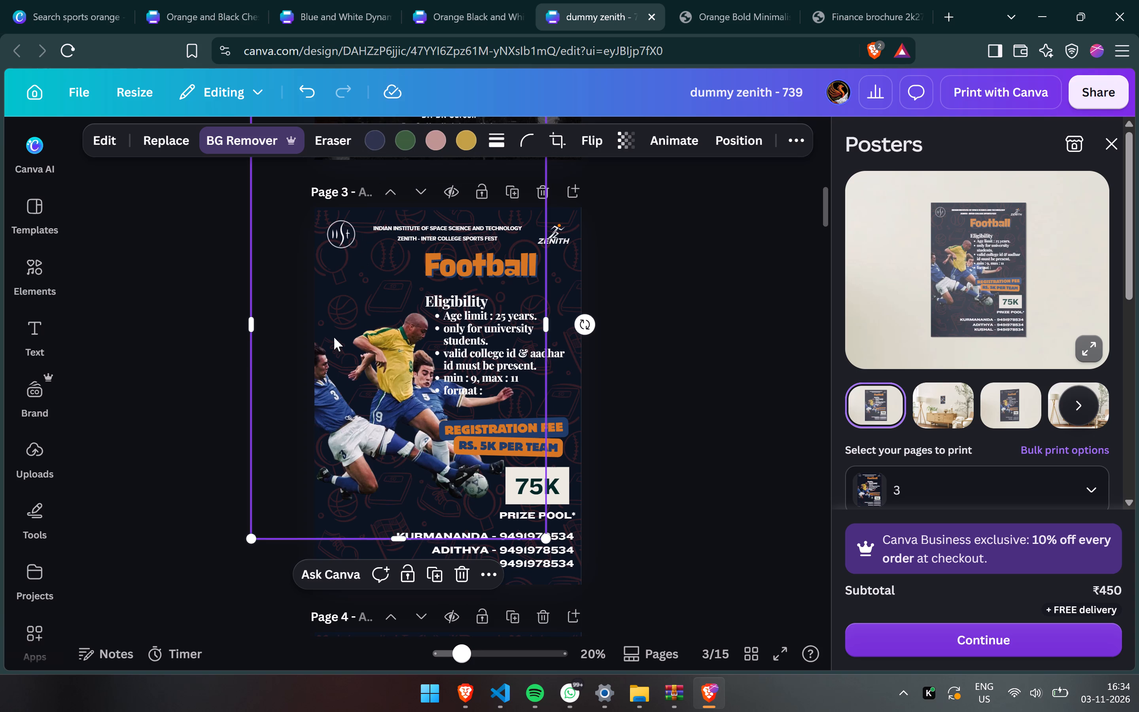
drag(352, 367, 341, 374)
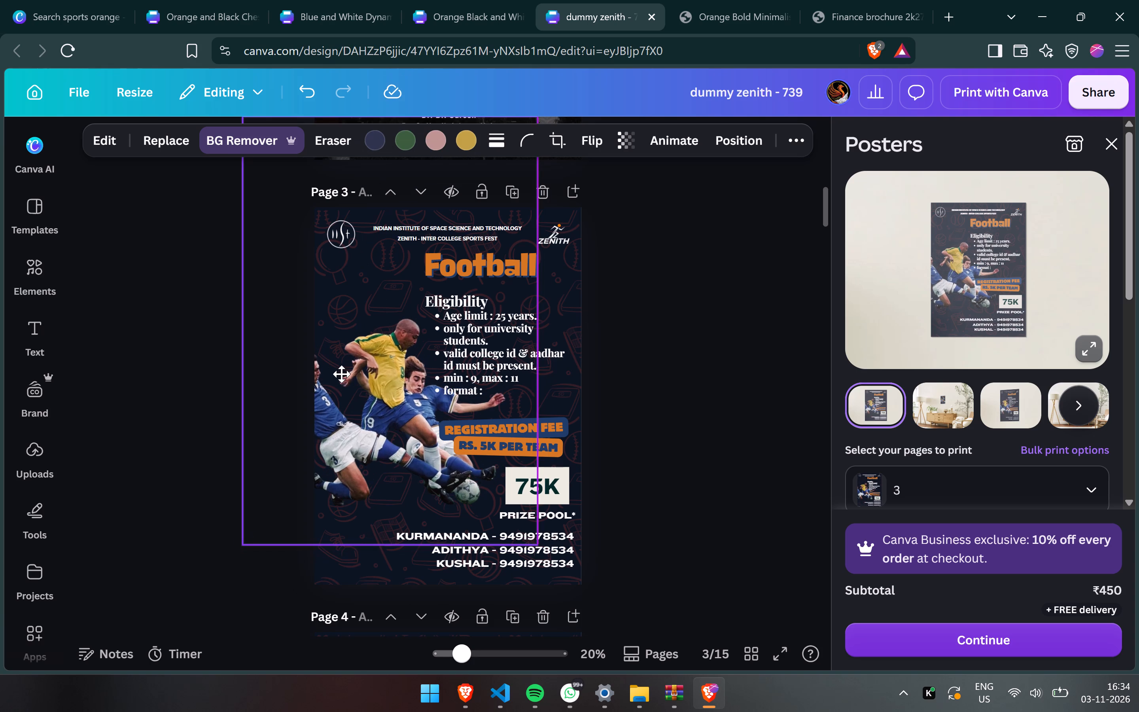
drag(341, 374, 342, 373)
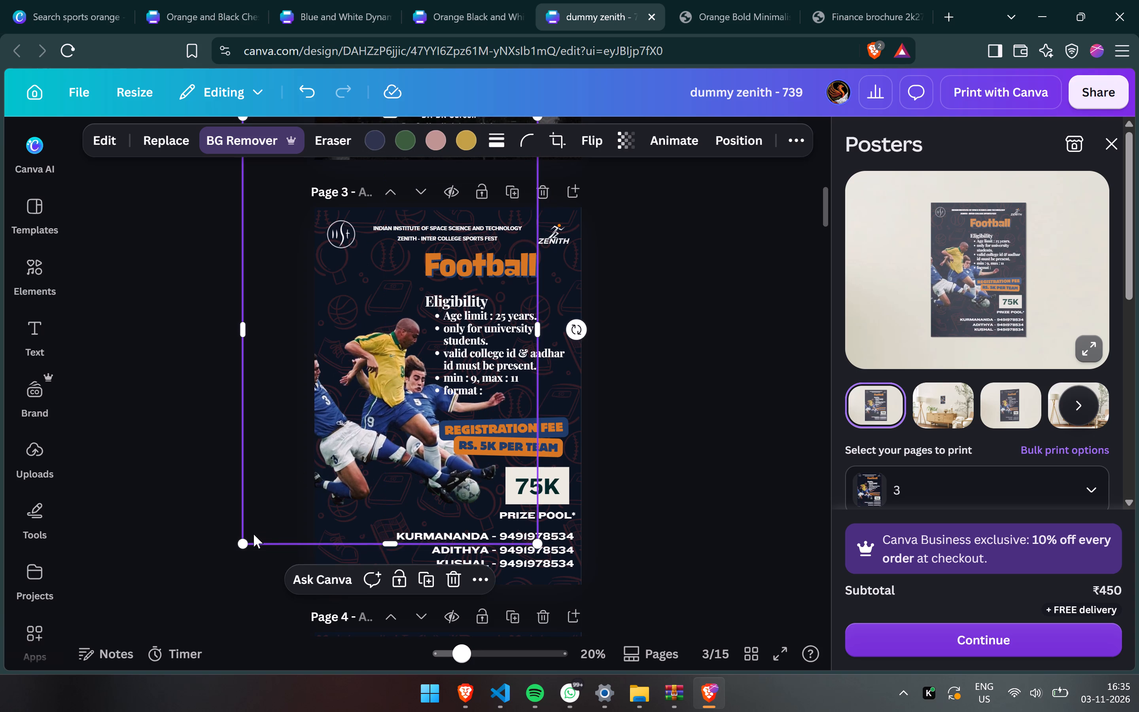
Scale the cut-out players down slightly and lower them to sit against the page's left edge, beside the registration fee and prize text.
drag(247, 538, 261, 518)
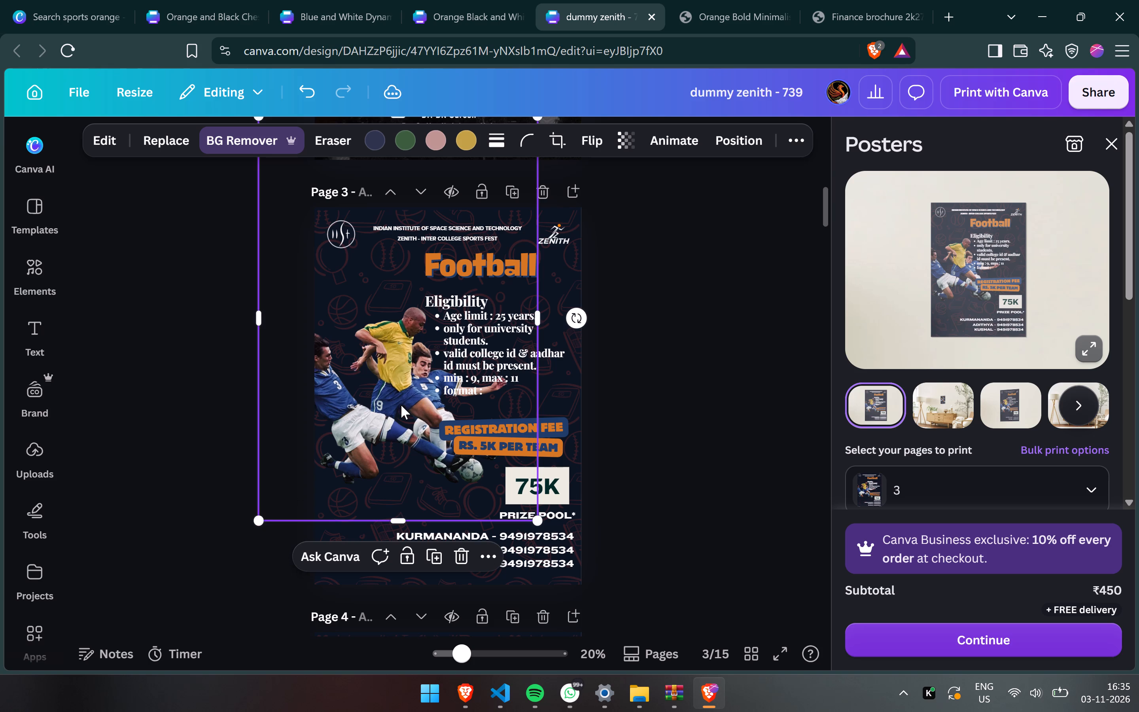
drag(401, 405, 390, 432)
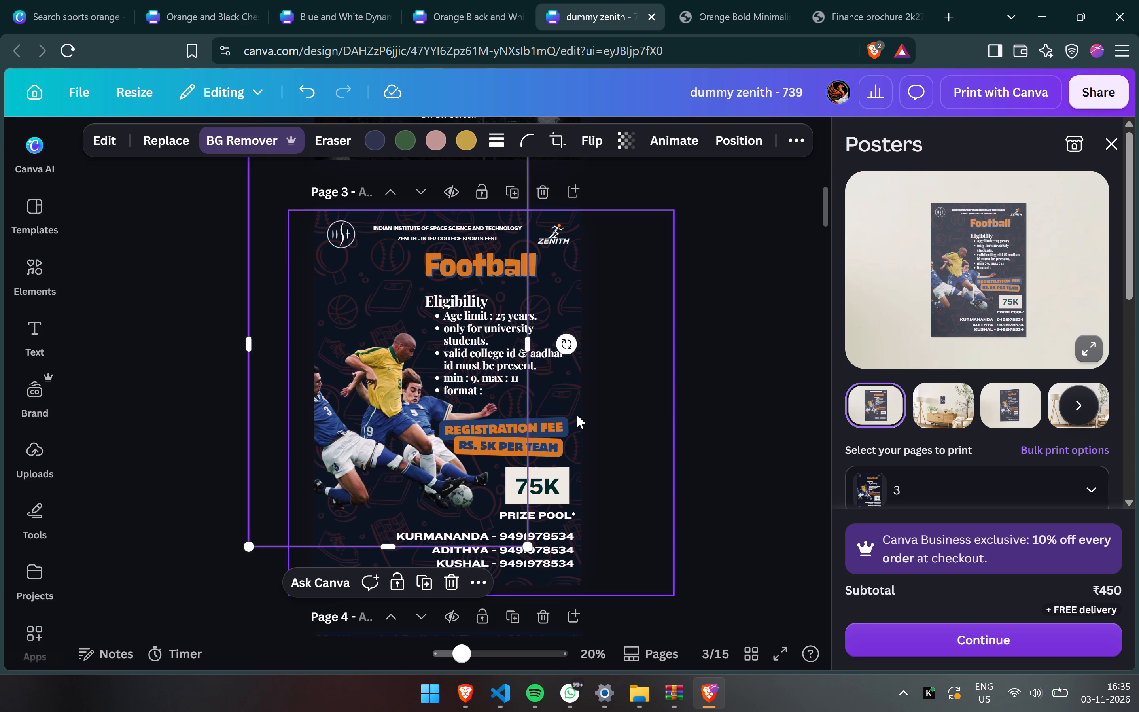
click(640, 425)
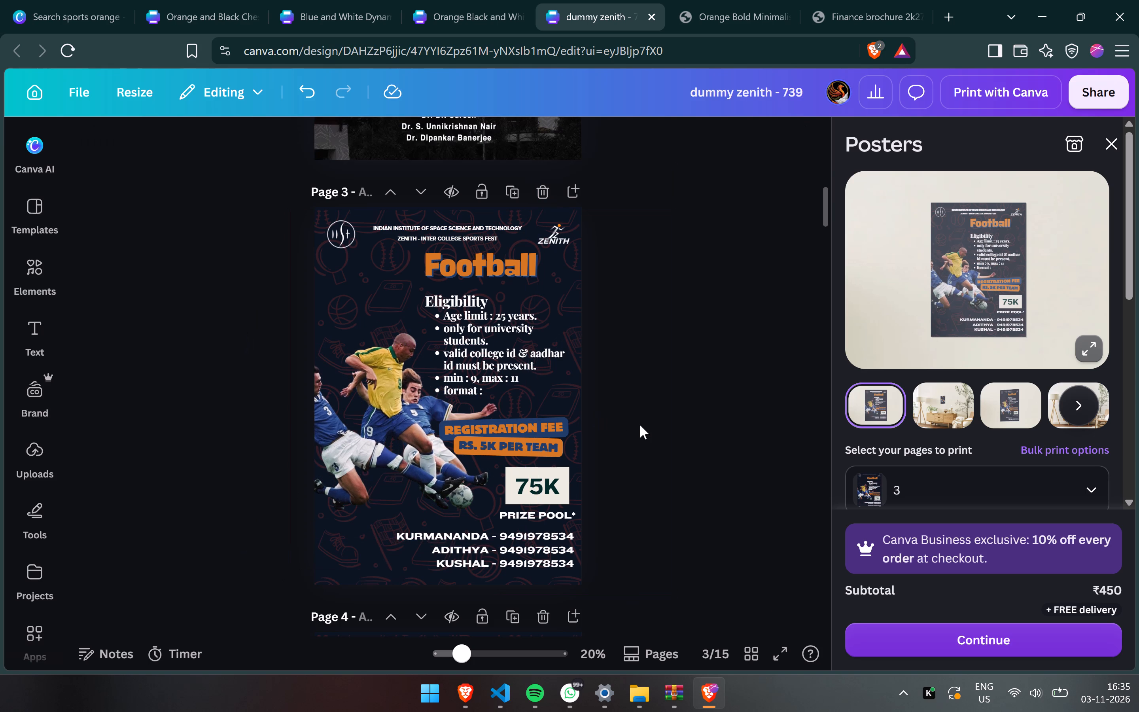
drag(368, 445, 368, 450)
click(690, 425)
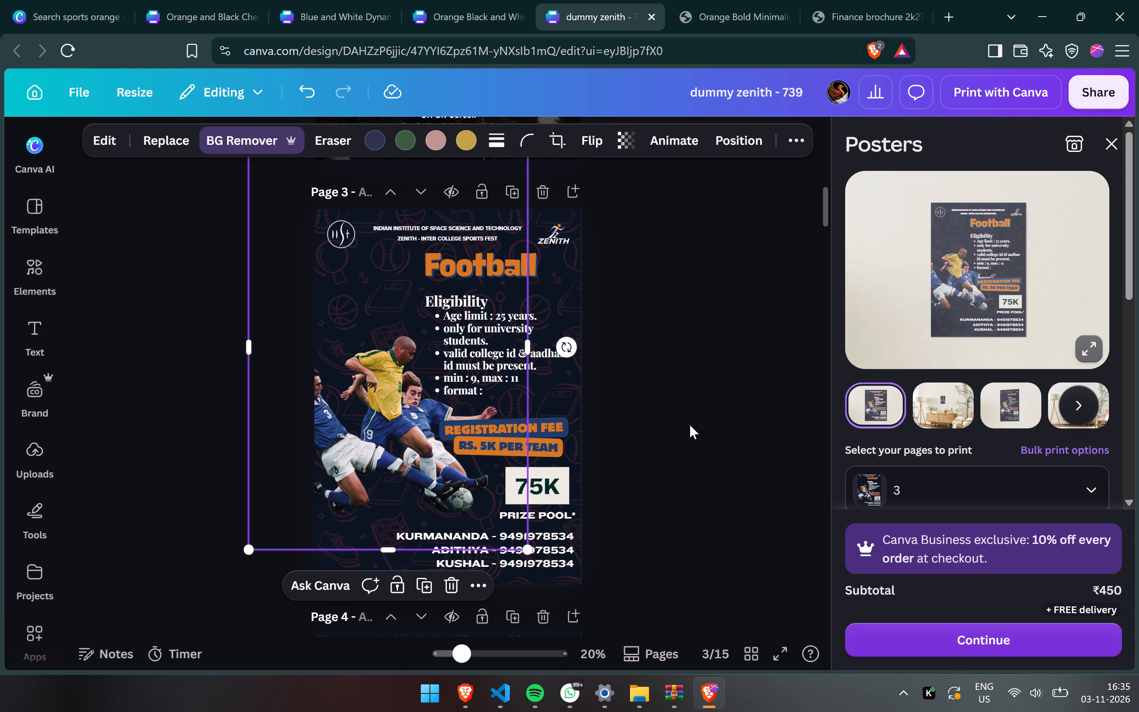
Open the full filter collection for the cut-out tackle players on the Football page.
click(394, 430)
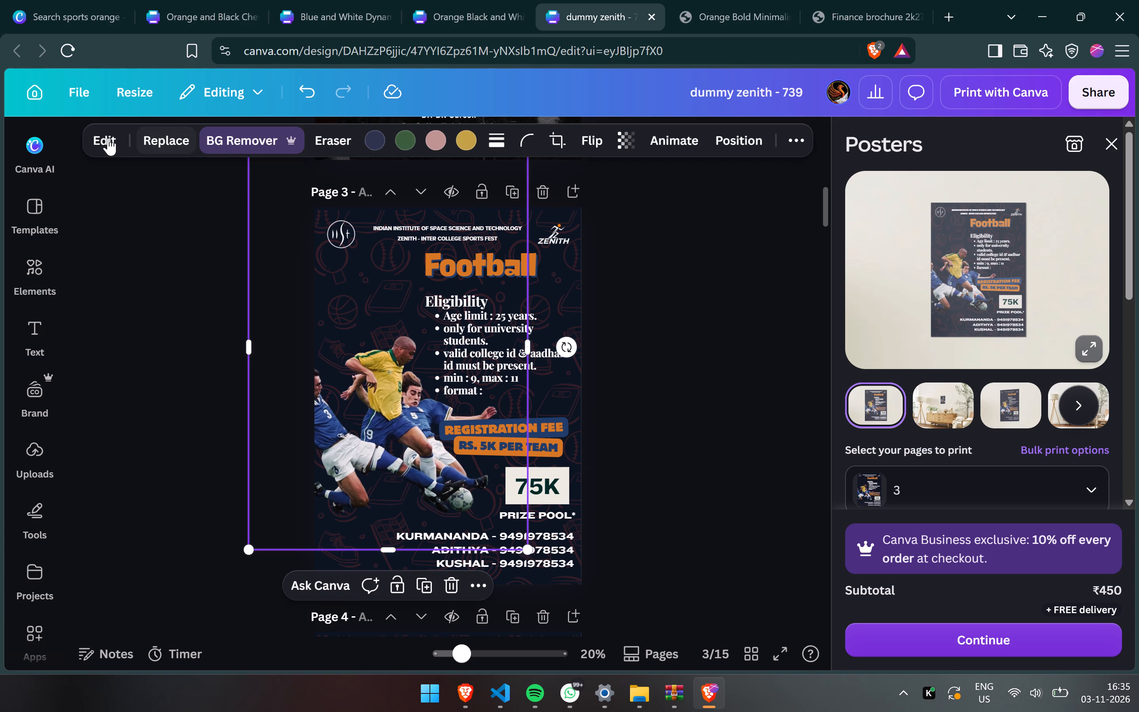
click(105, 139)
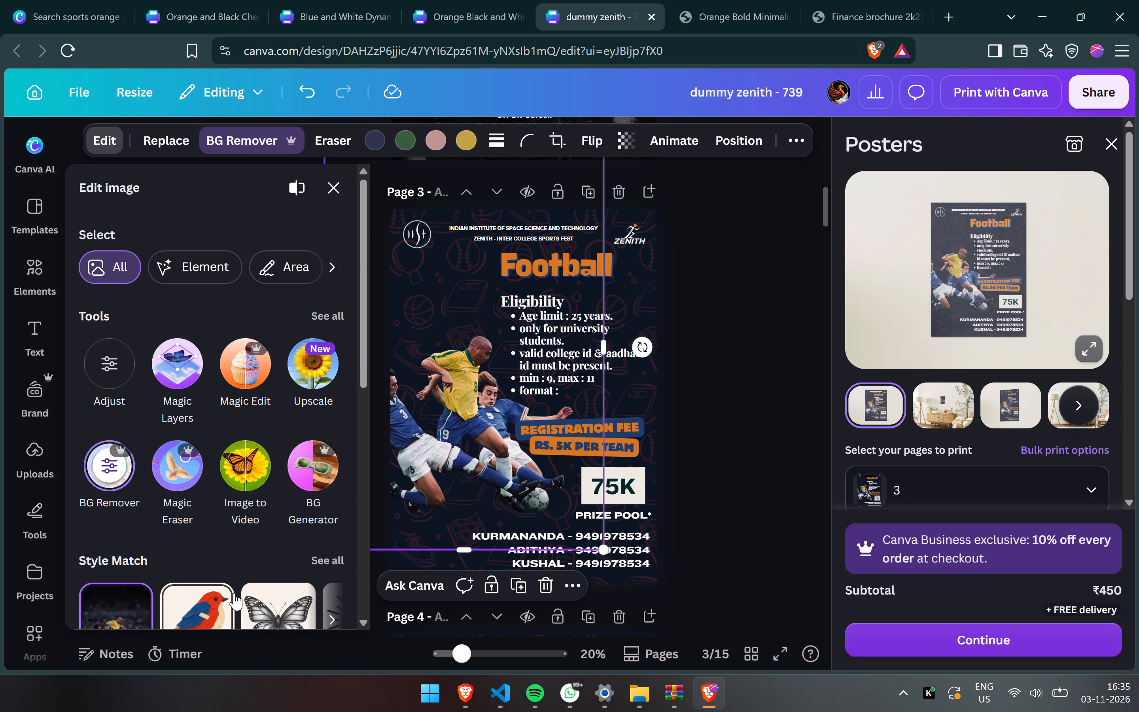
scroll(234, 593, down, 2)
click(320, 476)
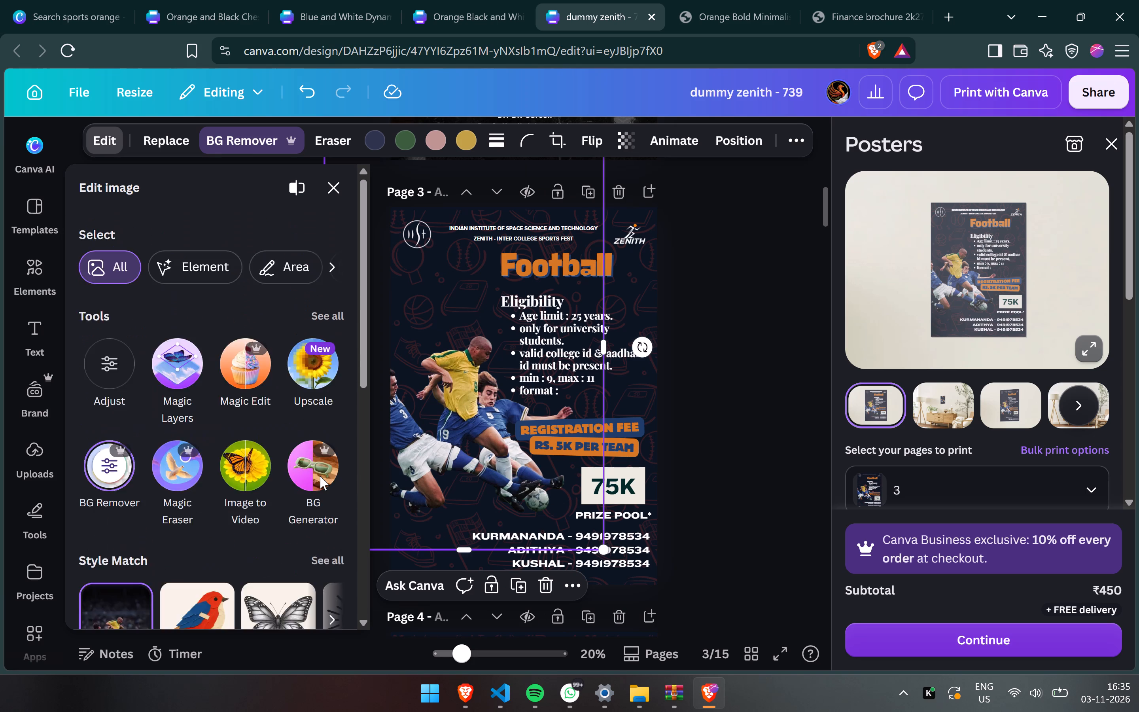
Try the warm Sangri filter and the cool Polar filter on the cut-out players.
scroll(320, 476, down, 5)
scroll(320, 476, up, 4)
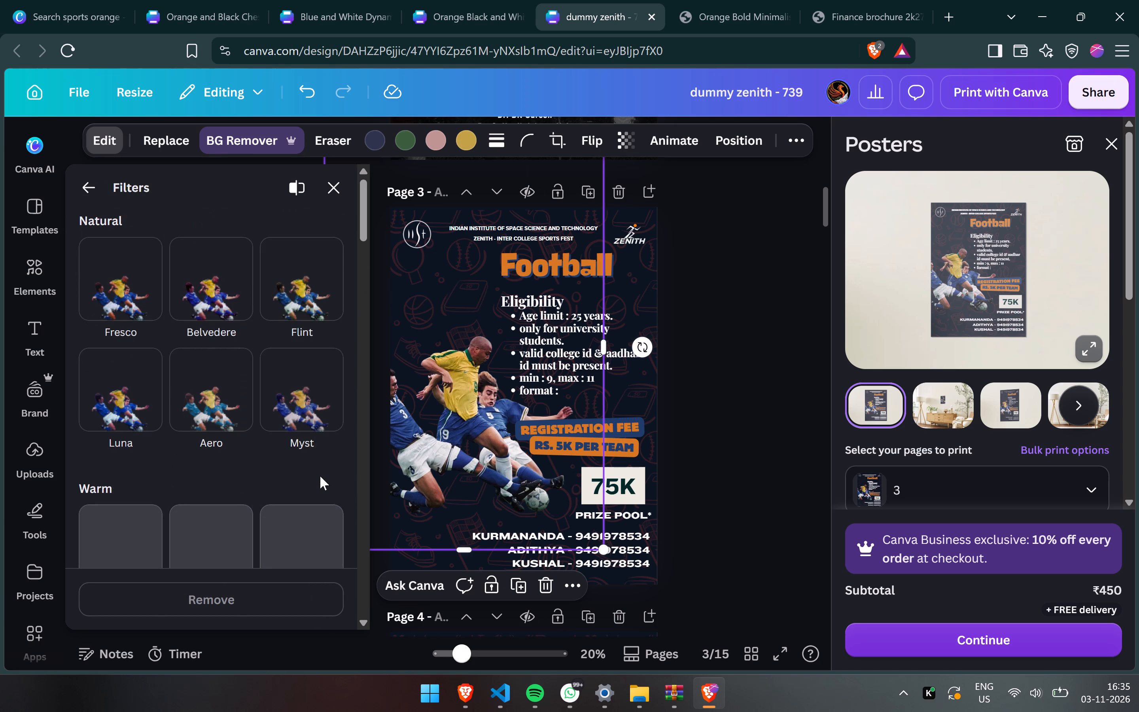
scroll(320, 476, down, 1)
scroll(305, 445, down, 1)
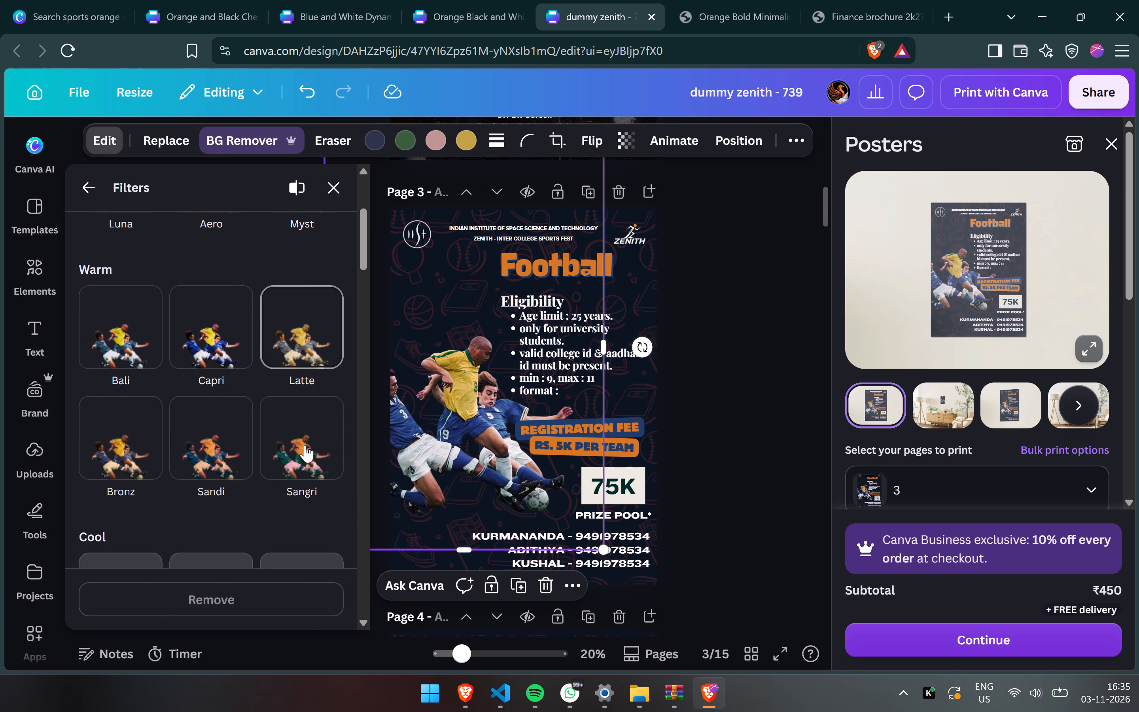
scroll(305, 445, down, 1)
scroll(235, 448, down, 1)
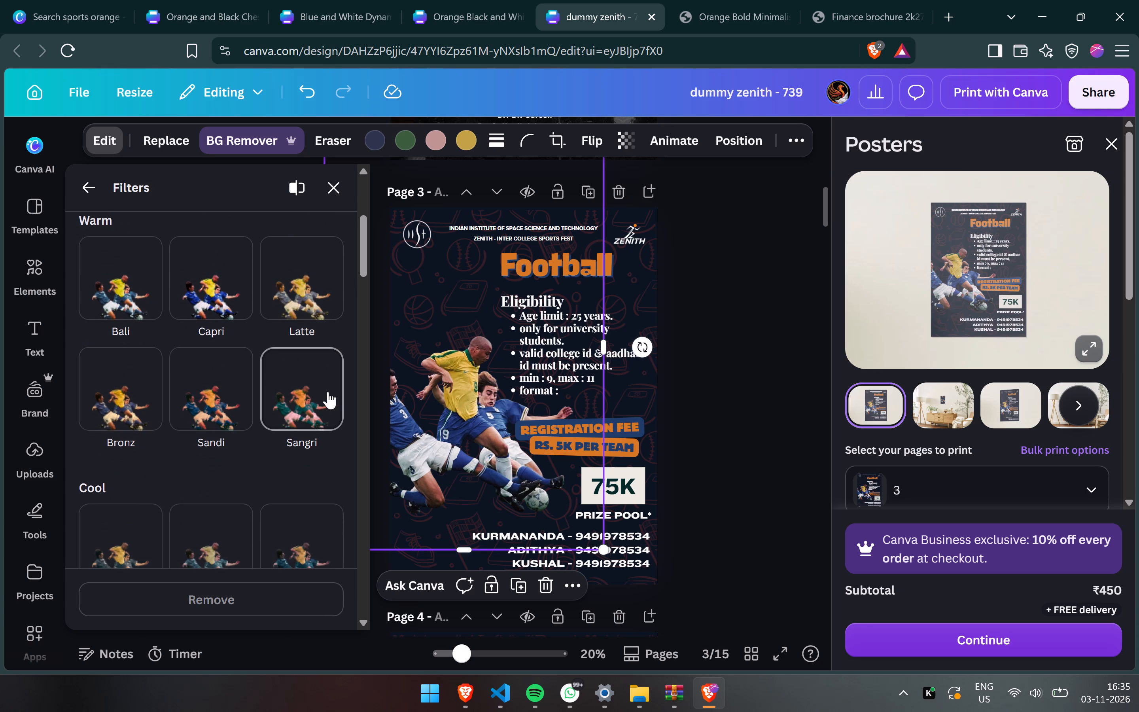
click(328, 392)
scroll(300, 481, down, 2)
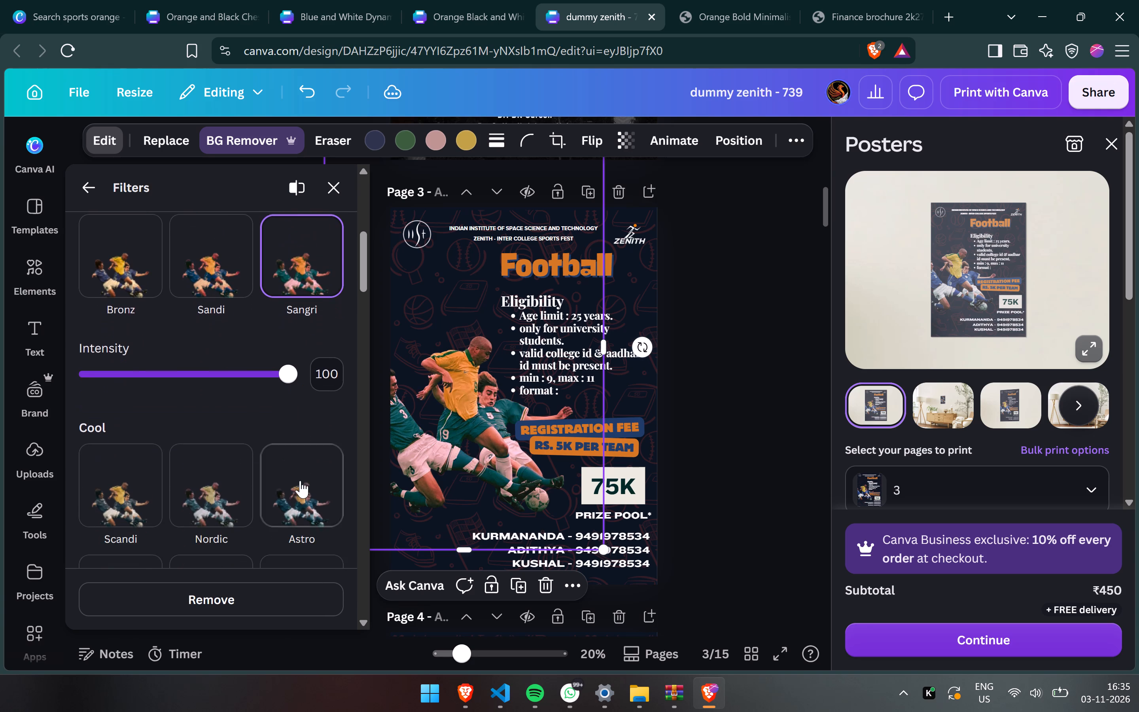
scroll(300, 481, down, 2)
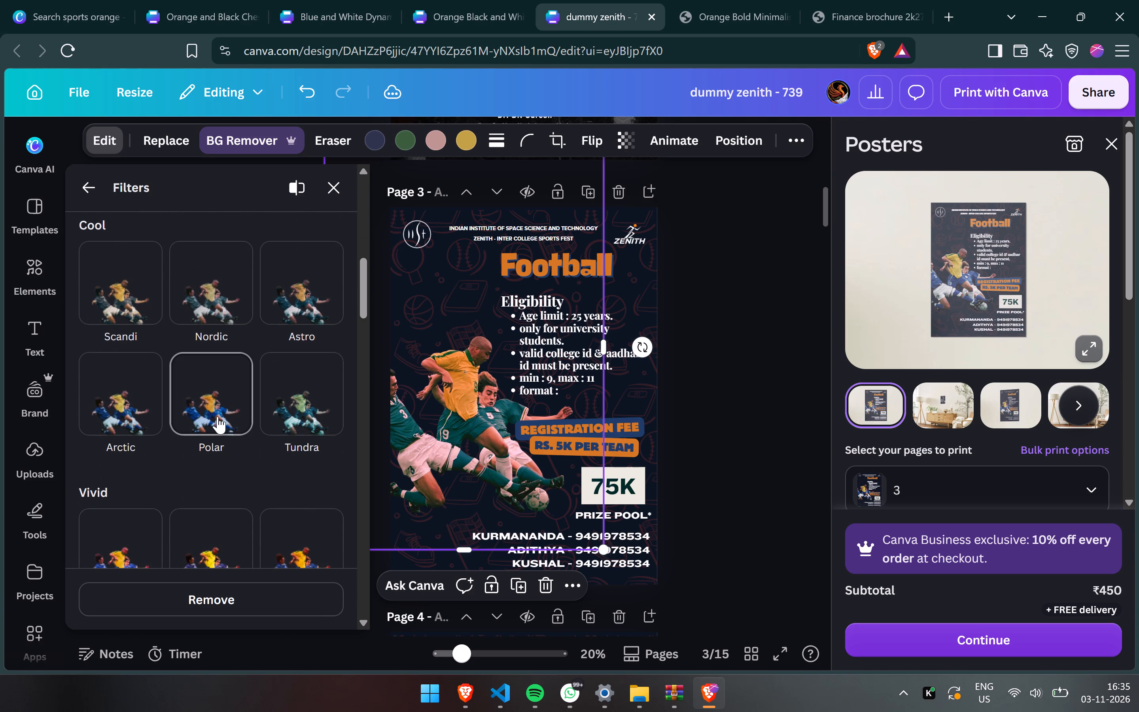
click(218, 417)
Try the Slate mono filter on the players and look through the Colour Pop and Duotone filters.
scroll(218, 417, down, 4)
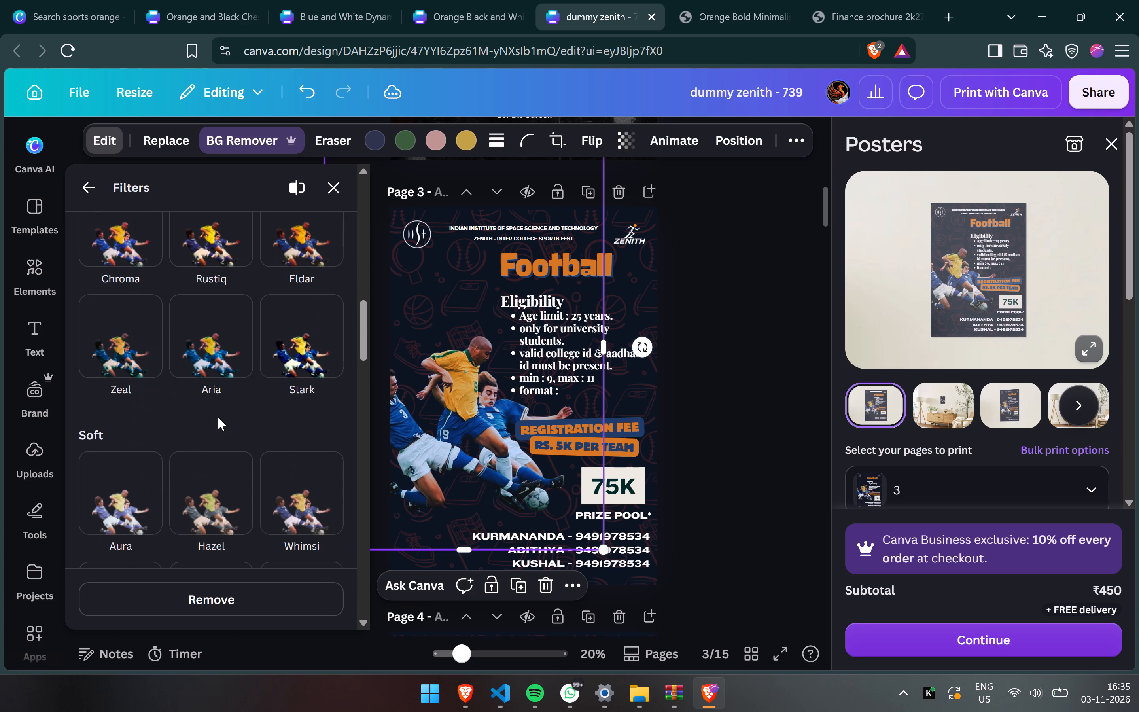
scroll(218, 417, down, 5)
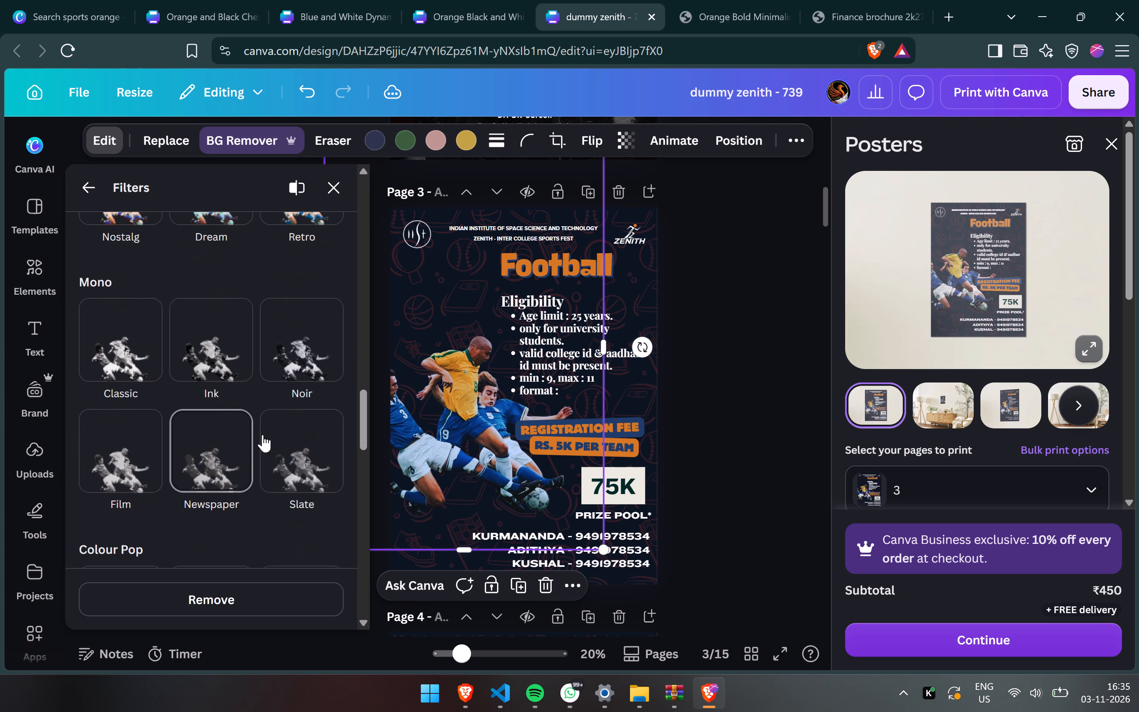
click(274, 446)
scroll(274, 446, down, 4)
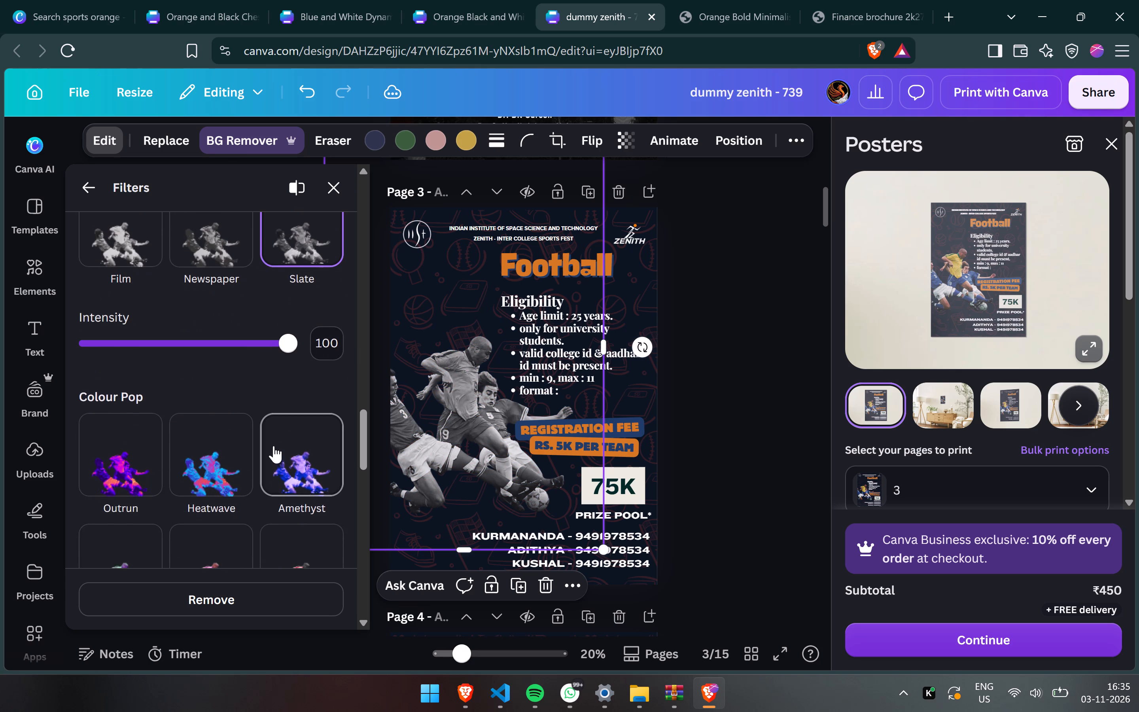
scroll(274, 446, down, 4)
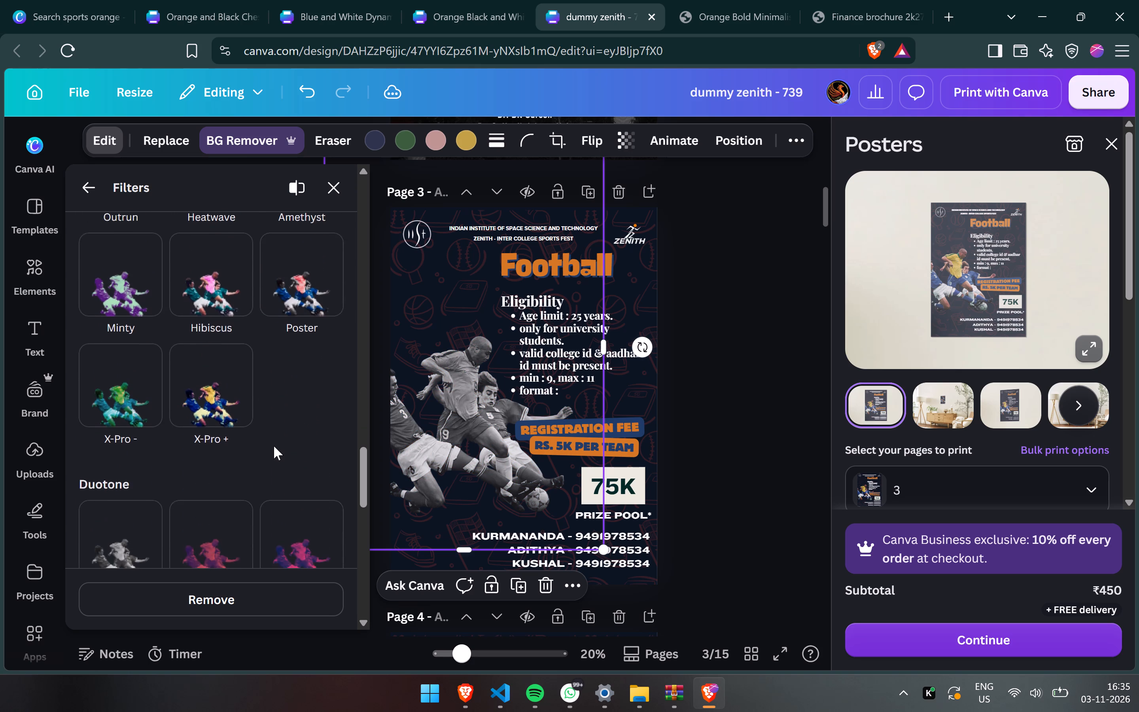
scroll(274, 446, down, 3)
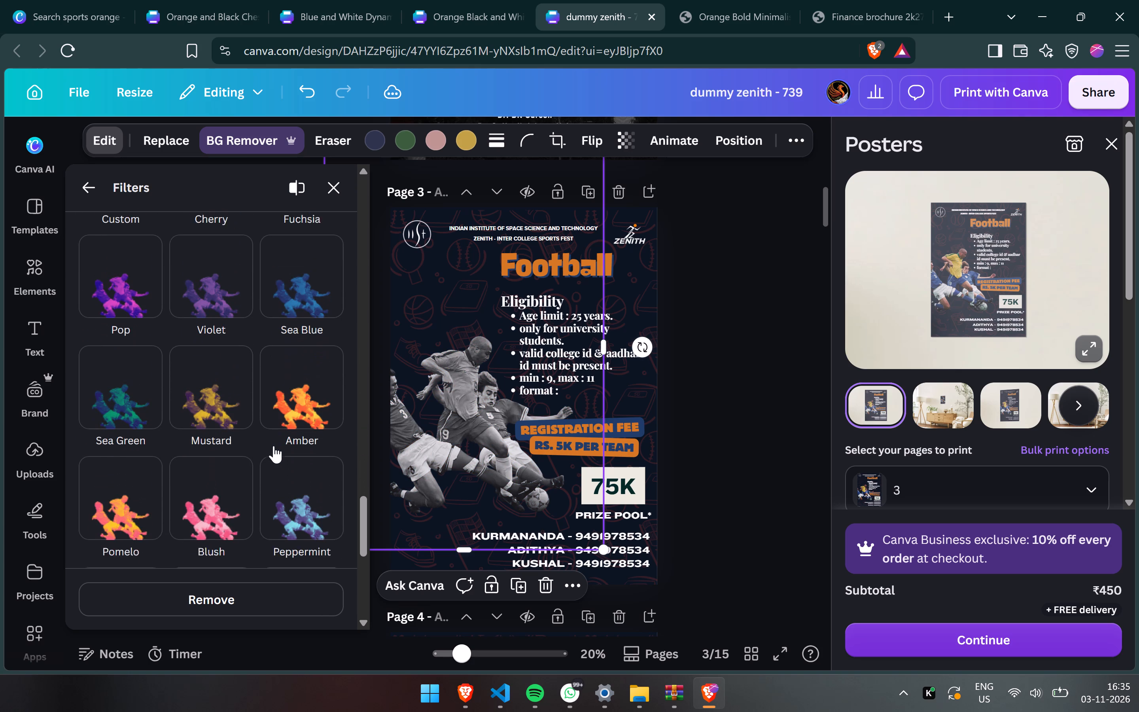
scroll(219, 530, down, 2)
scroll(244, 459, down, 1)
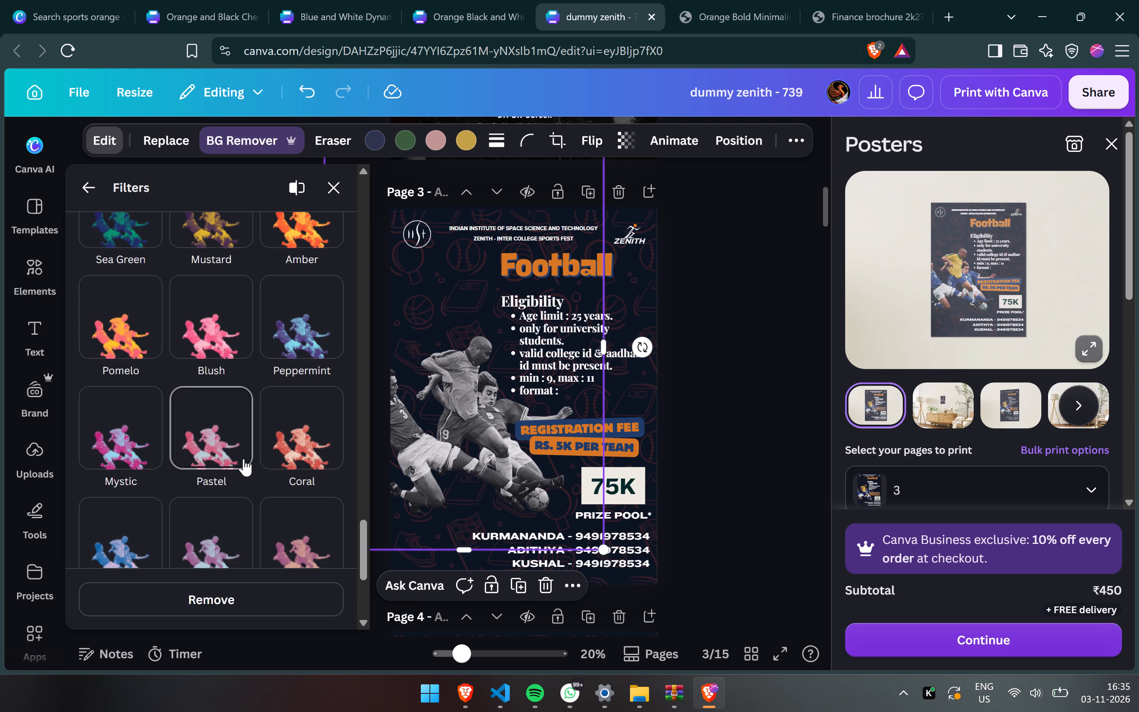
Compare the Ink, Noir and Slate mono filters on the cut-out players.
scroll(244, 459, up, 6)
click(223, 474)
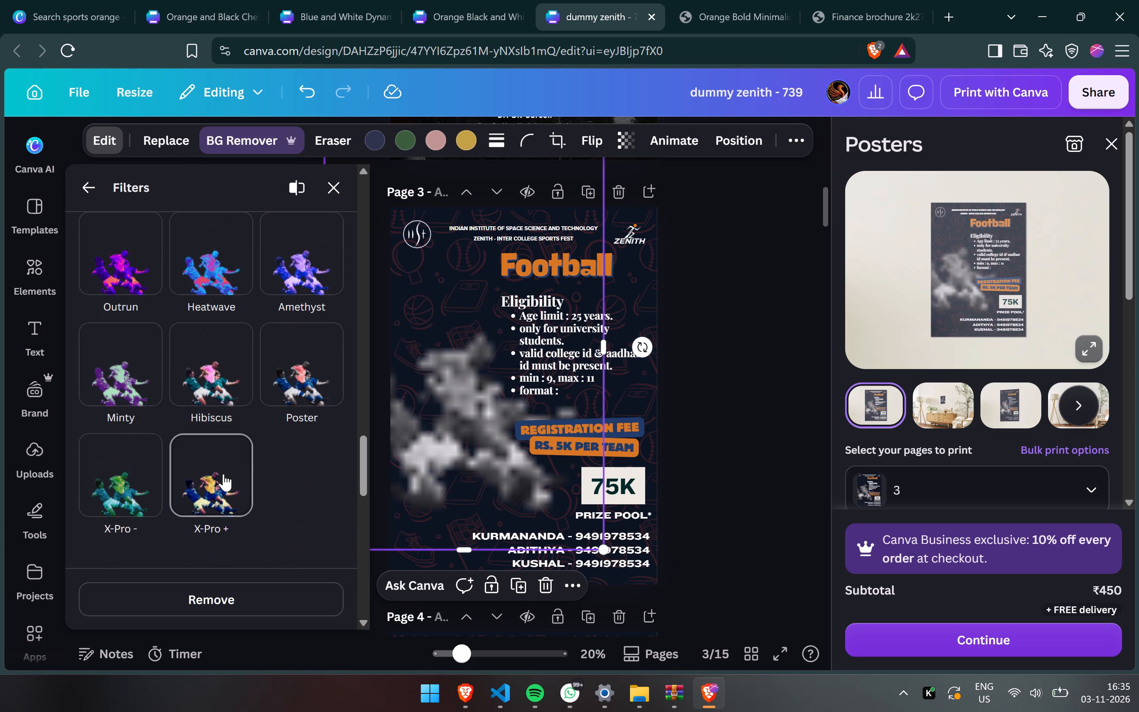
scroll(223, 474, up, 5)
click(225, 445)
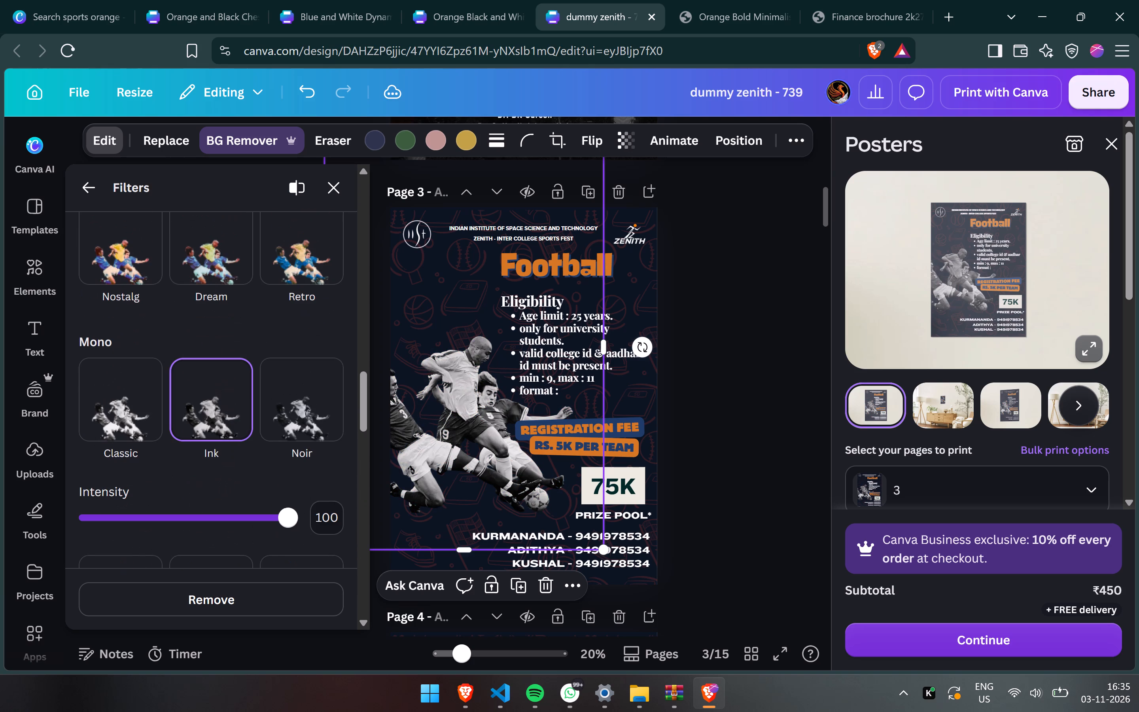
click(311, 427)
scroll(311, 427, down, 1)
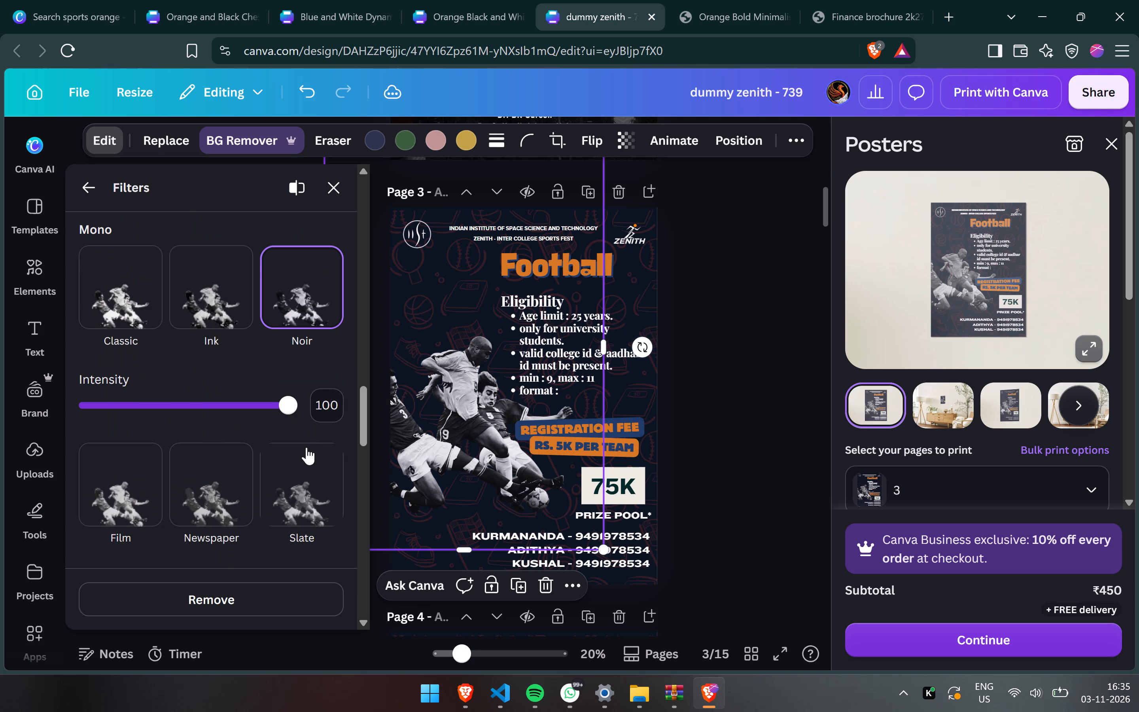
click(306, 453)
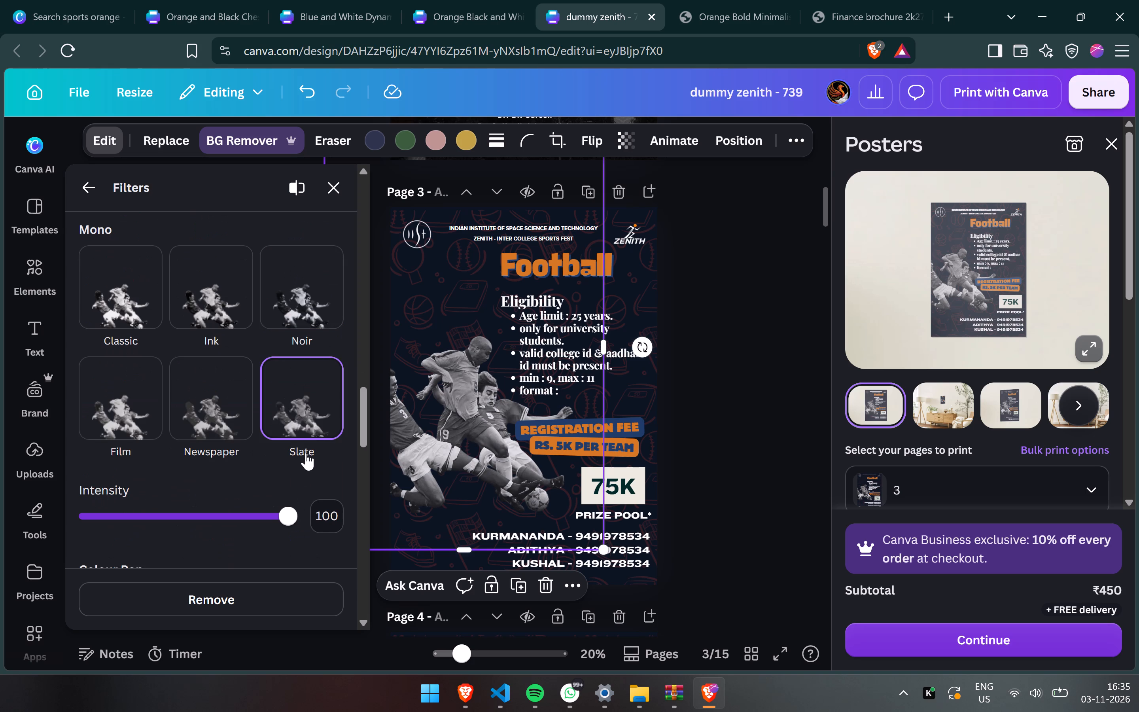
Compare the natural Fresco and Belvedere filters on the cut-out players and apply Flint at intensity 100.
scroll(306, 453, up, 12)
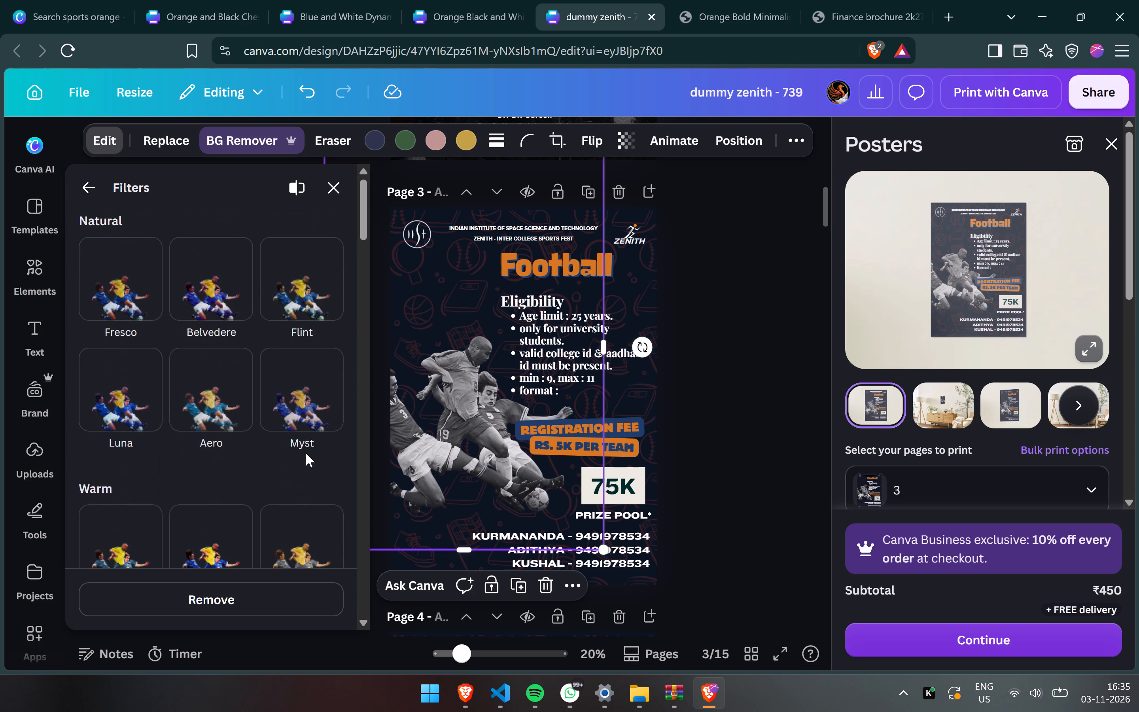
click(119, 305)
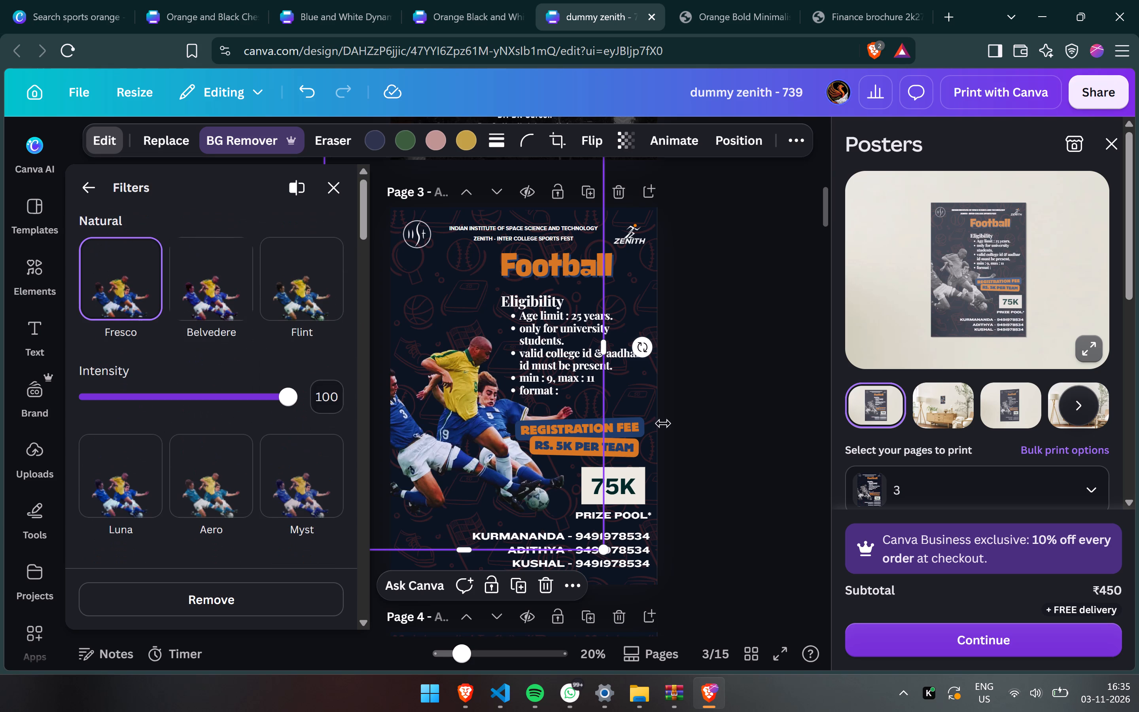
click(218, 278)
click(280, 264)
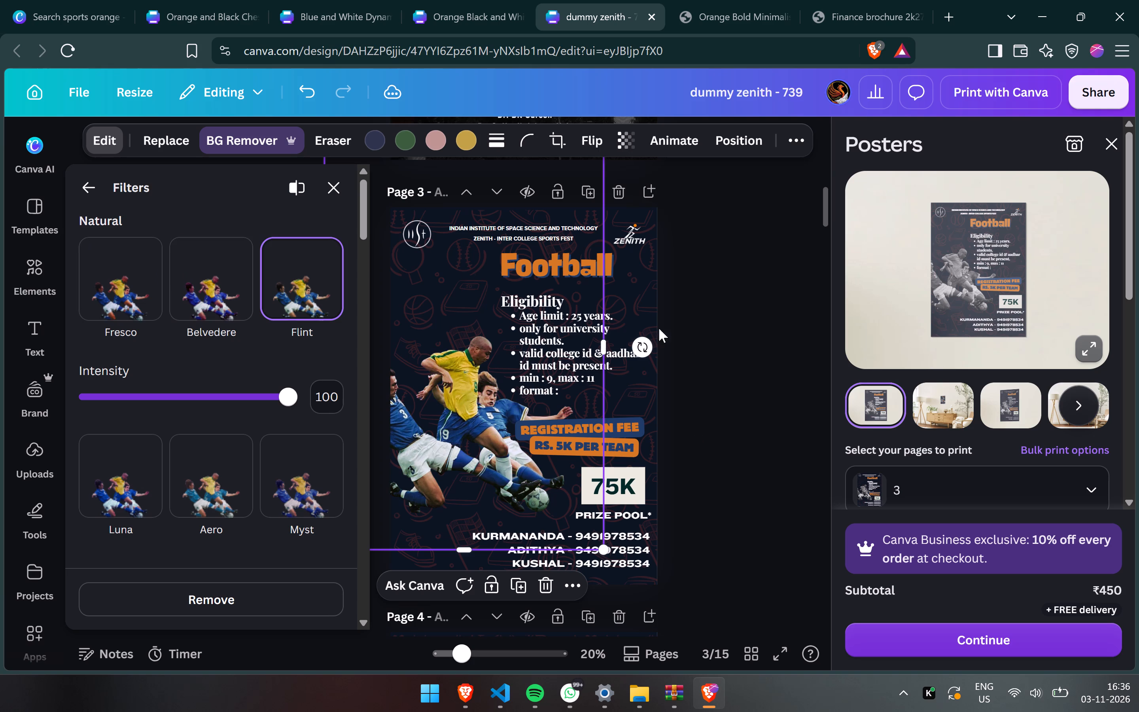
click(706, 345)
double_click(706, 345)
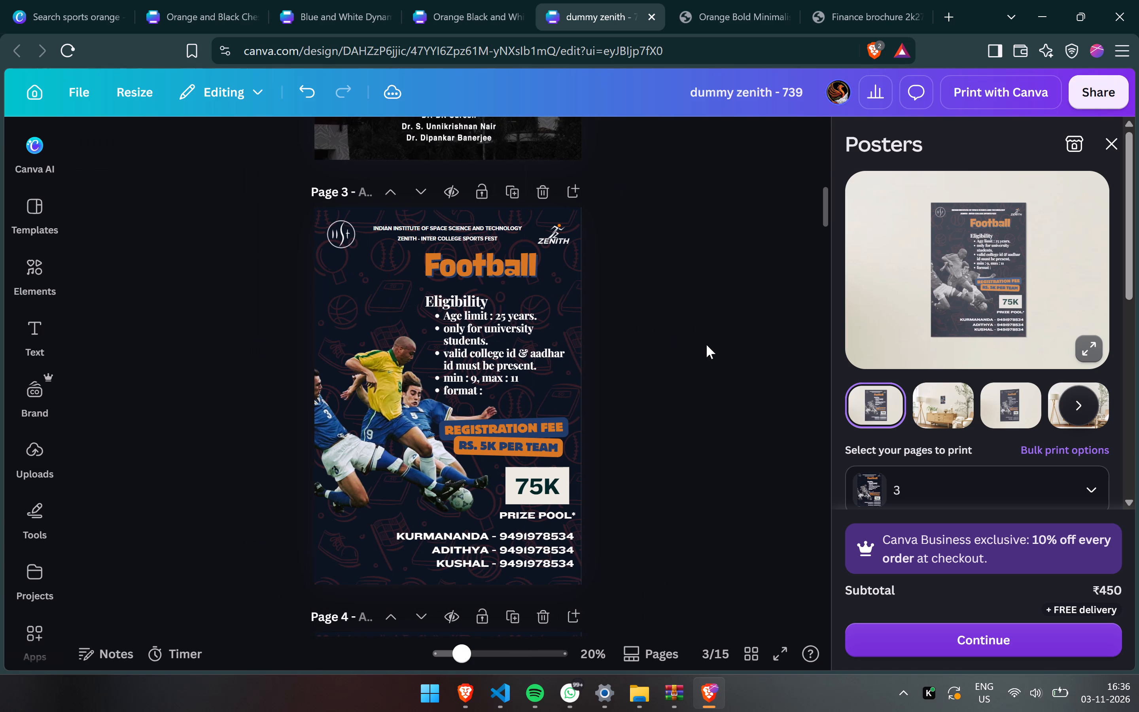
Delete the 75K prize pool block from the Football page.
click(558, 488)
key(BackSpace)
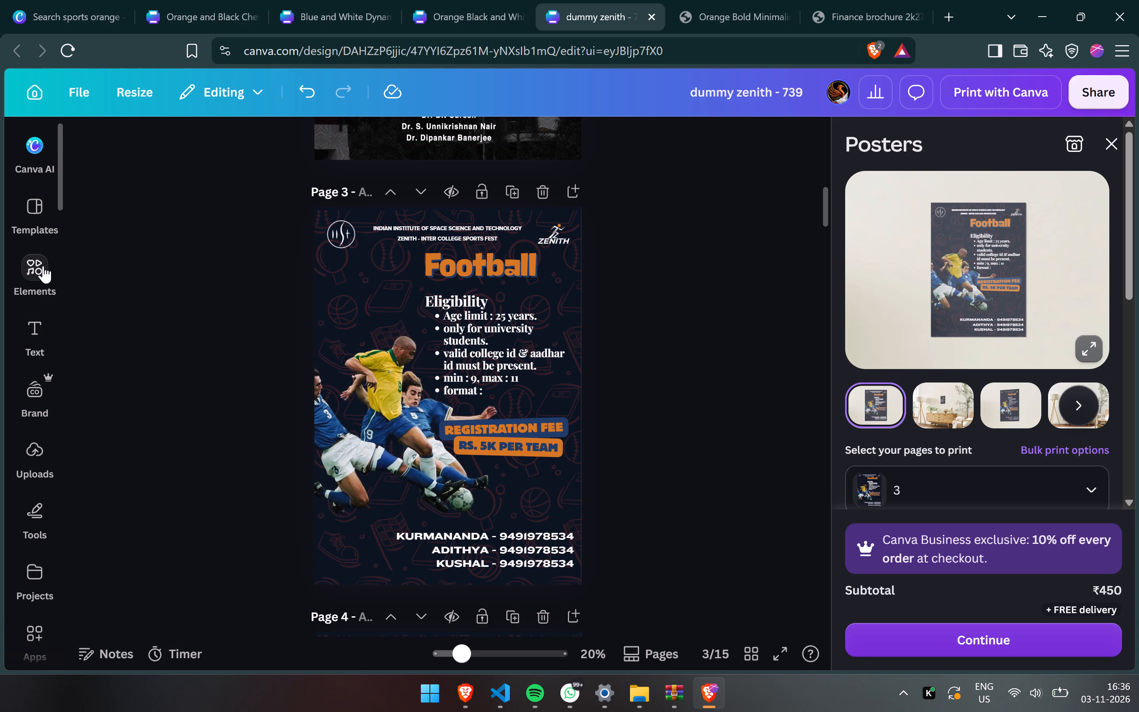
Look through the font combinations for a text style suited to the Football page's prize pool.
click(44, 312)
scroll(230, 415, down, 5)
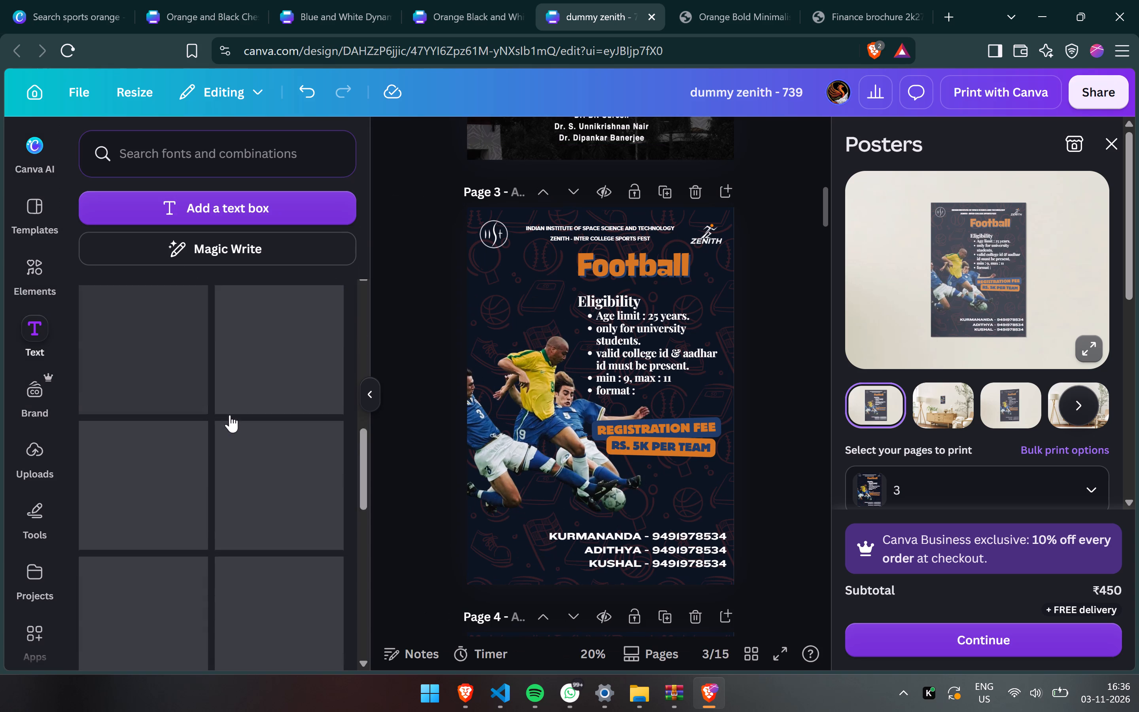
scroll(230, 415, up, 2)
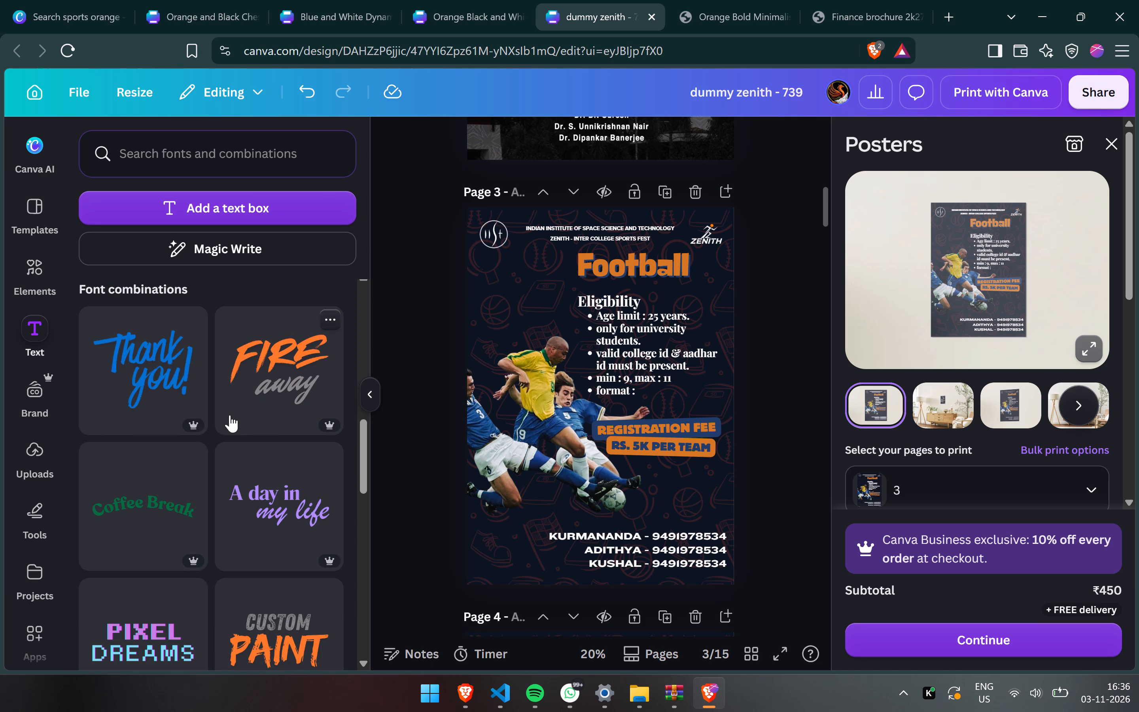
scroll(230, 415, down, 3)
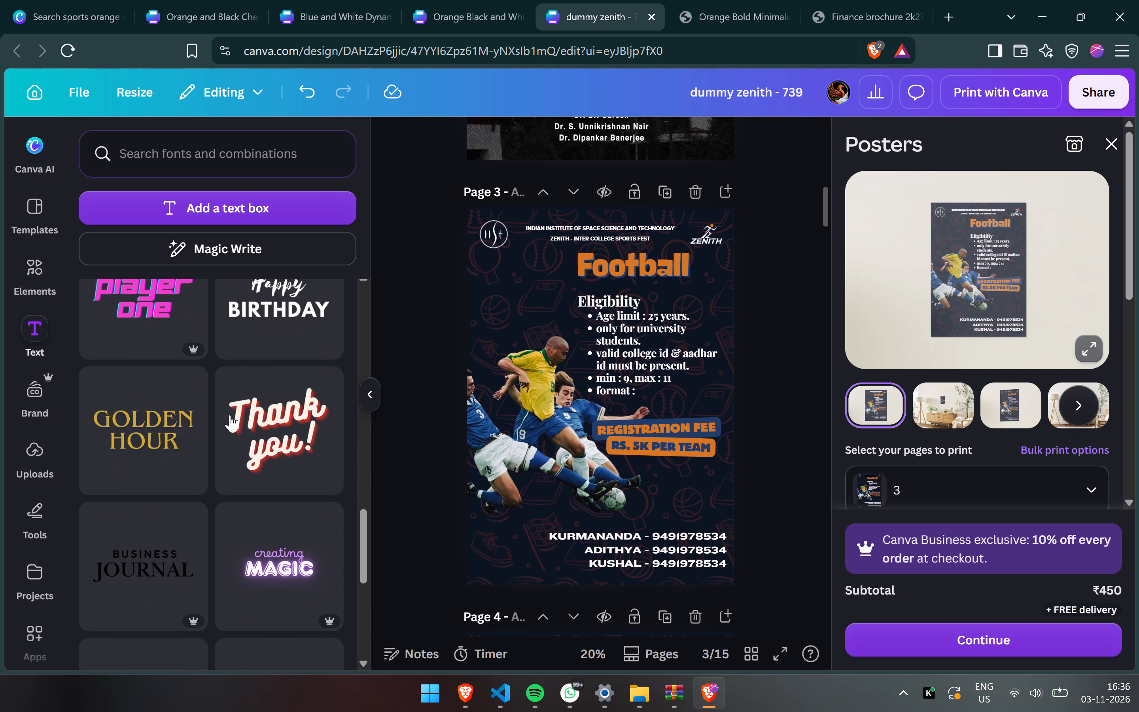
scroll(230, 415, down, 5)
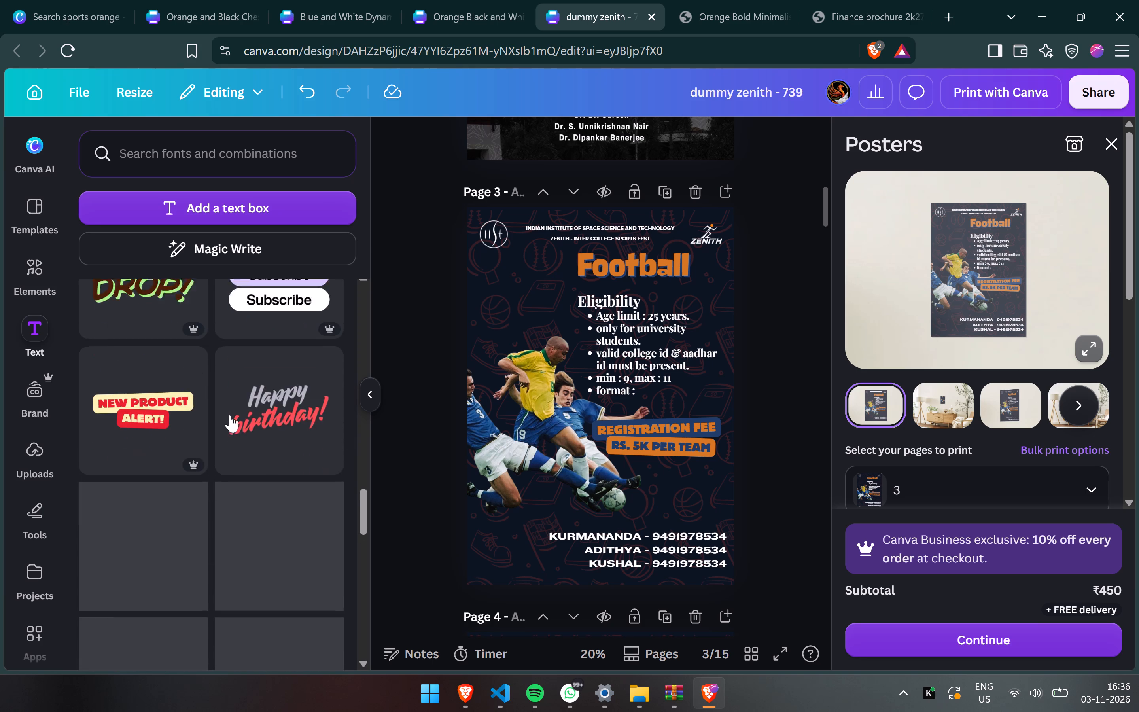
scroll(230, 415, down, 1)
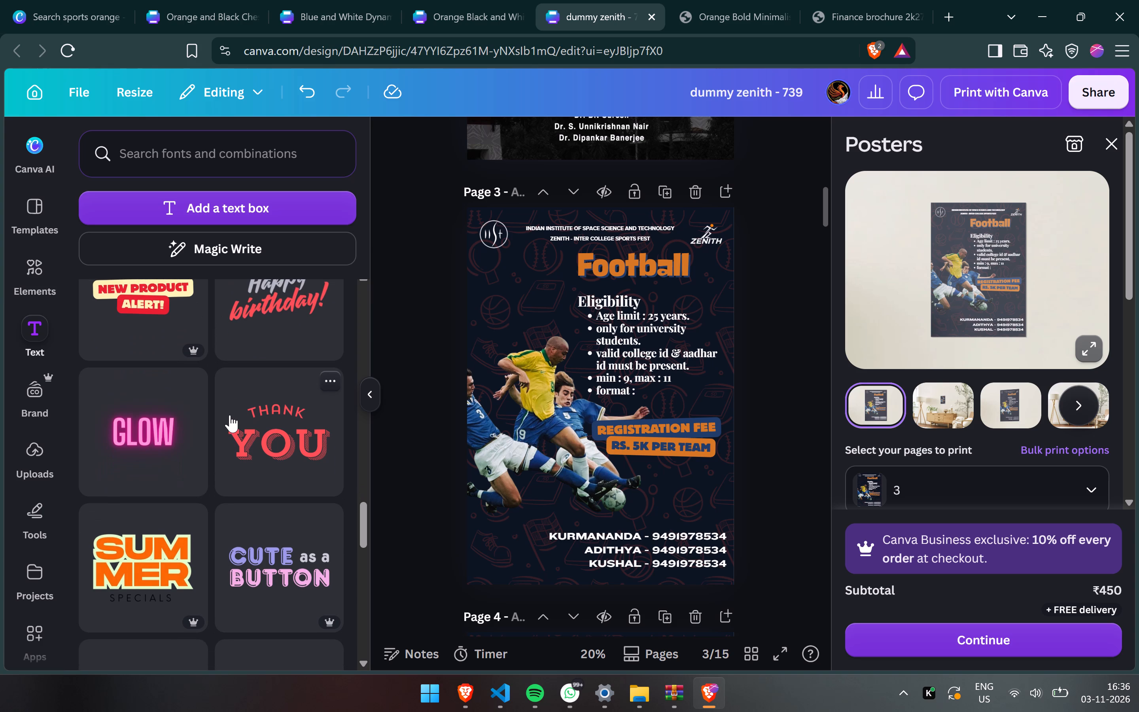
scroll(230, 415, down, 3)
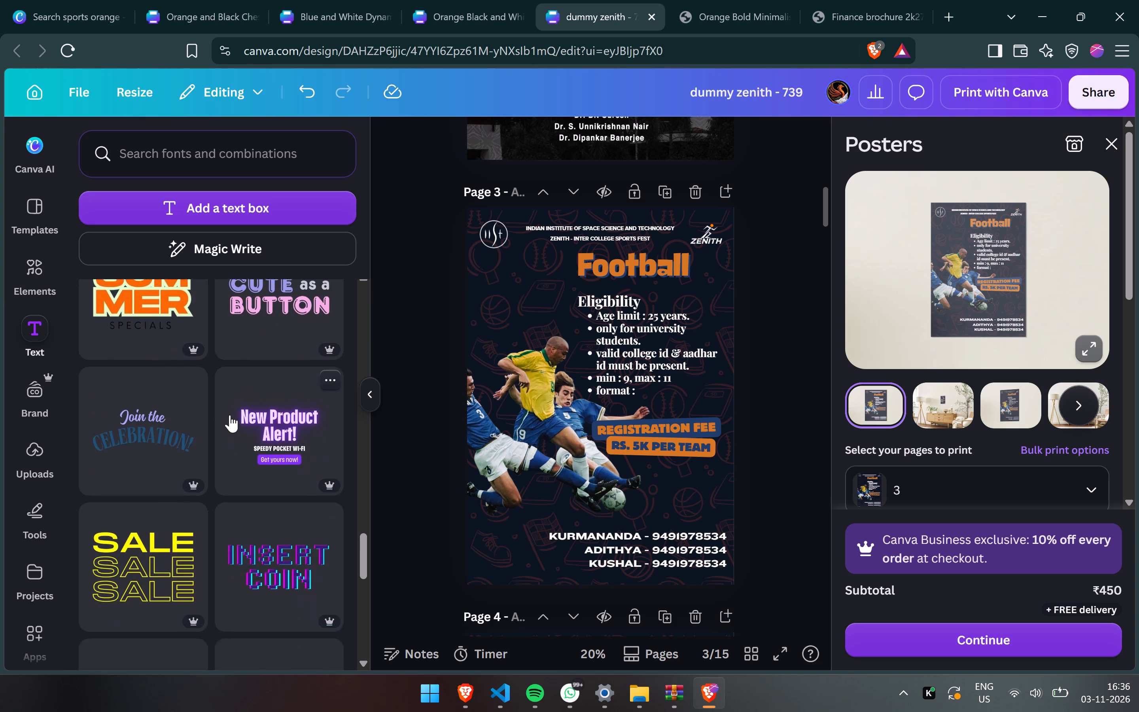
scroll(230, 415, down, 3)
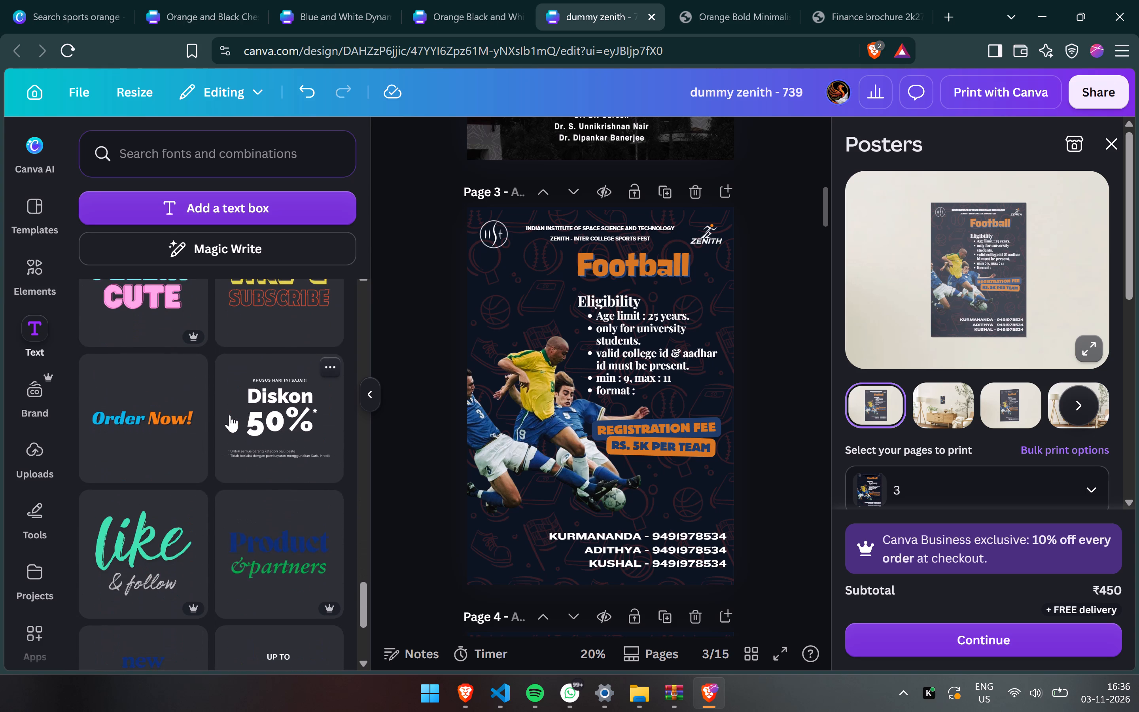
scroll(230, 415, down, 4)
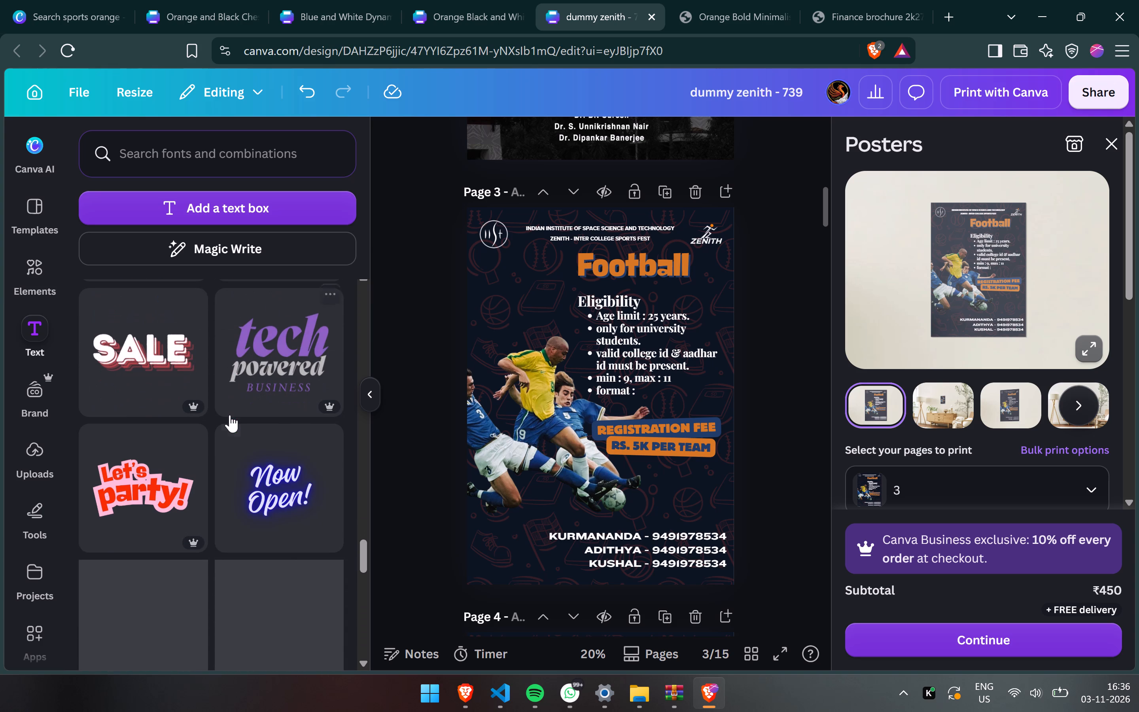
scroll(230, 415, down, 4)
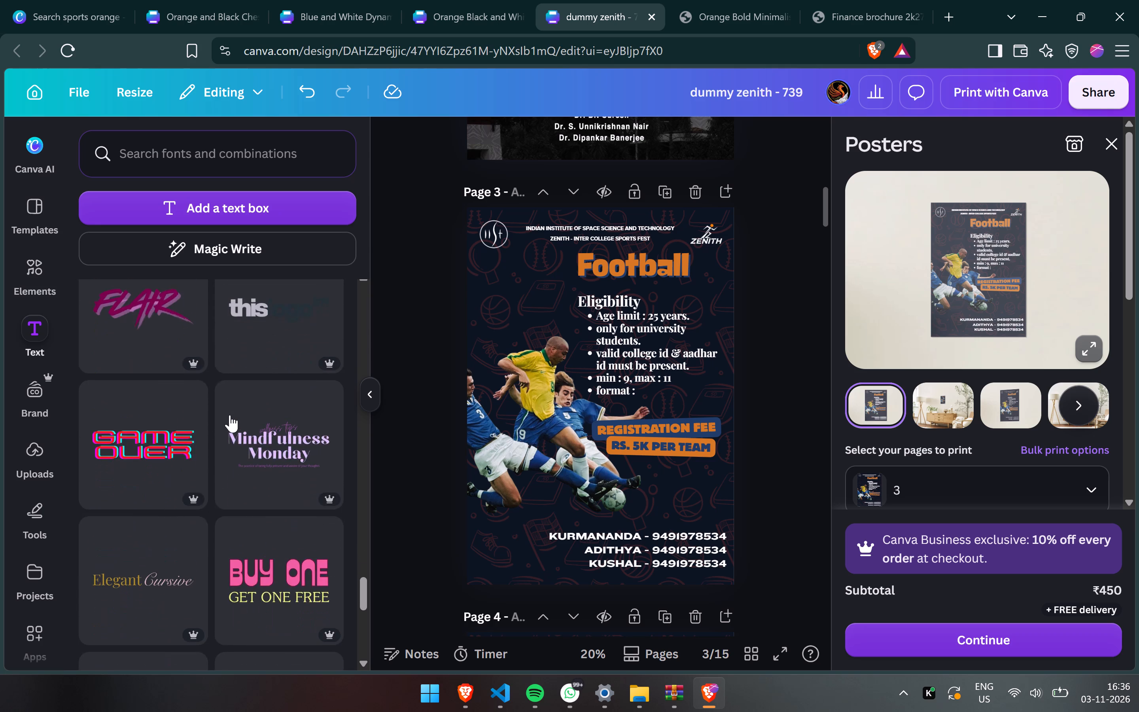
scroll(230, 415, down, 4)
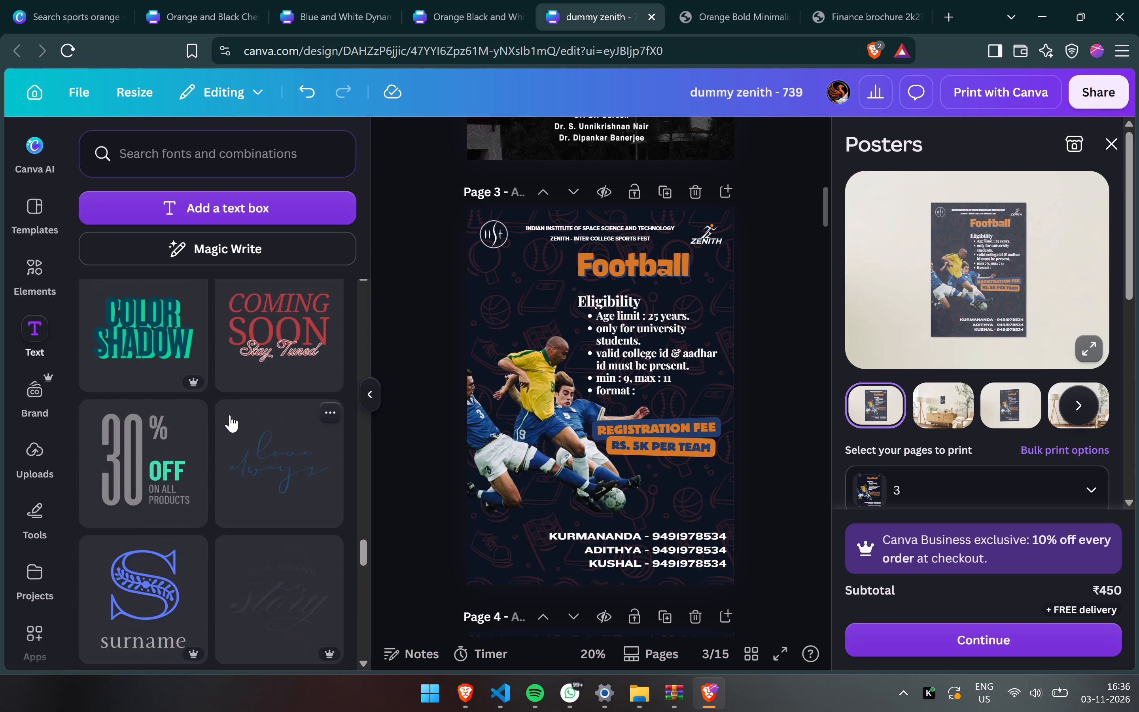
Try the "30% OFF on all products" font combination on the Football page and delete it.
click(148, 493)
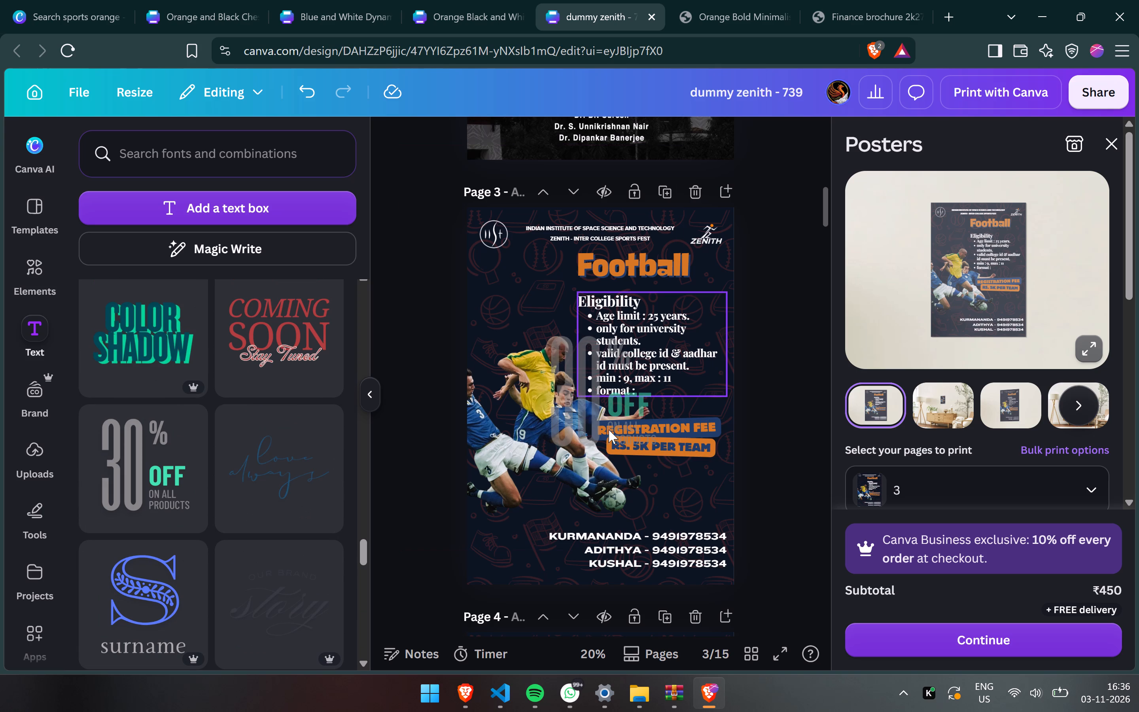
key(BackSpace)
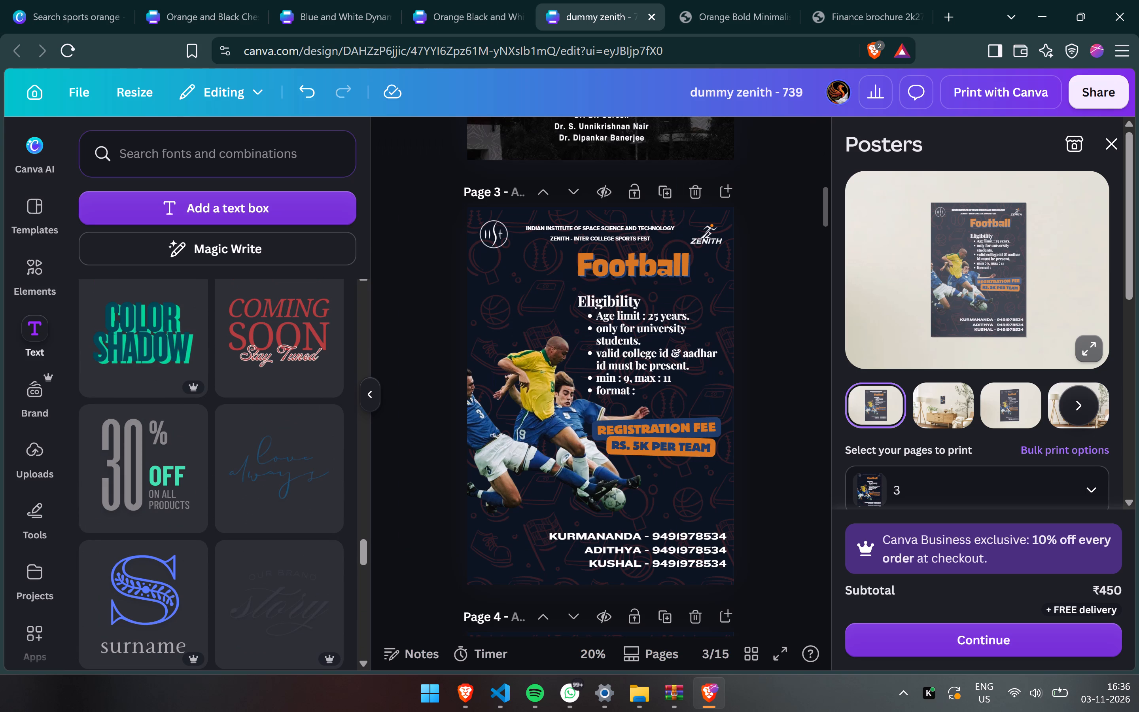
Look further through the font combinations for a bold two-line style suited to the Football page's prize pool.
scroll(288, 573, down, 1)
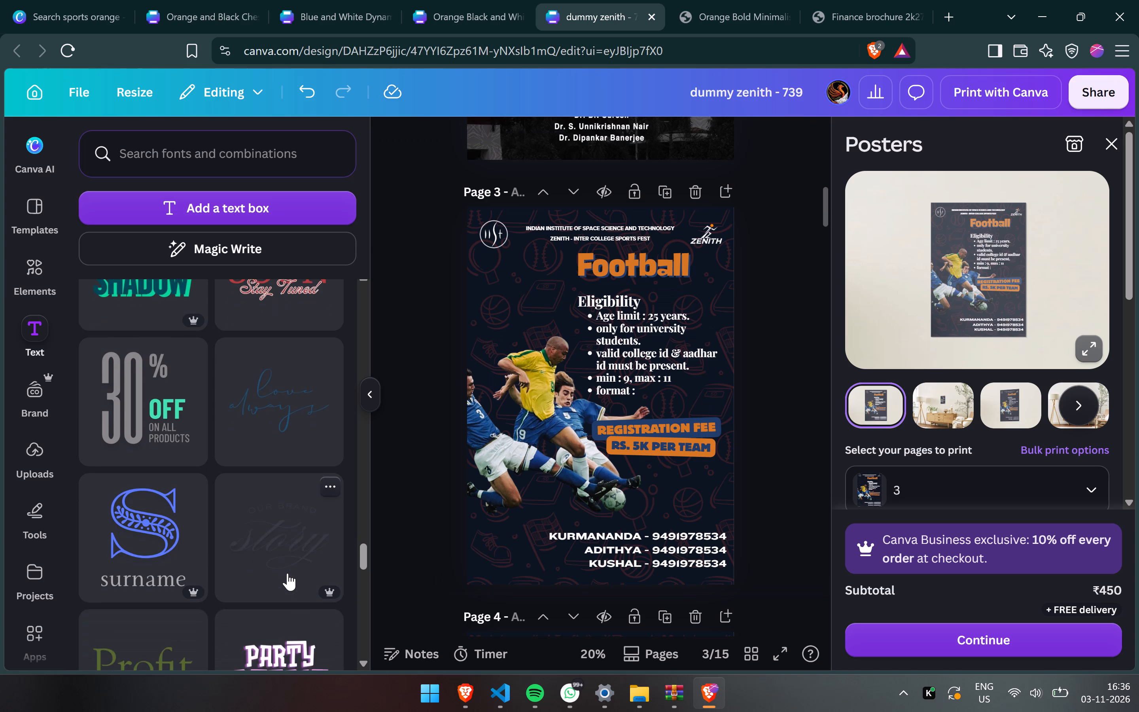
scroll(288, 573, down, 2)
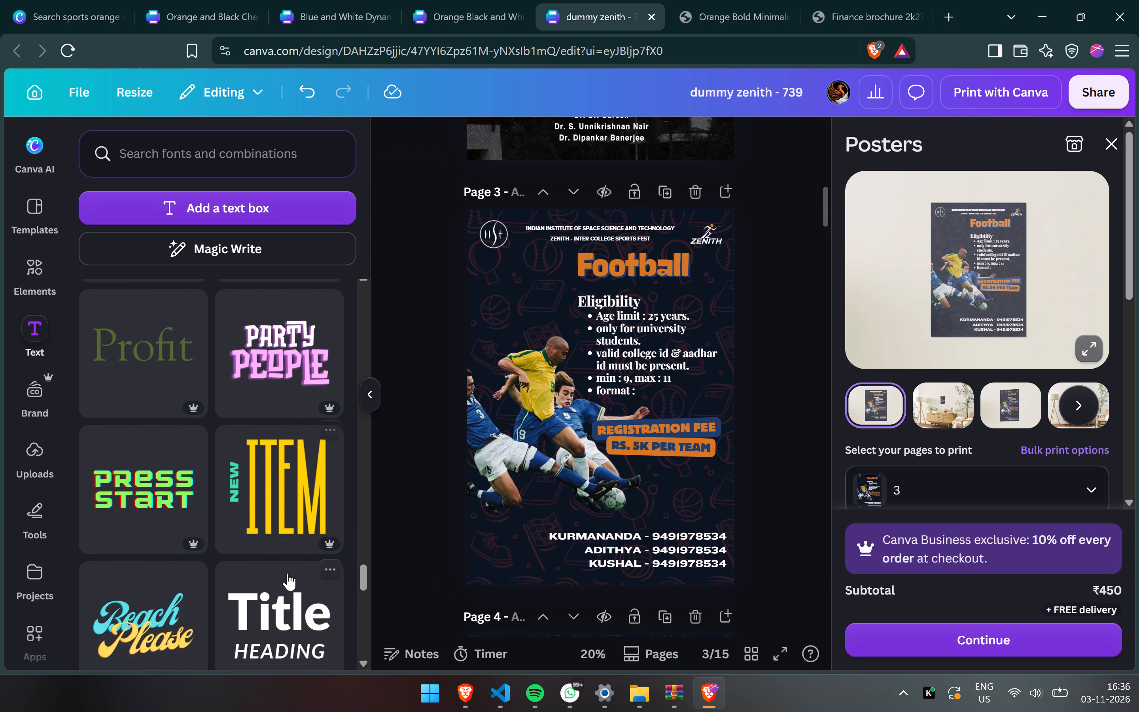
scroll(288, 573, down, 1)
scroll(288, 573, up, 1)
scroll(288, 573, down, 1)
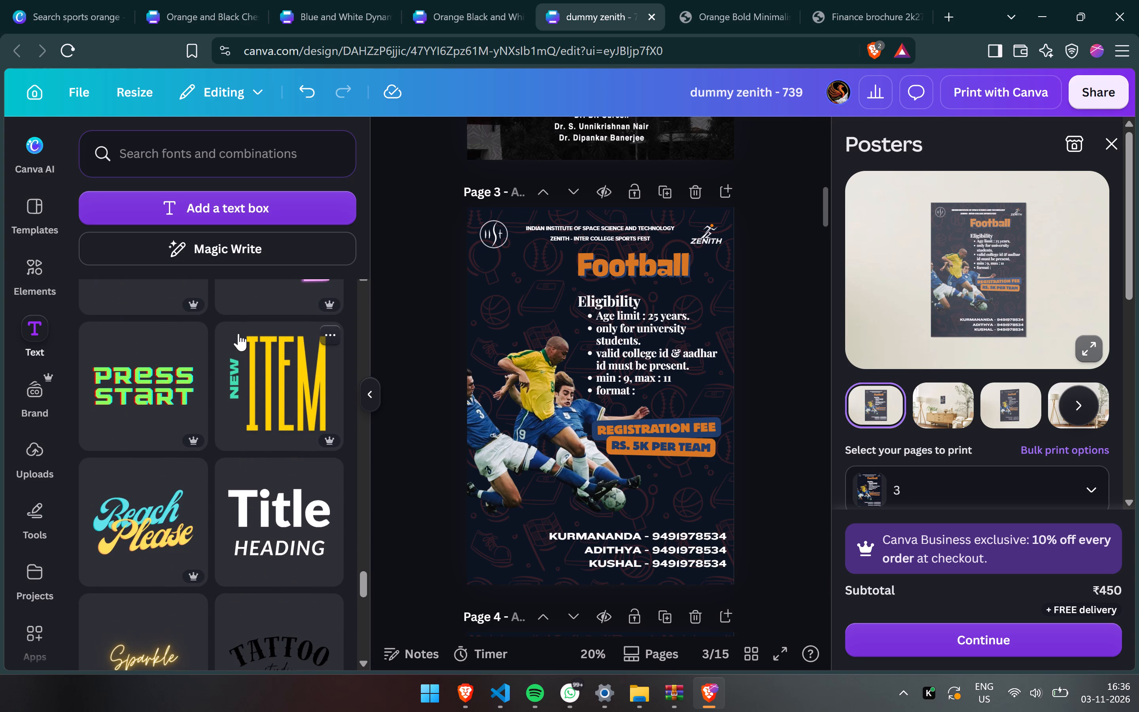
scroll(279, 391, down, 4)
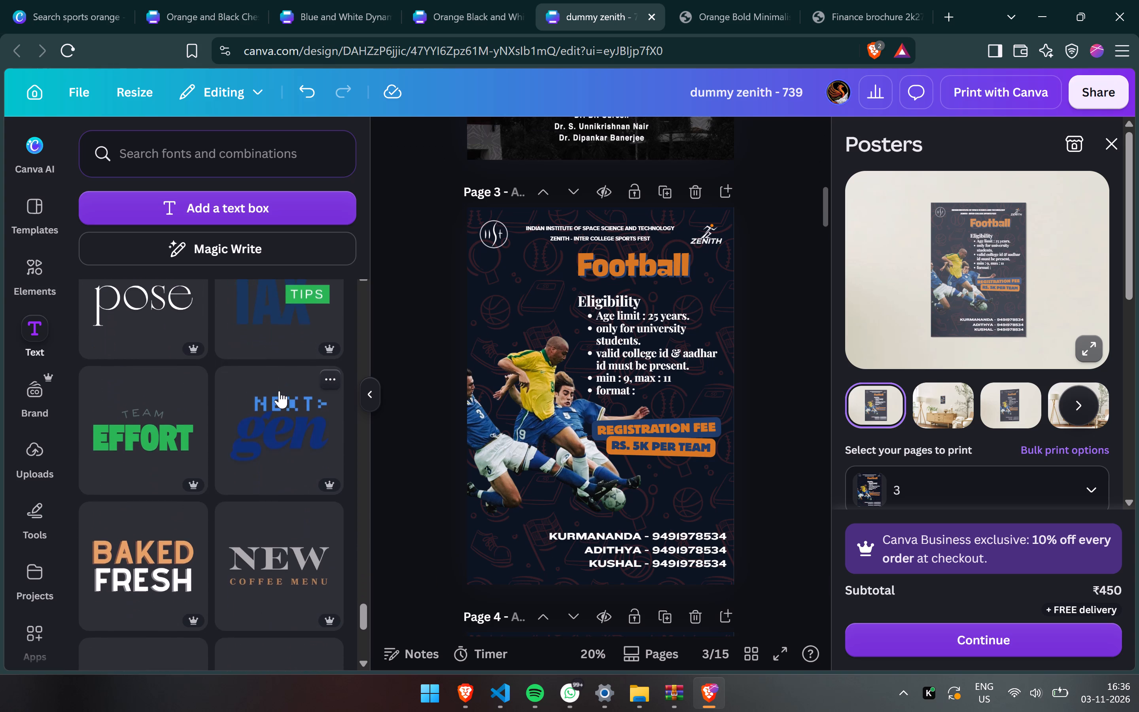
scroll(279, 391, down, 6)
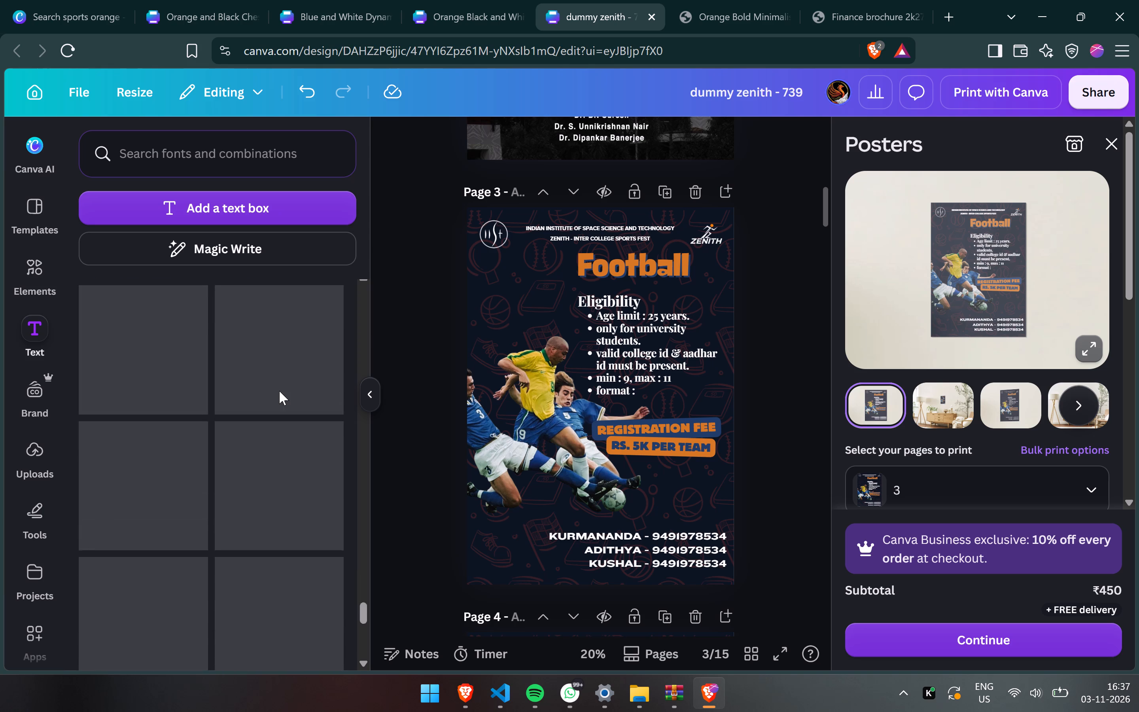
scroll(279, 391, down, 1)
scroll(279, 391, up, 4)
scroll(279, 391, down, 1)
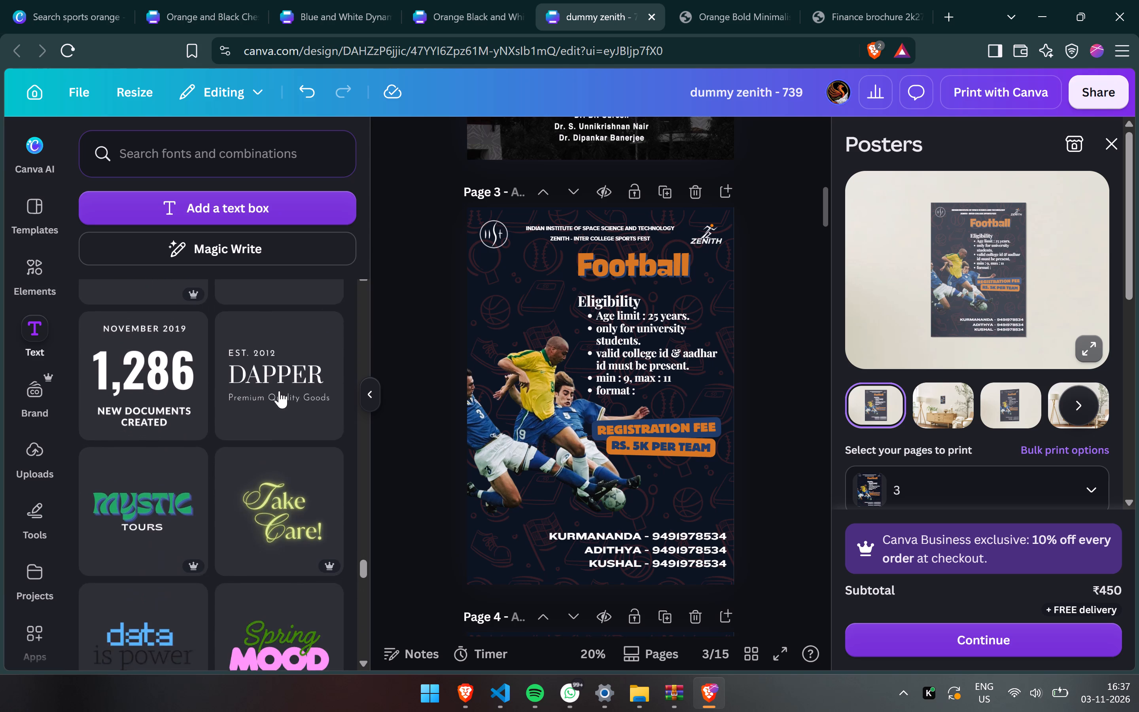
scroll(279, 391, down, 5)
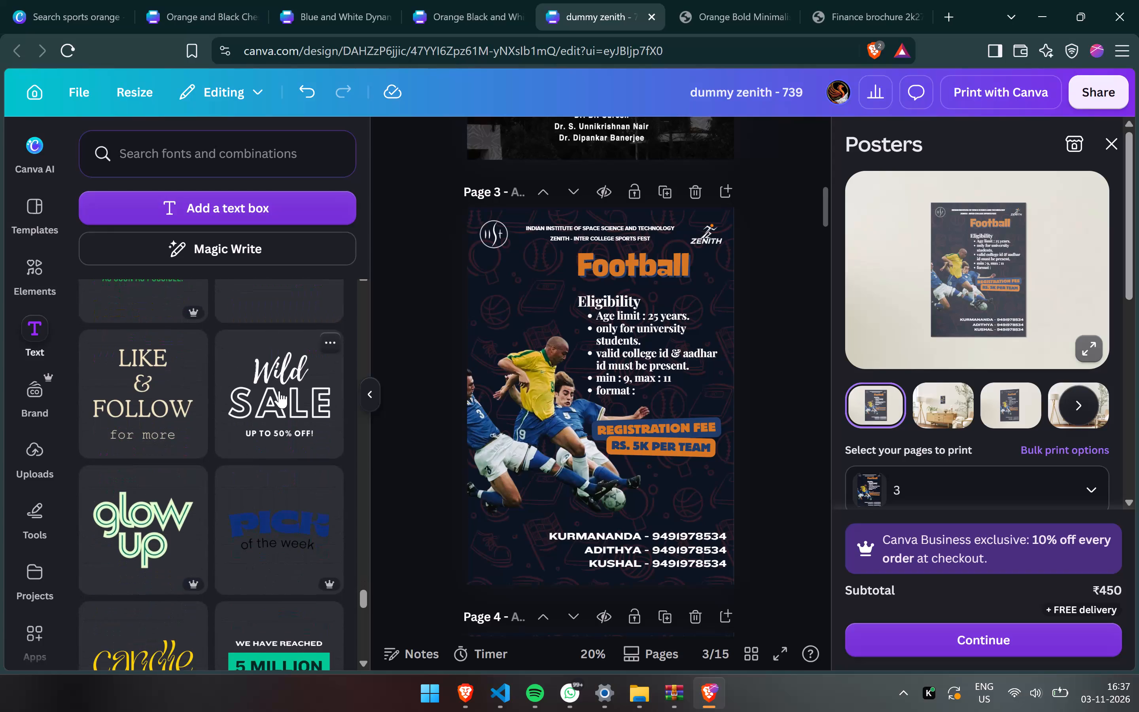
scroll(279, 391, down, 5)
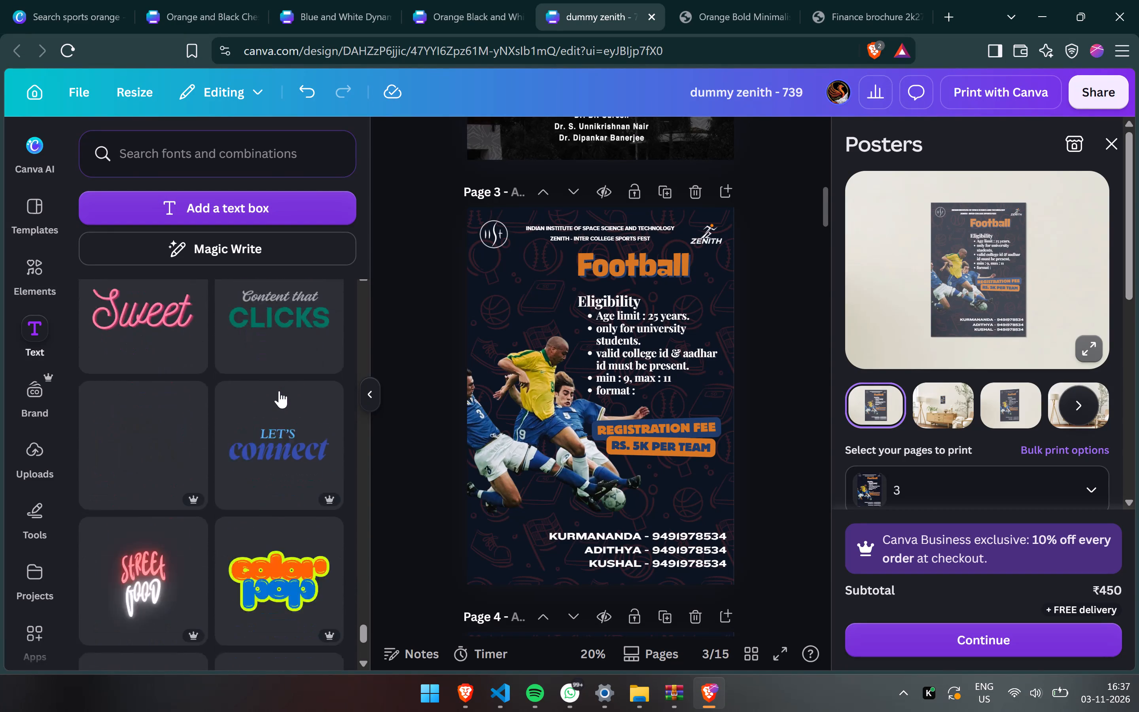
scroll(279, 391, down, 5)
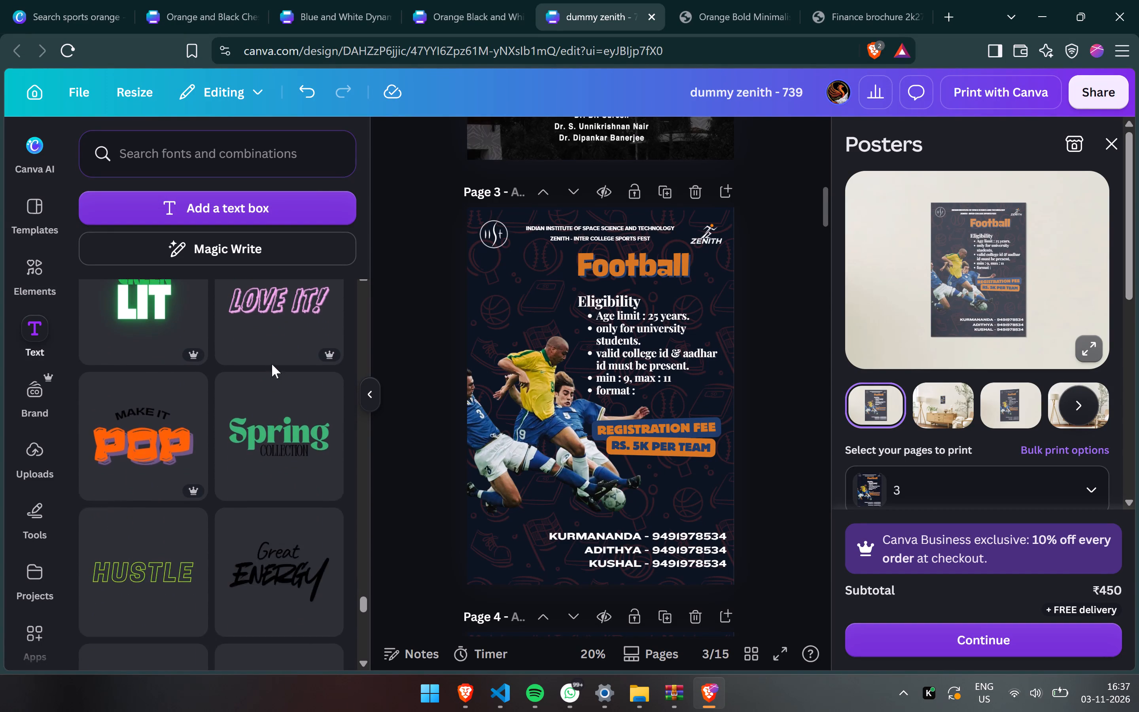
scroll(272, 364, down, 3)
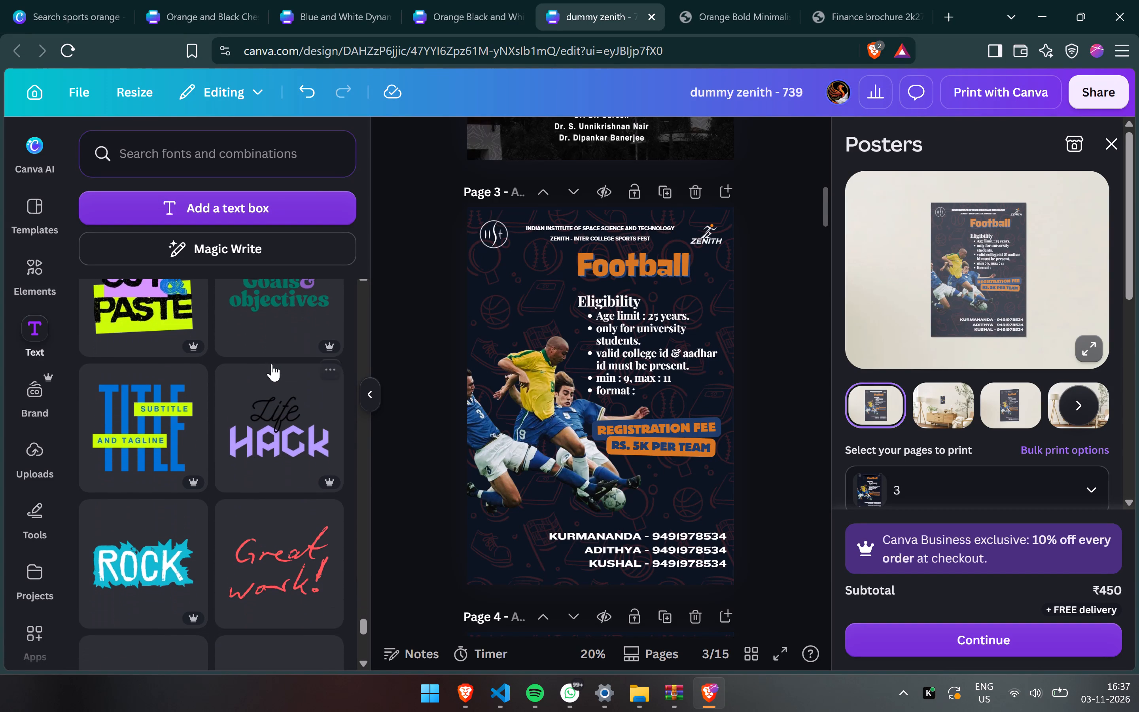
scroll(272, 364, down, 3)
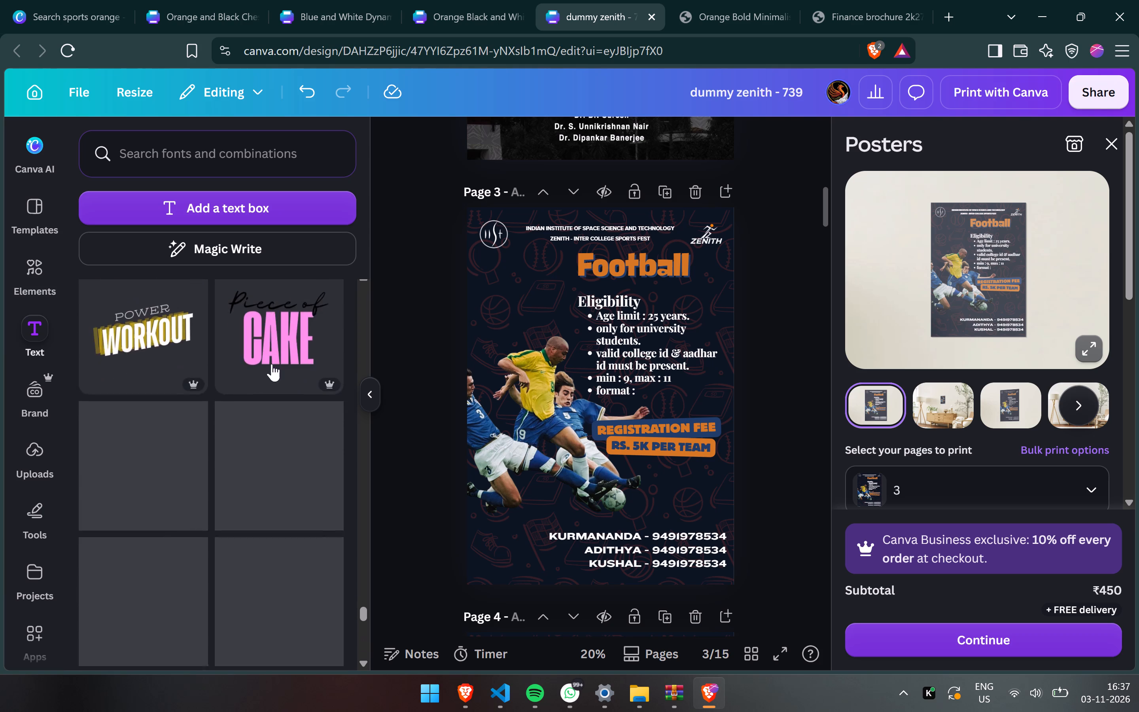
scroll(272, 364, down, 1)
scroll(272, 364, up, 1)
scroll(272, 364, down, 1)
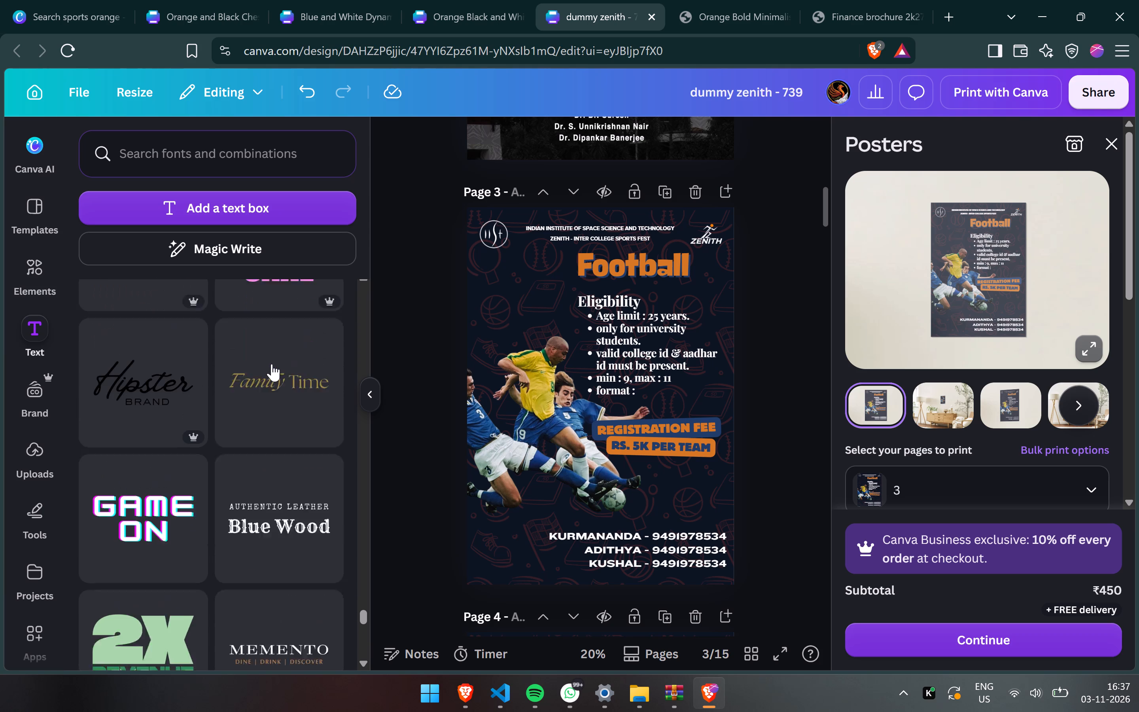
scroll(272, 364, down, 2)
scroll(272, 364, up, 1)
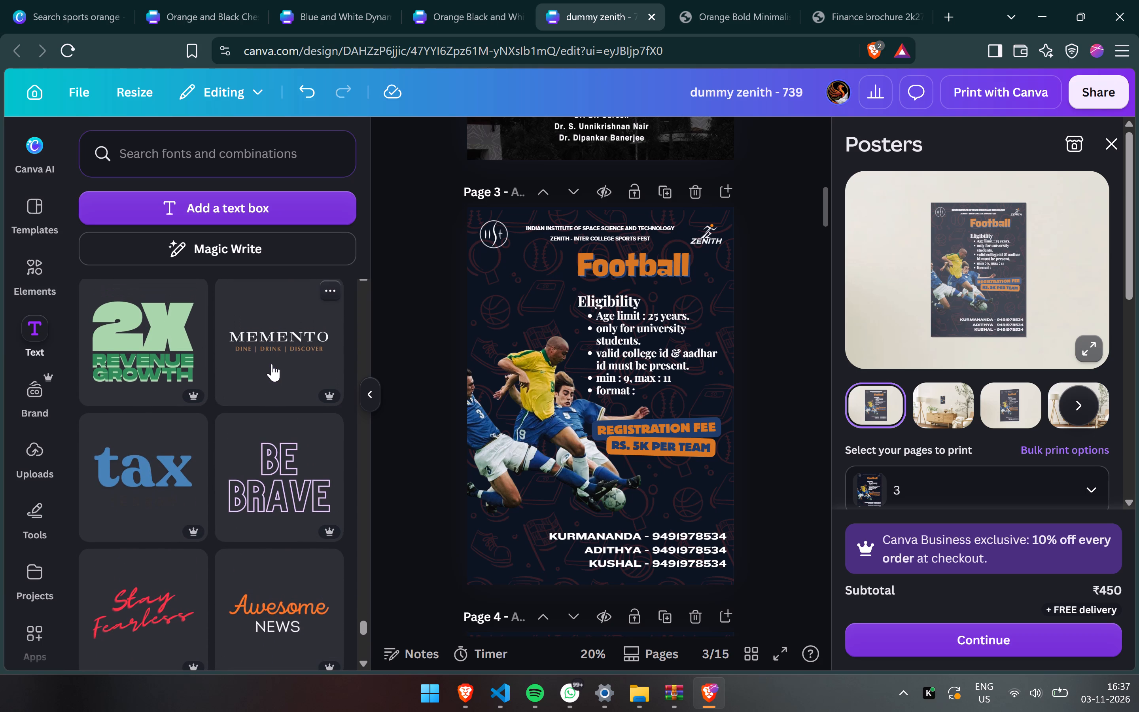
Add the "2X Revenue Growth" font combination to the Football page and place it just below the registration fee text.
click(150, 349)
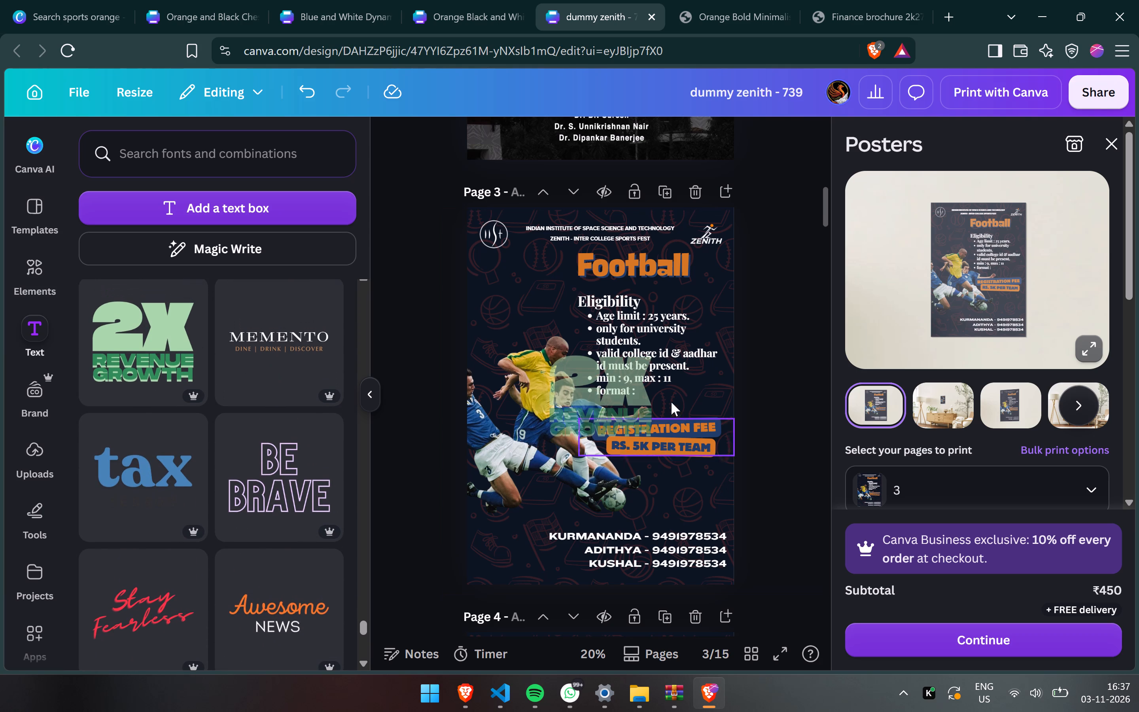
drag(638, 405, 703, 493)
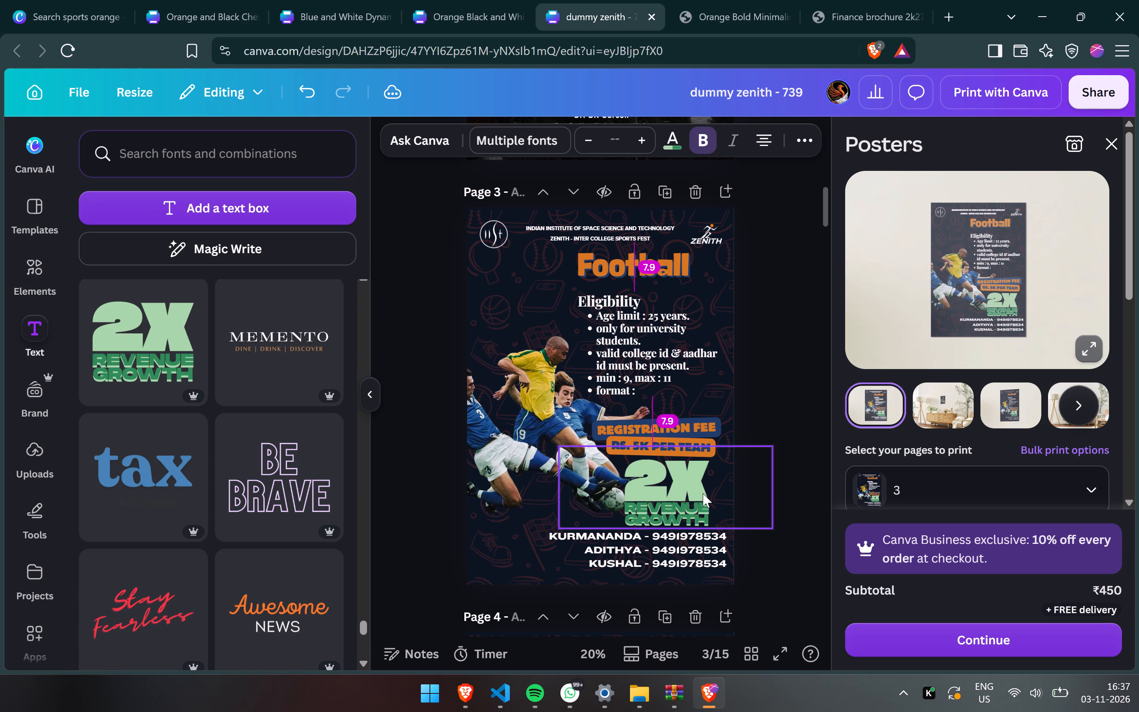
Replace the large 2X text in the new text block with 75k.
double_click(689, 491)
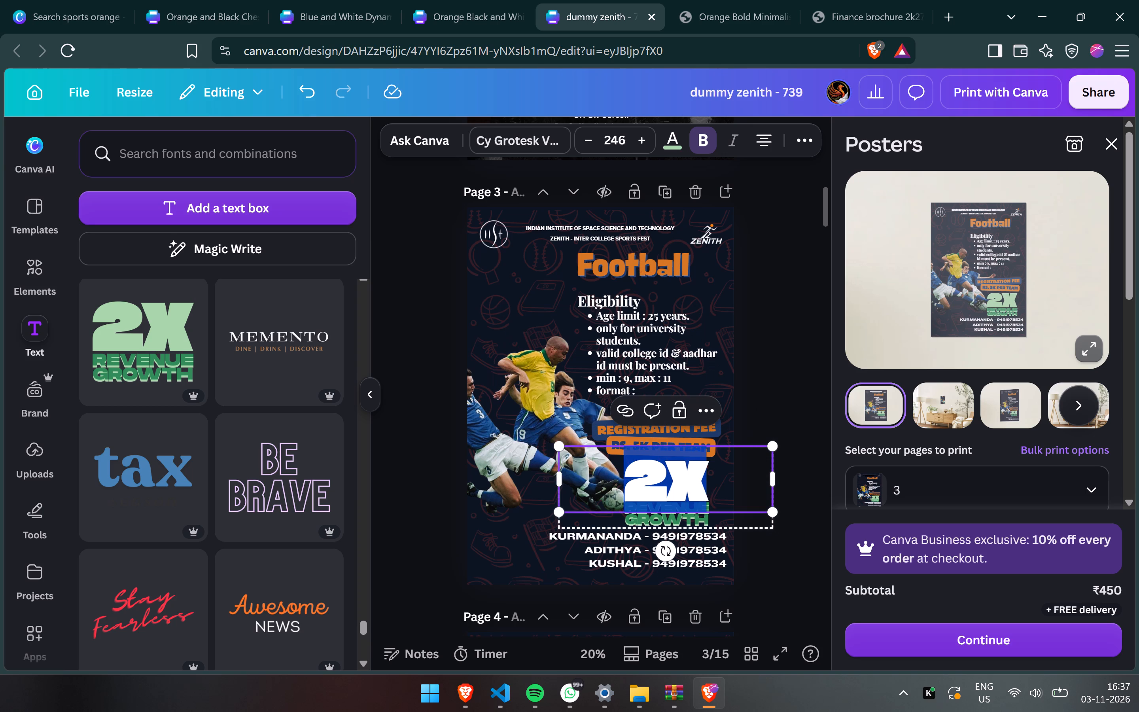
key(1)
key(BackSpace)
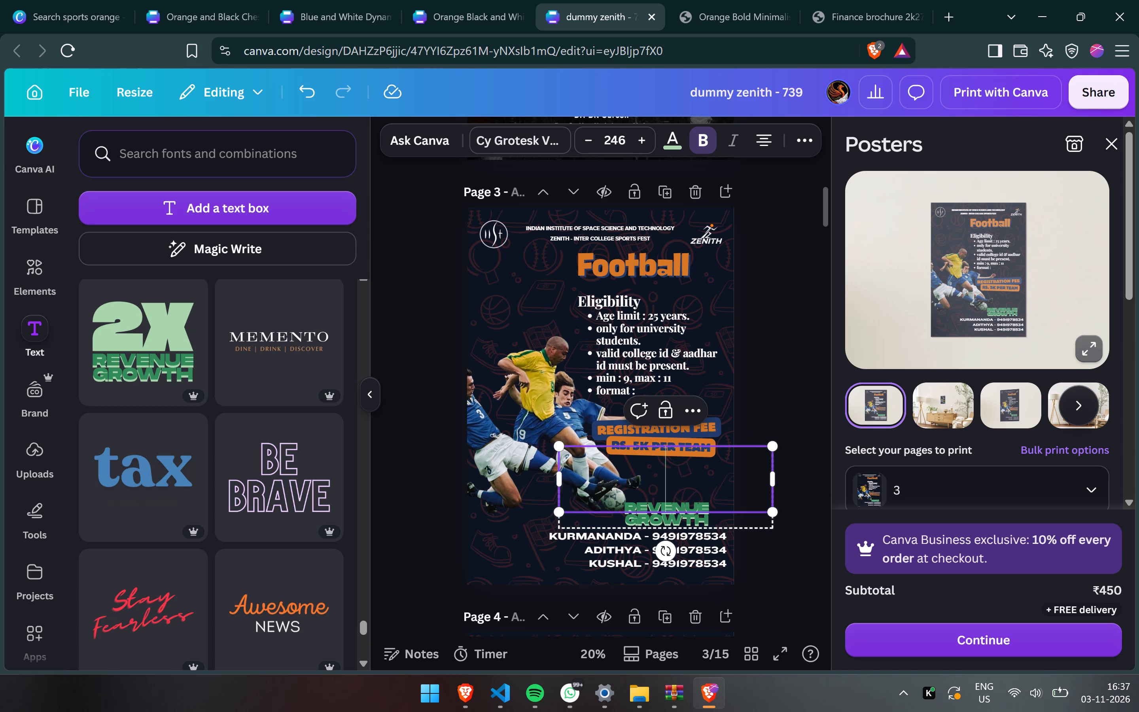
text(75k)
click(825, 534)
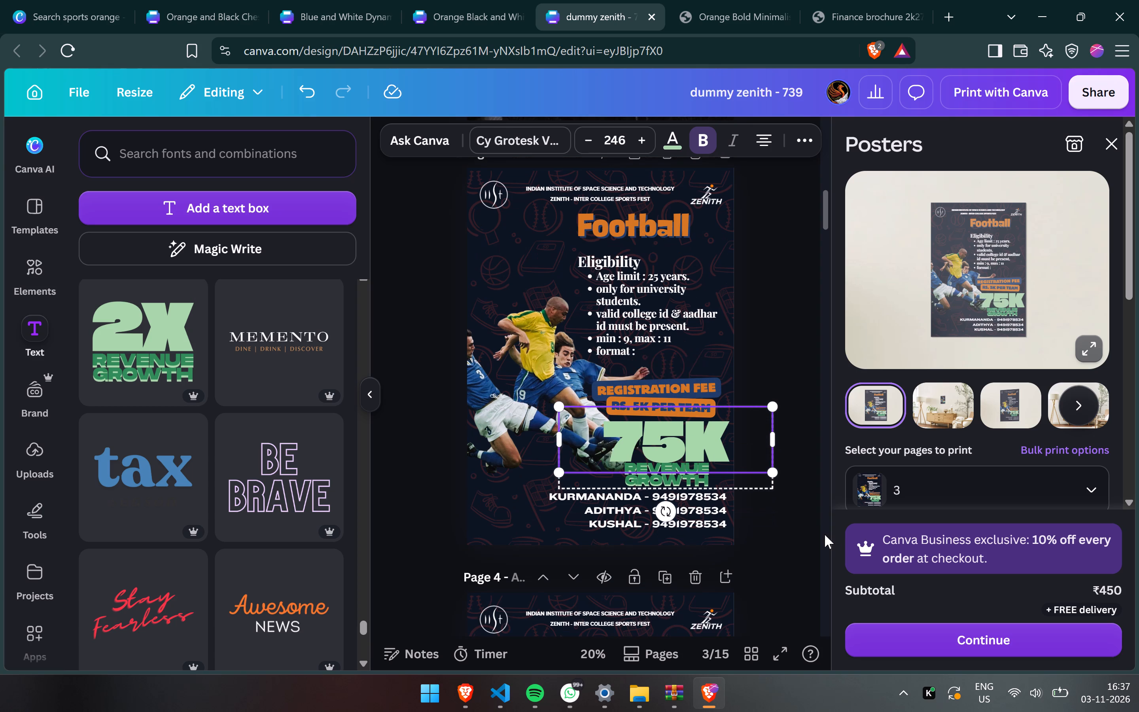
click(807, 523)
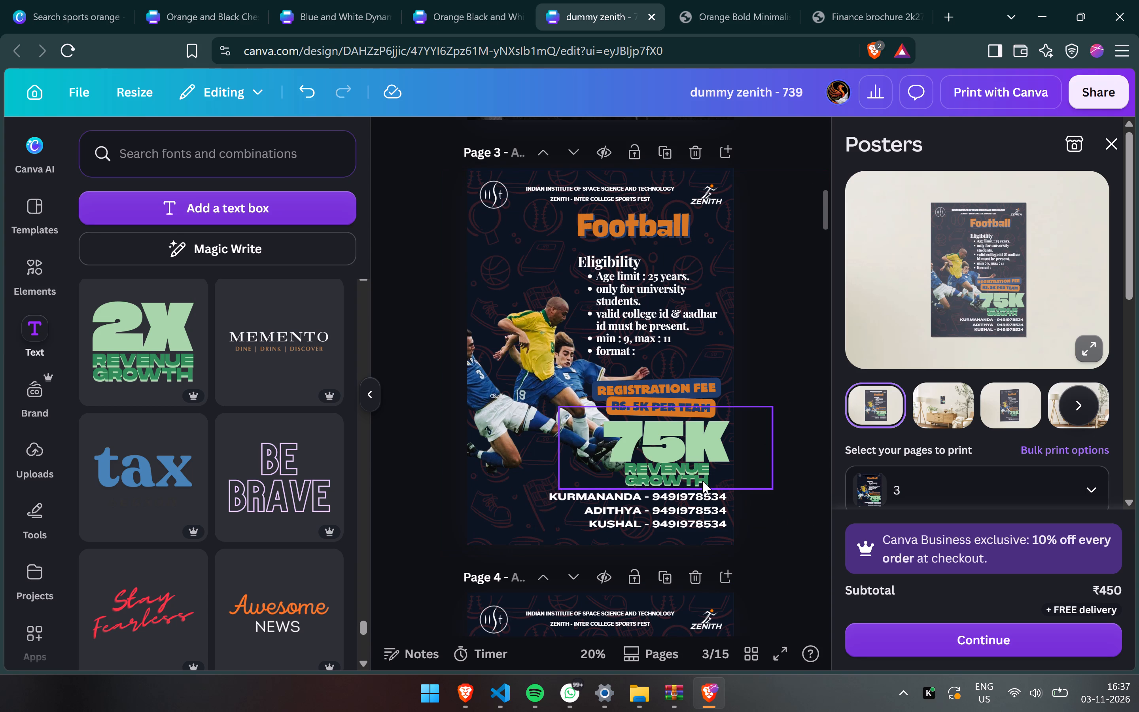
Replace the "Revenue Growth" line under the large 75K with "prize pool*".
double_click(686, 477)
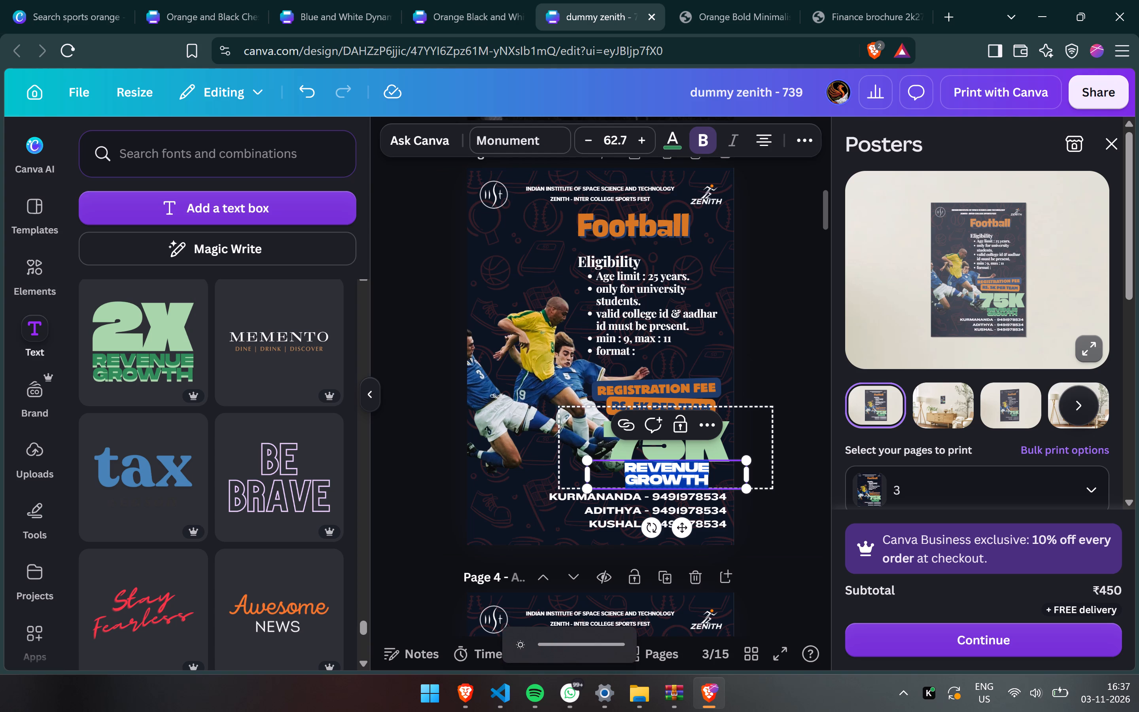
text(prize pool)
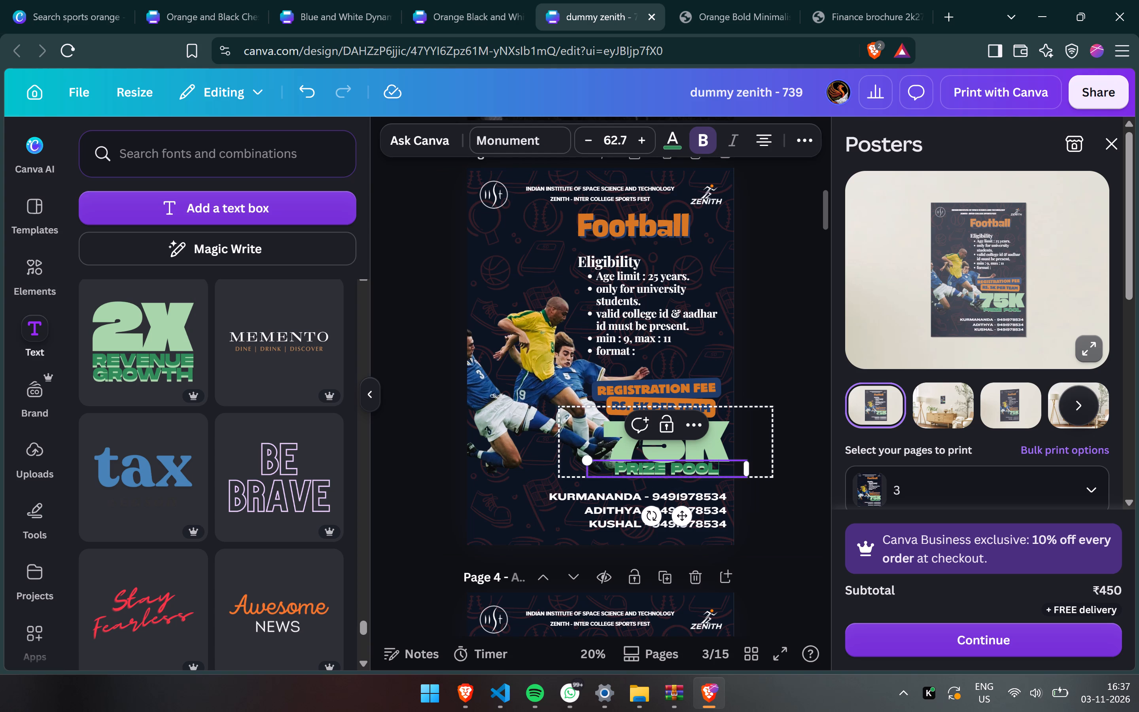
key(shift+asterisk)
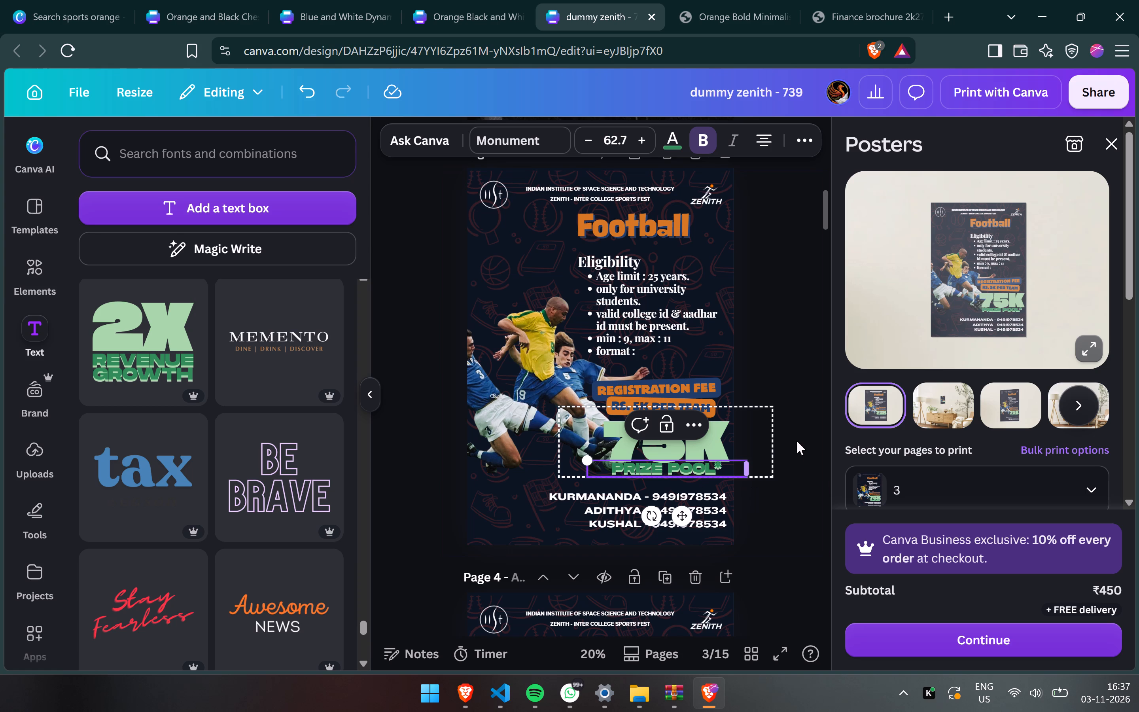
click(808, 464)
Reposition the 75K prize pool block between the registration fee text and the contact lines on the Football page.
drag(711, 447, 715, 457)
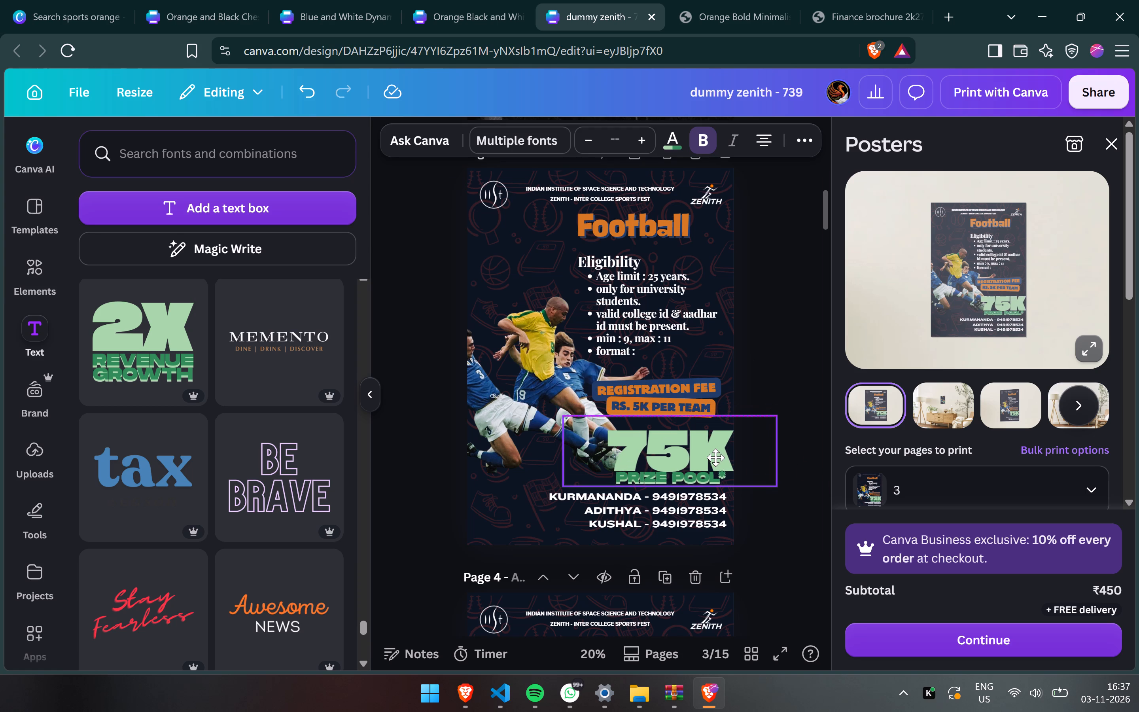
drag(715, 457, 710, 458)
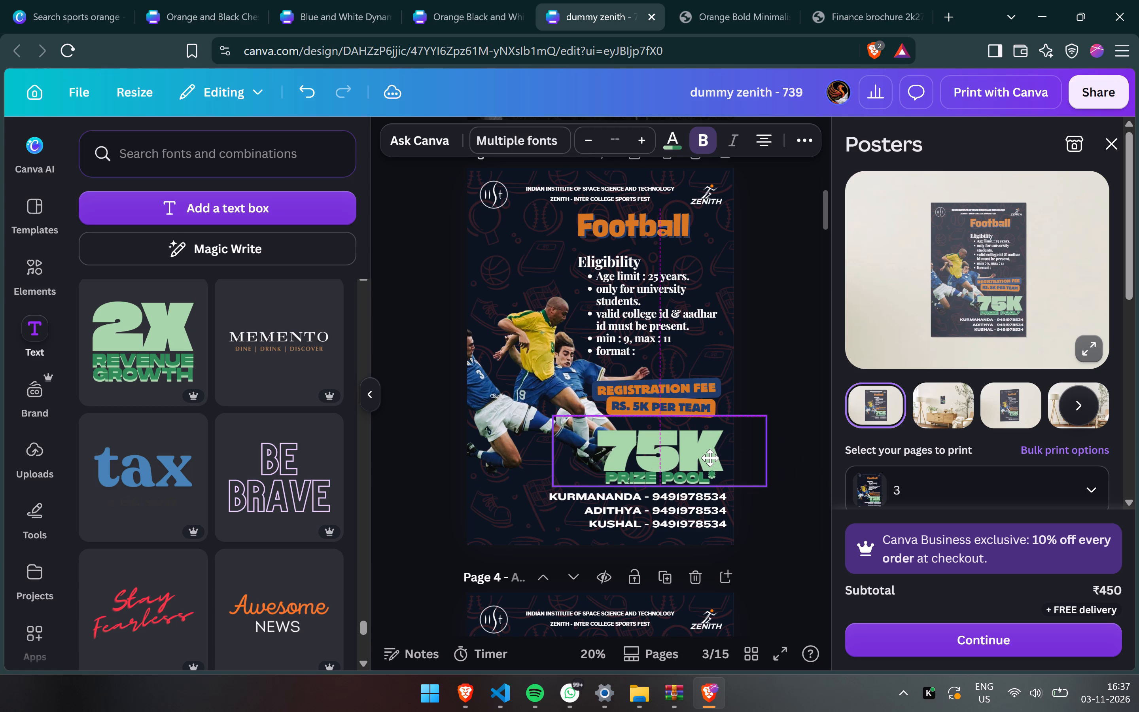
drag(710, 458, 703, 451)
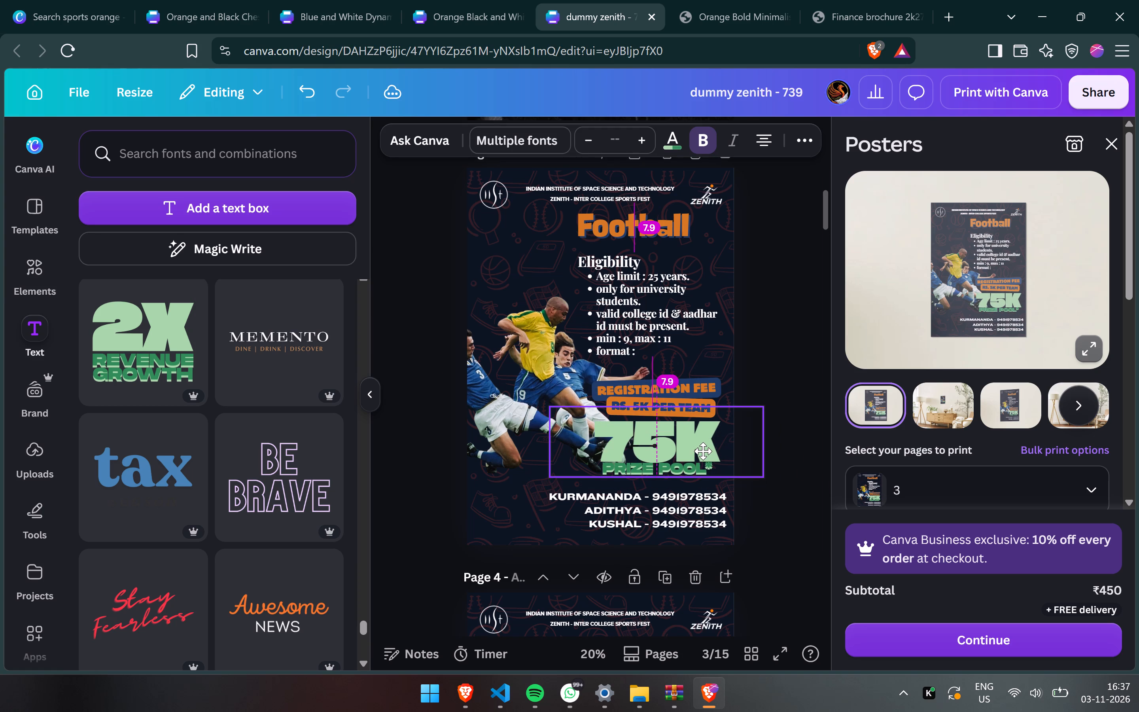
drag(703, 451, 705, 451)
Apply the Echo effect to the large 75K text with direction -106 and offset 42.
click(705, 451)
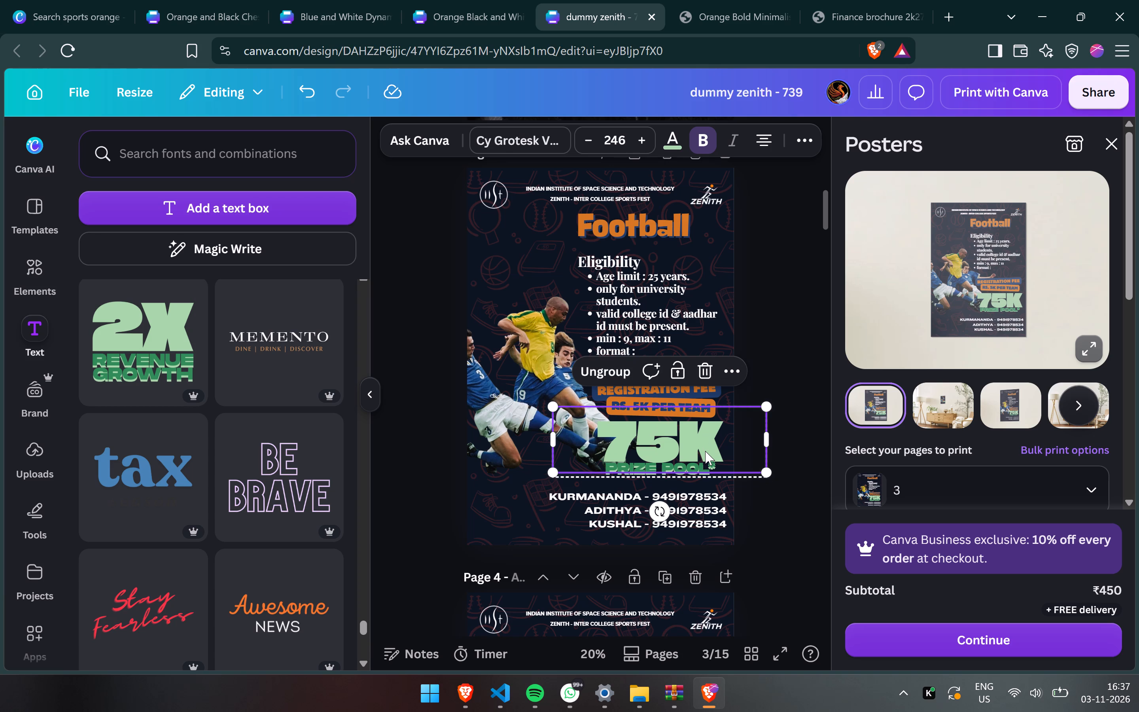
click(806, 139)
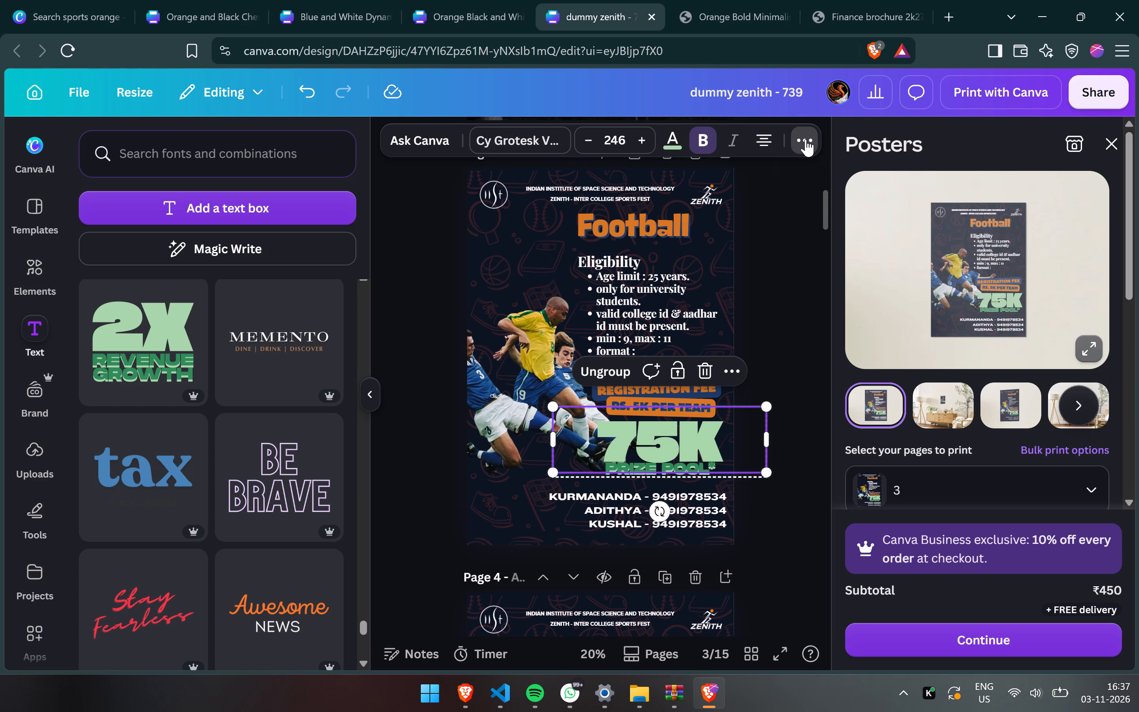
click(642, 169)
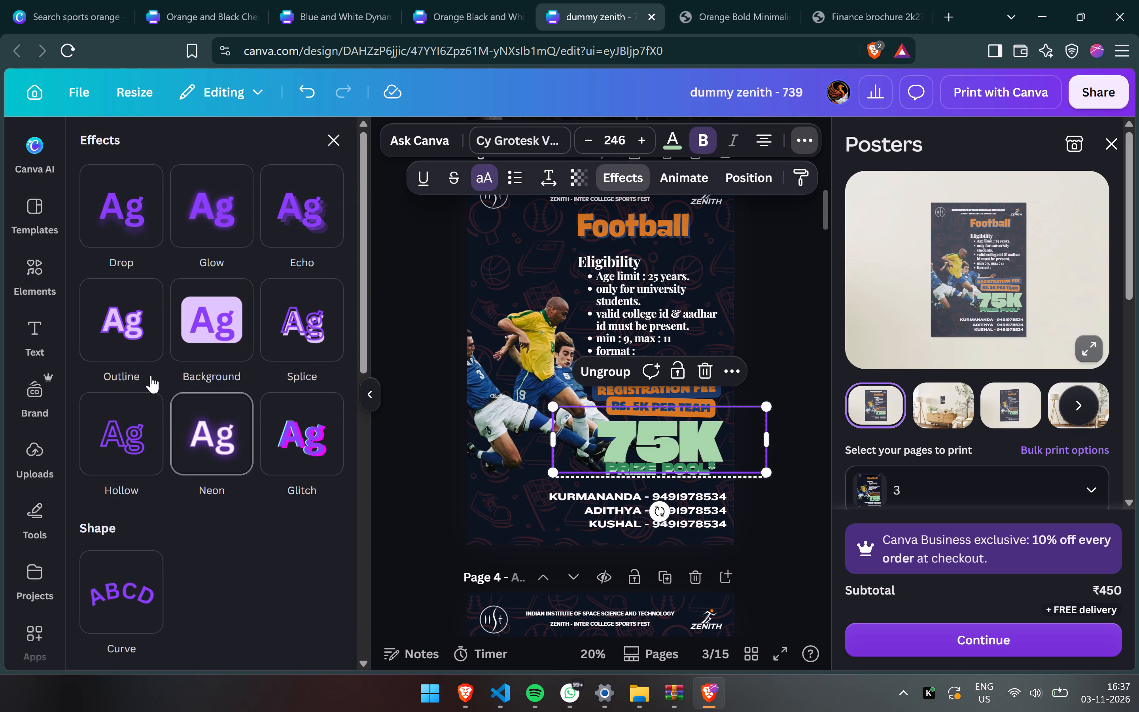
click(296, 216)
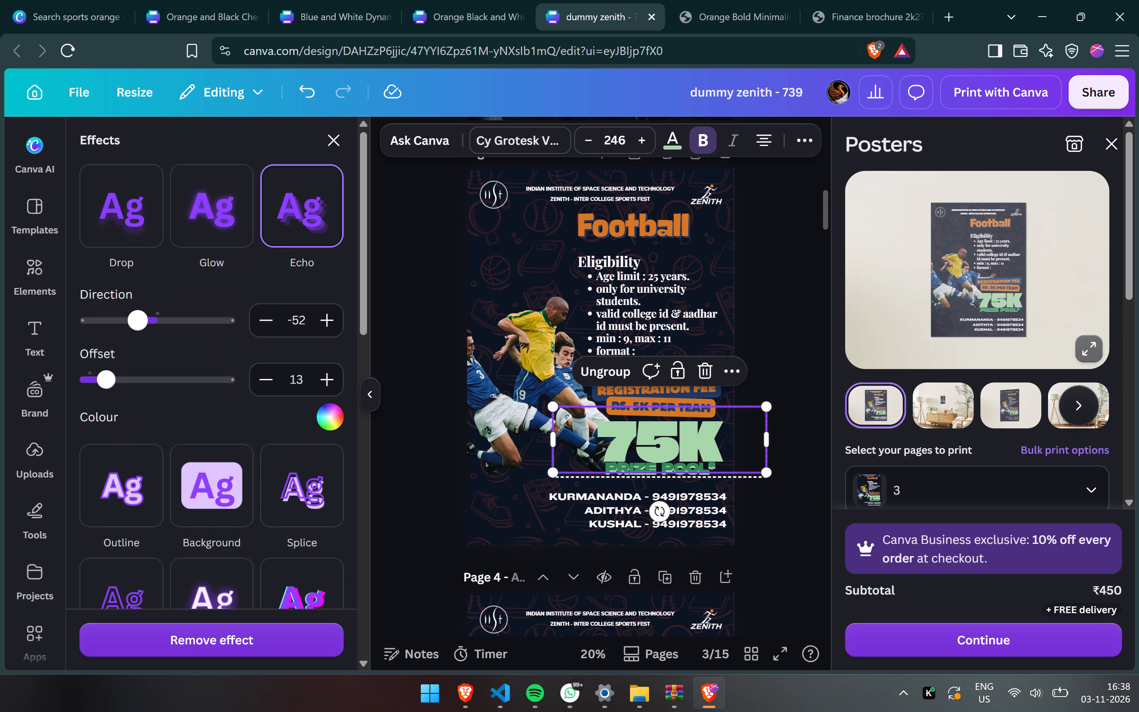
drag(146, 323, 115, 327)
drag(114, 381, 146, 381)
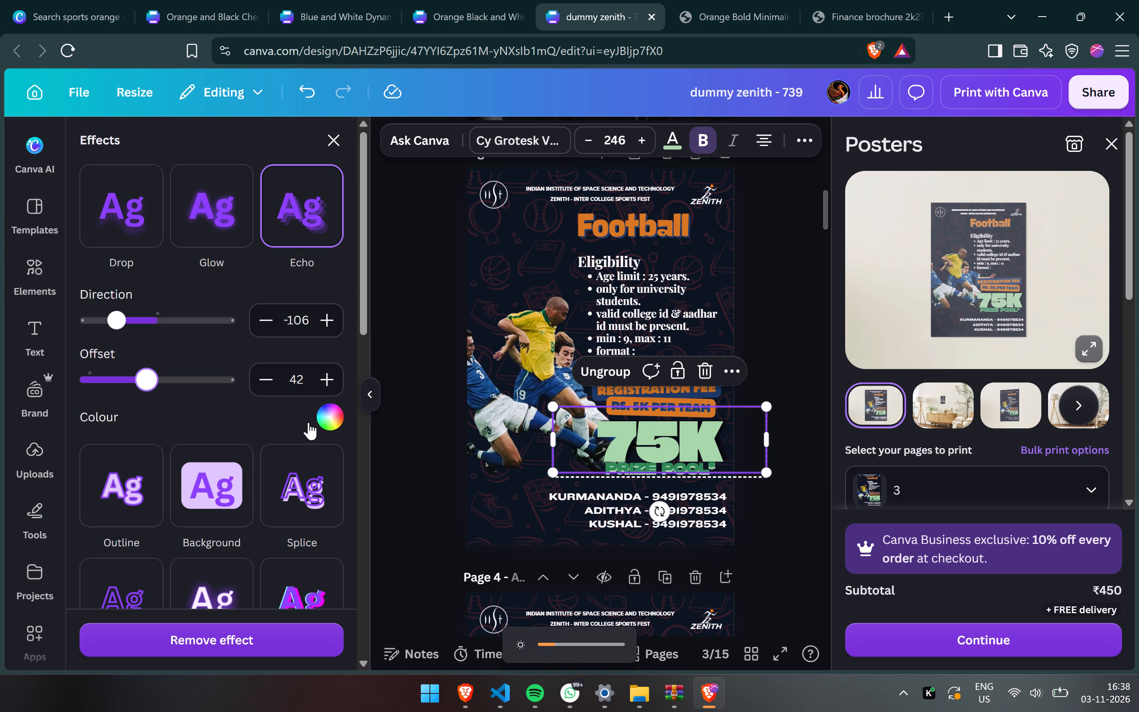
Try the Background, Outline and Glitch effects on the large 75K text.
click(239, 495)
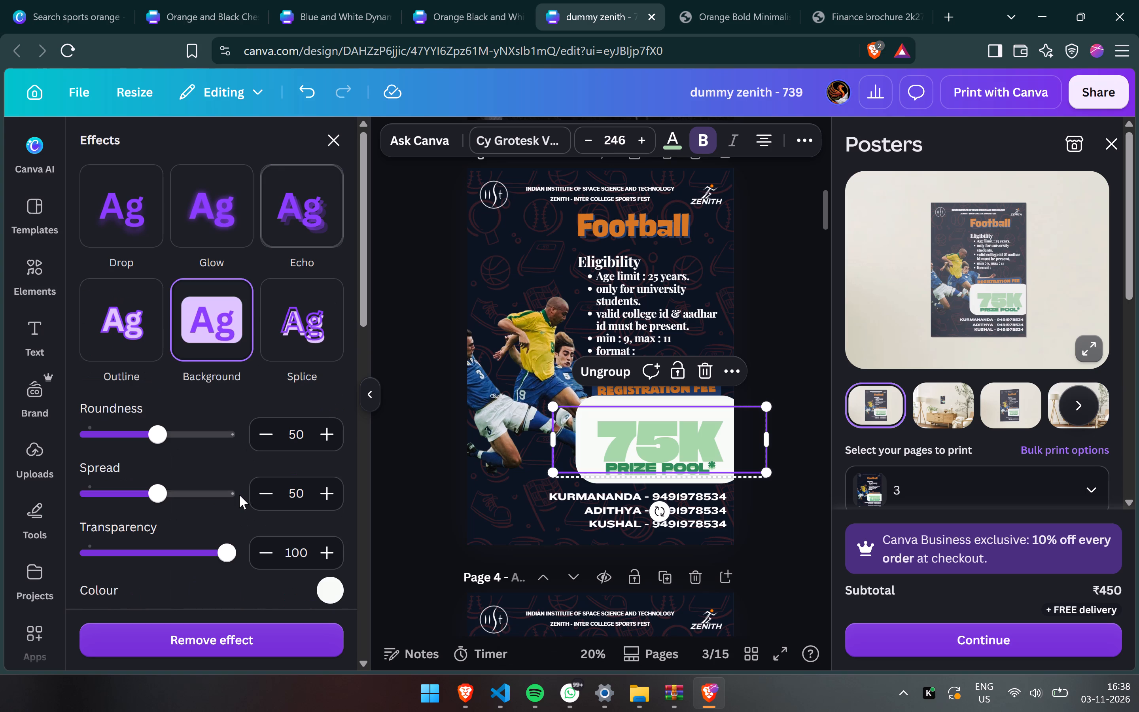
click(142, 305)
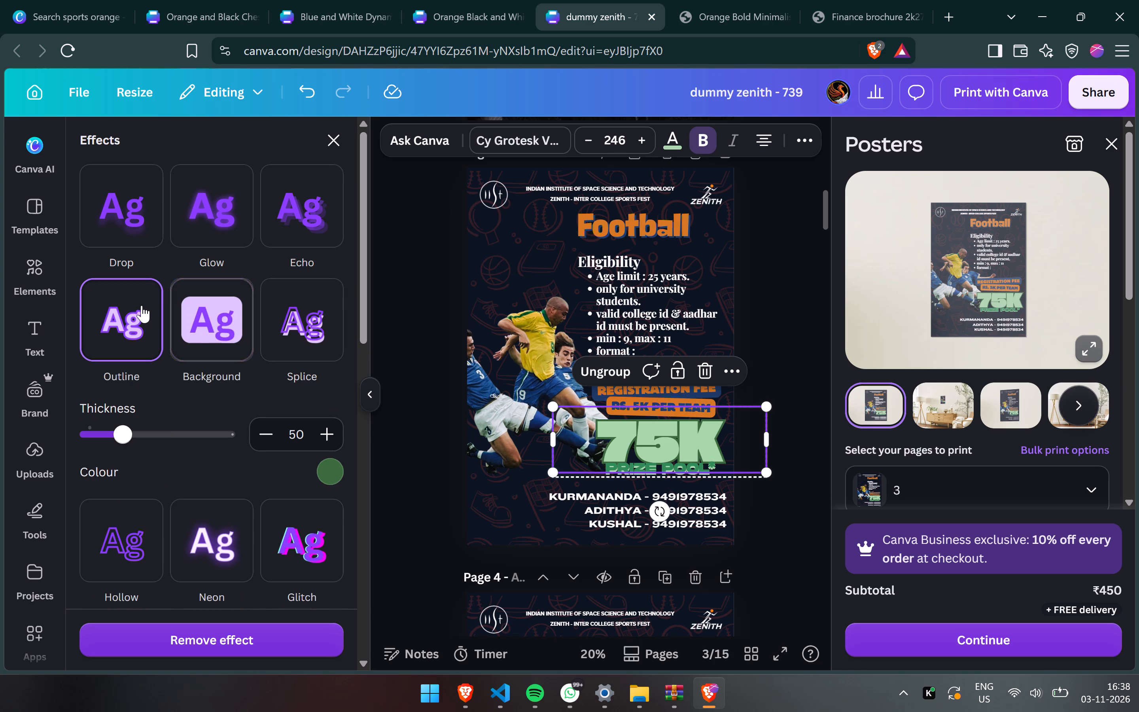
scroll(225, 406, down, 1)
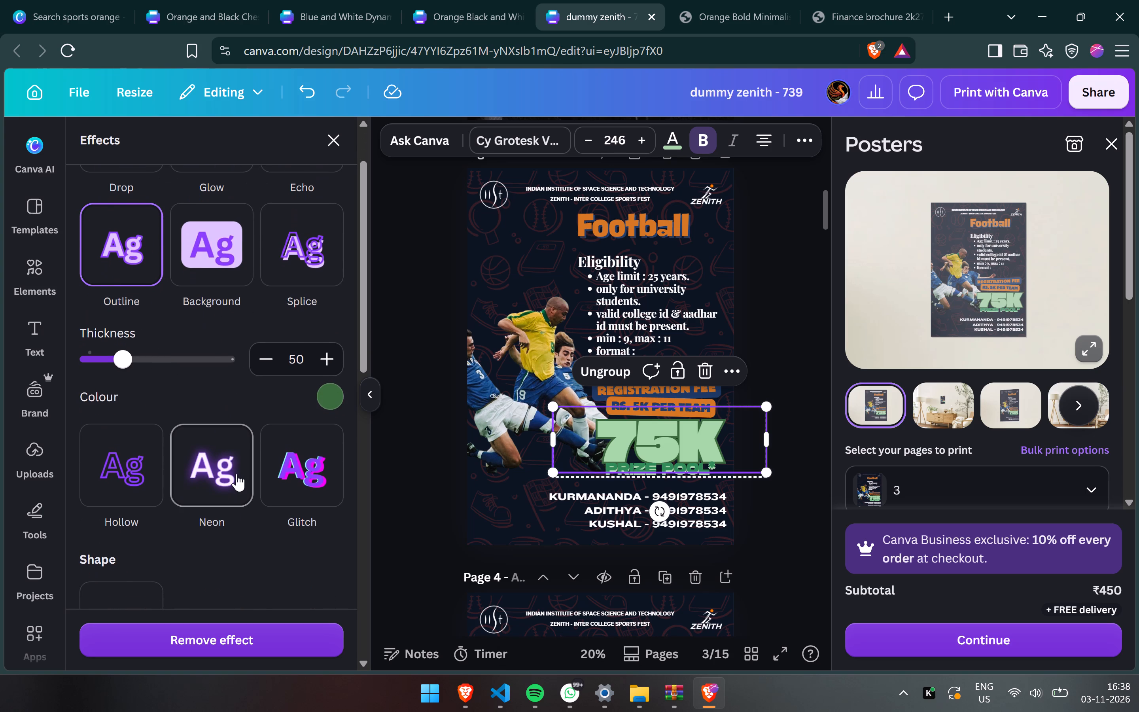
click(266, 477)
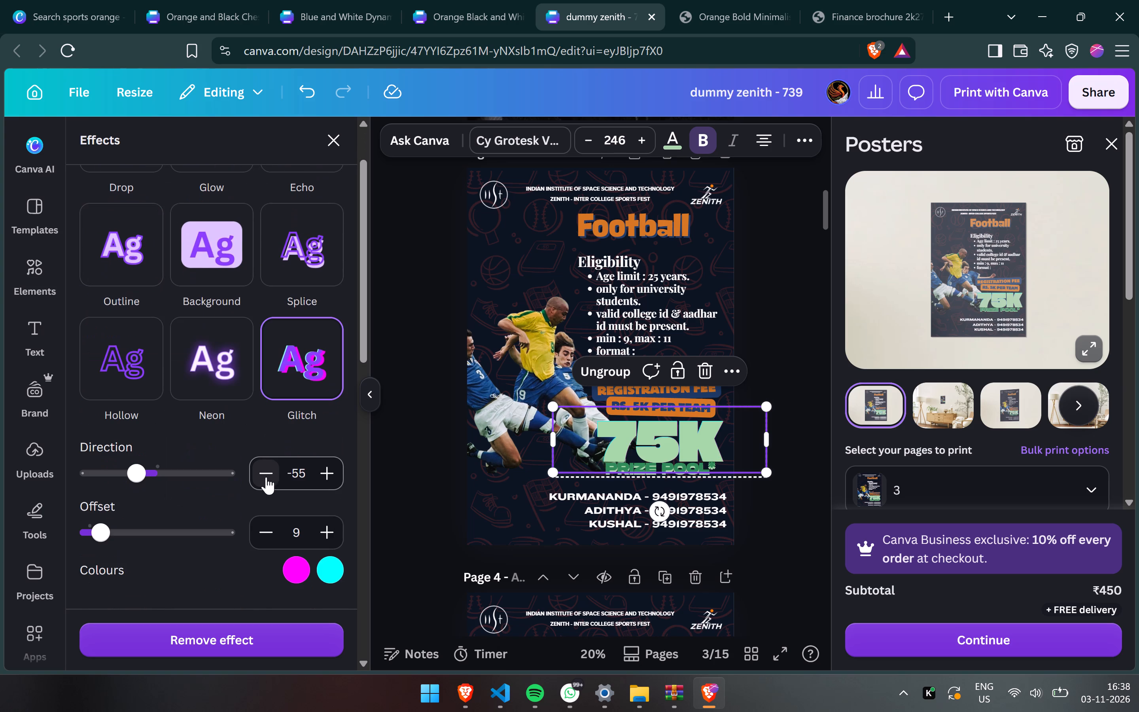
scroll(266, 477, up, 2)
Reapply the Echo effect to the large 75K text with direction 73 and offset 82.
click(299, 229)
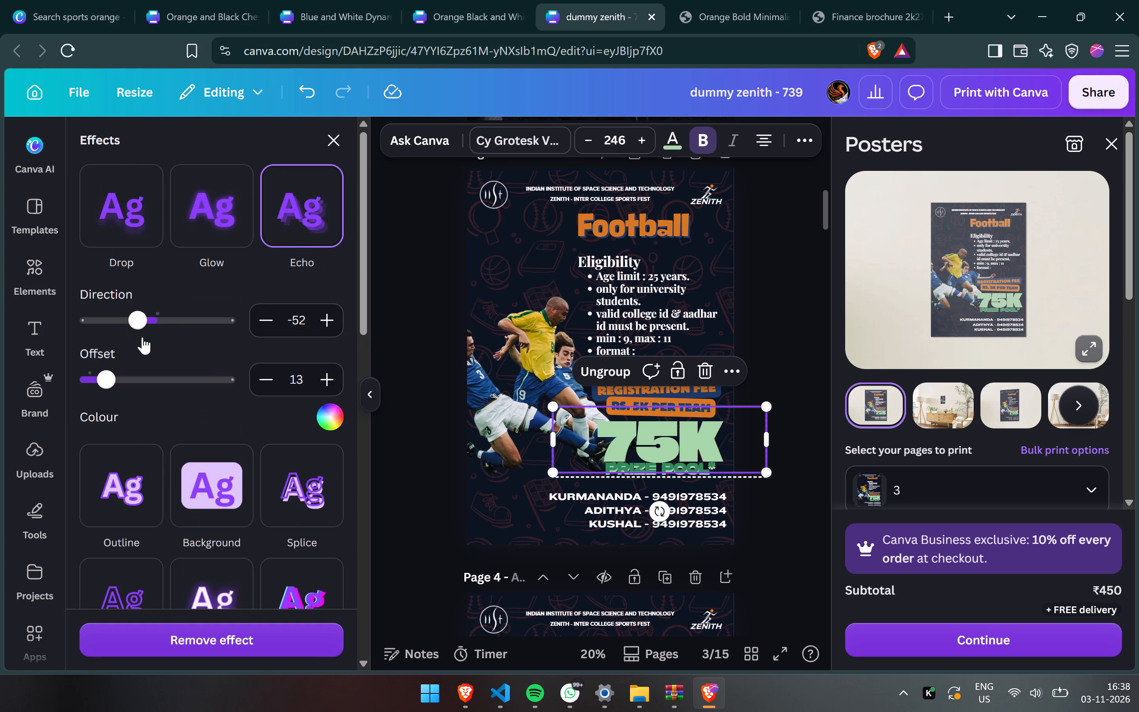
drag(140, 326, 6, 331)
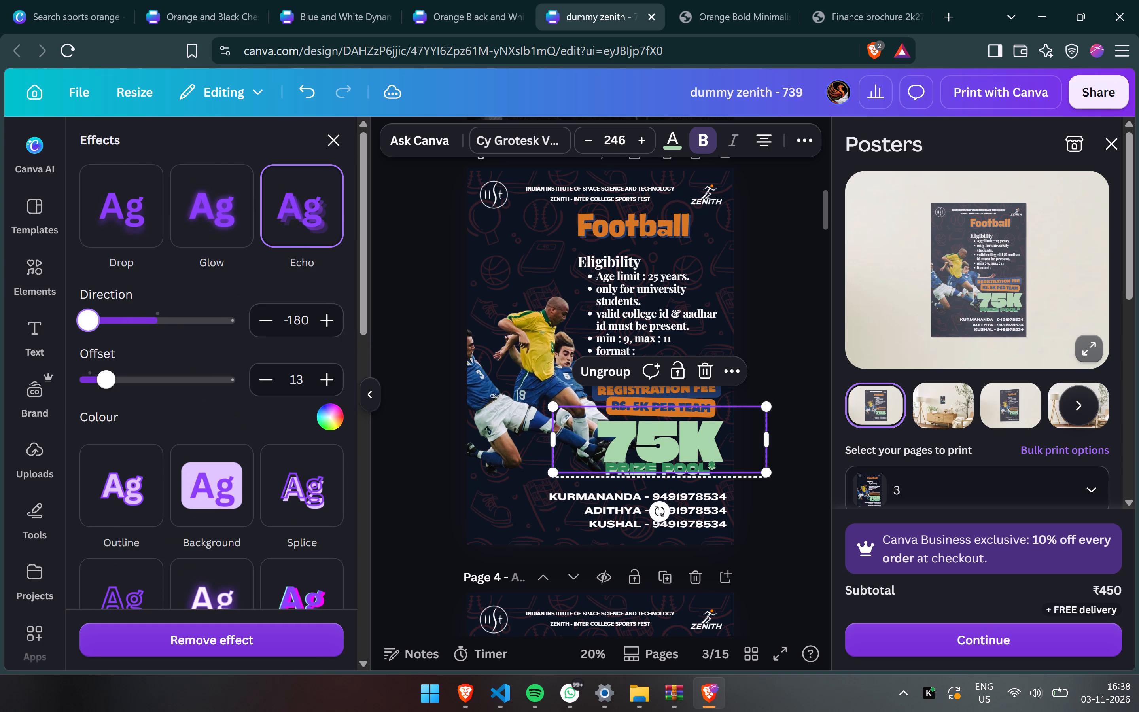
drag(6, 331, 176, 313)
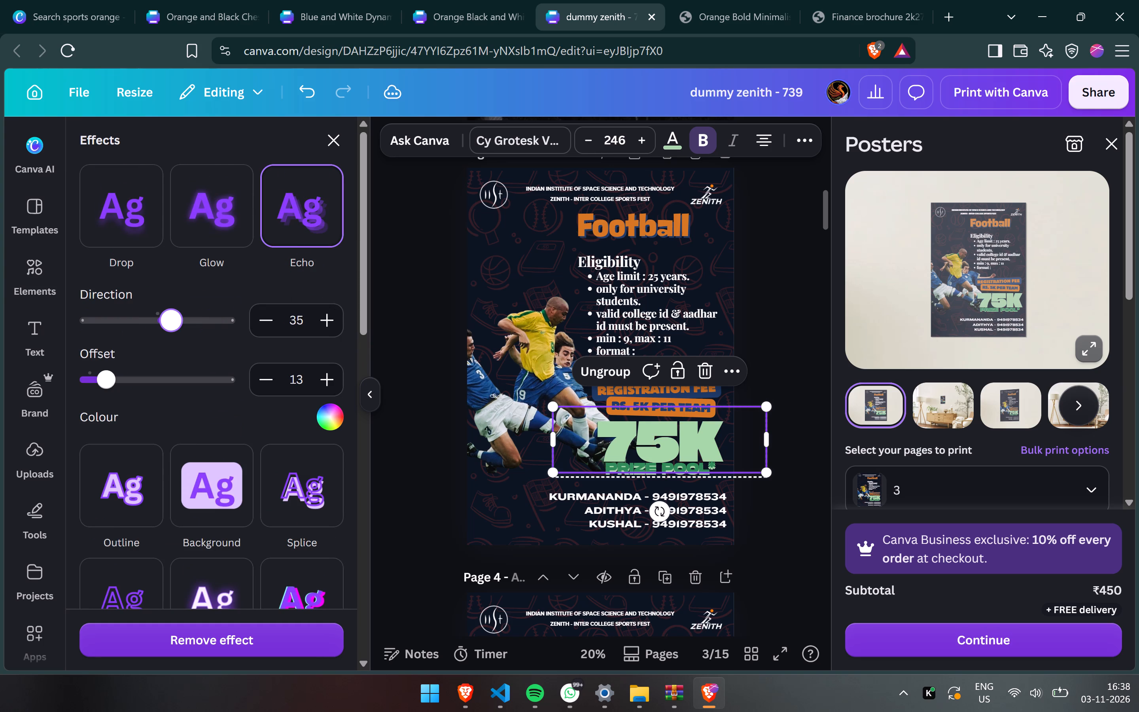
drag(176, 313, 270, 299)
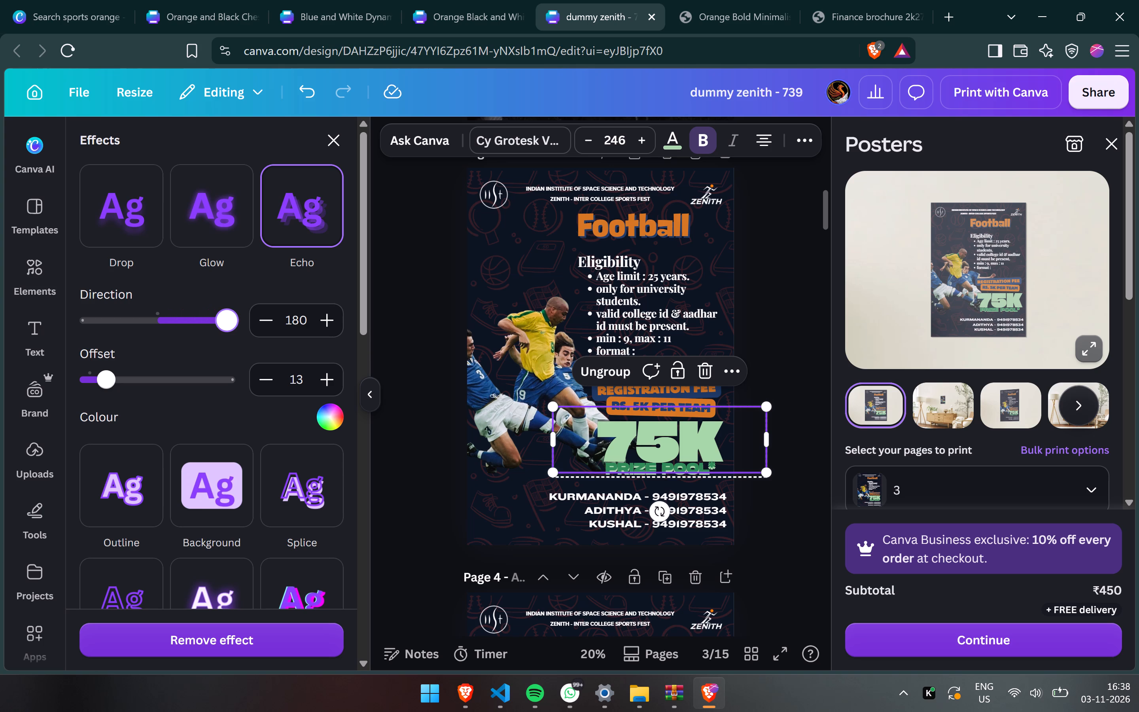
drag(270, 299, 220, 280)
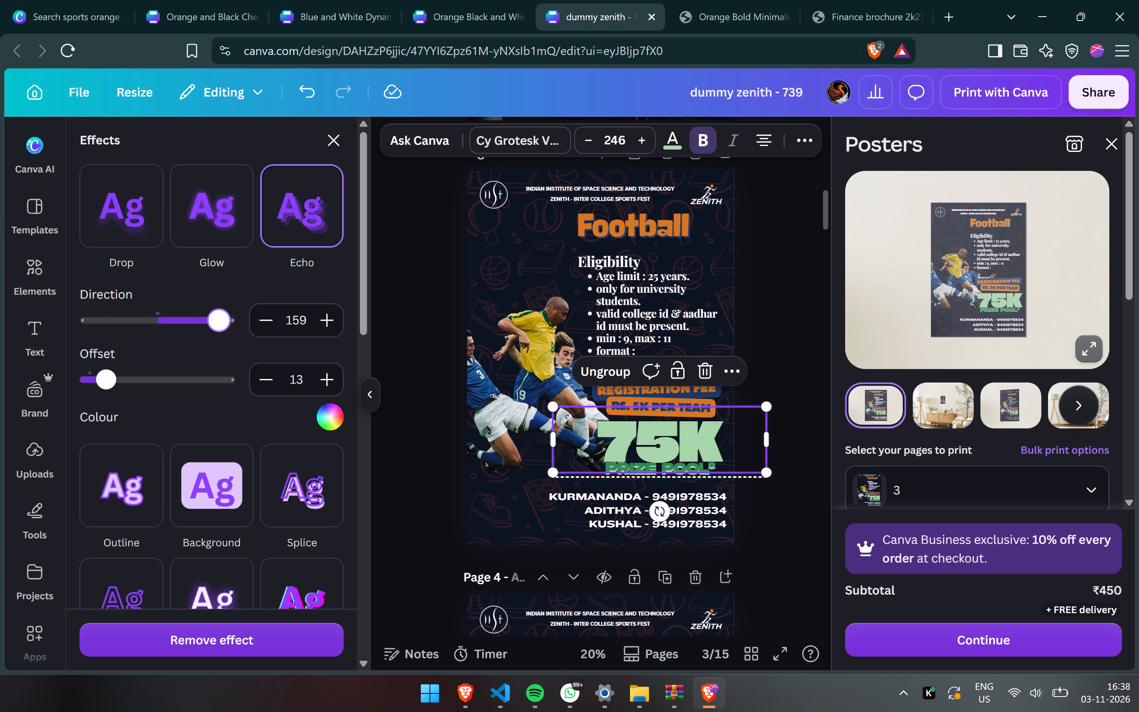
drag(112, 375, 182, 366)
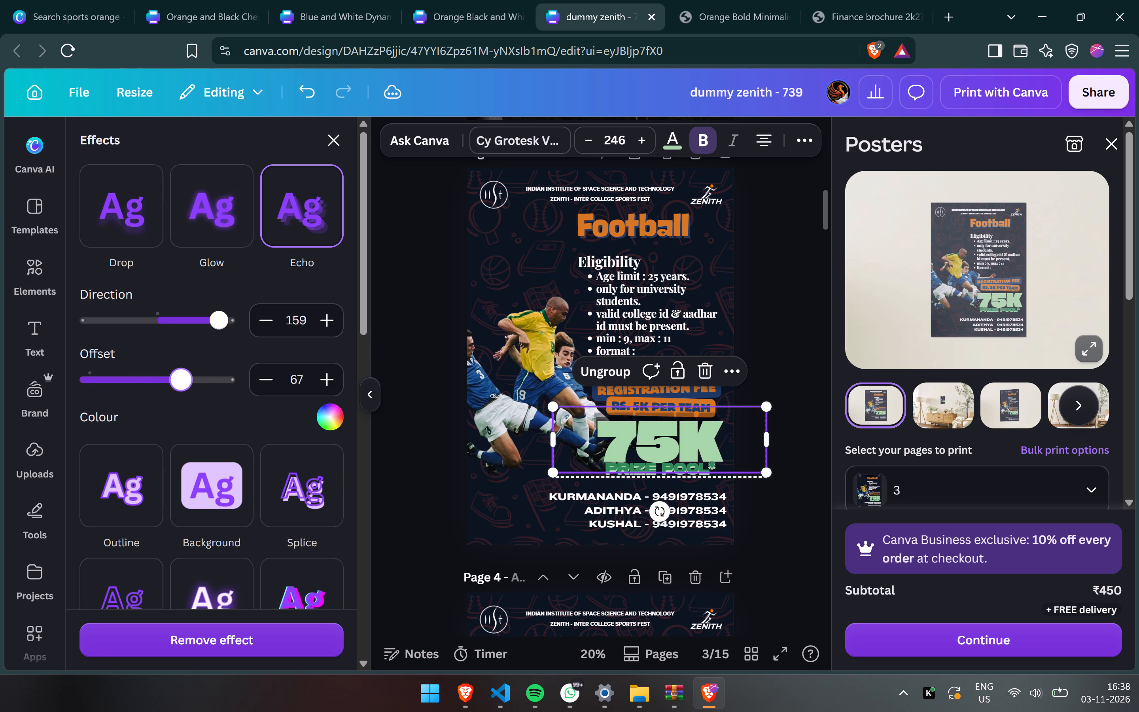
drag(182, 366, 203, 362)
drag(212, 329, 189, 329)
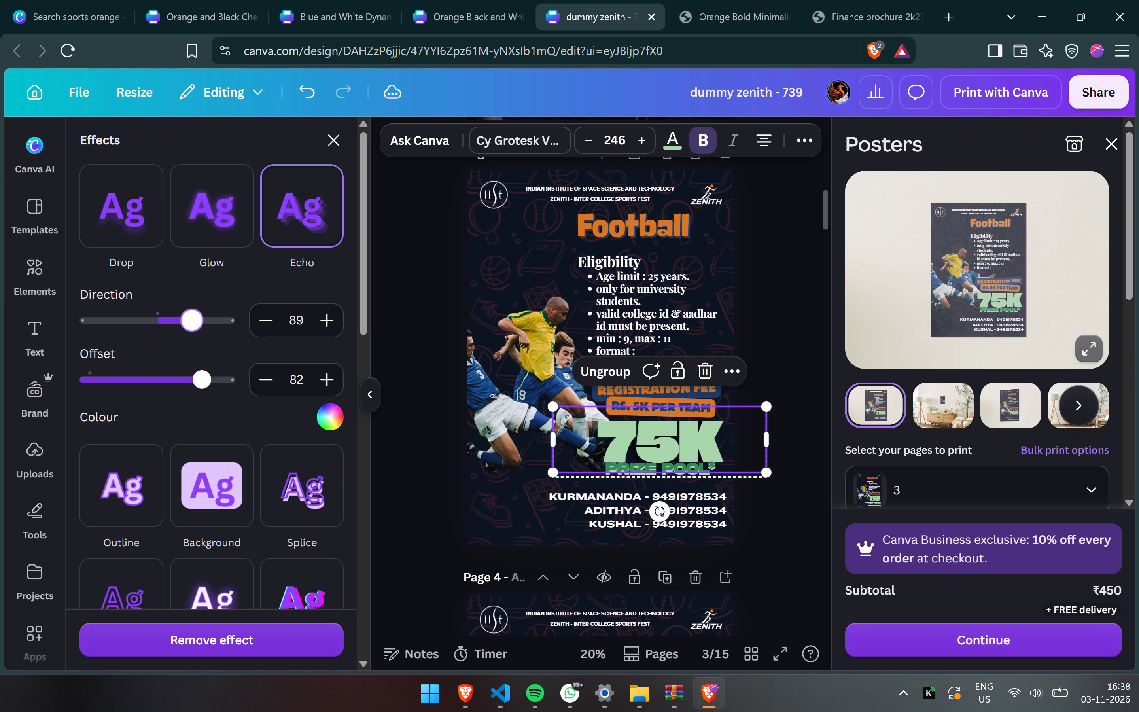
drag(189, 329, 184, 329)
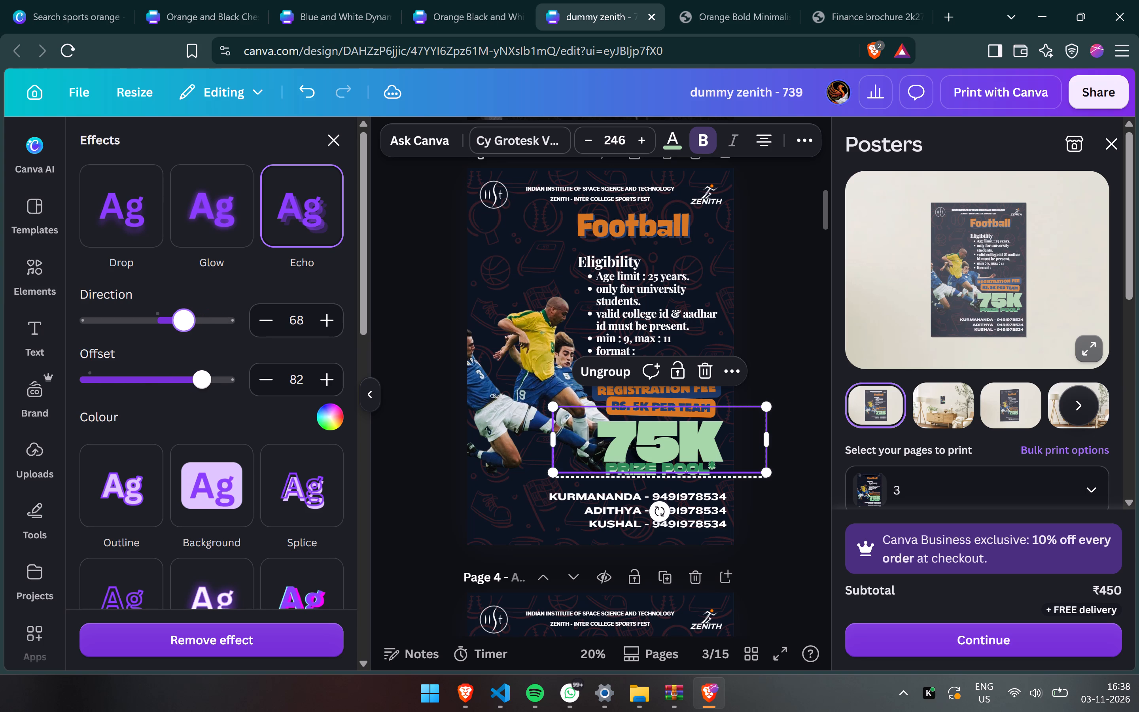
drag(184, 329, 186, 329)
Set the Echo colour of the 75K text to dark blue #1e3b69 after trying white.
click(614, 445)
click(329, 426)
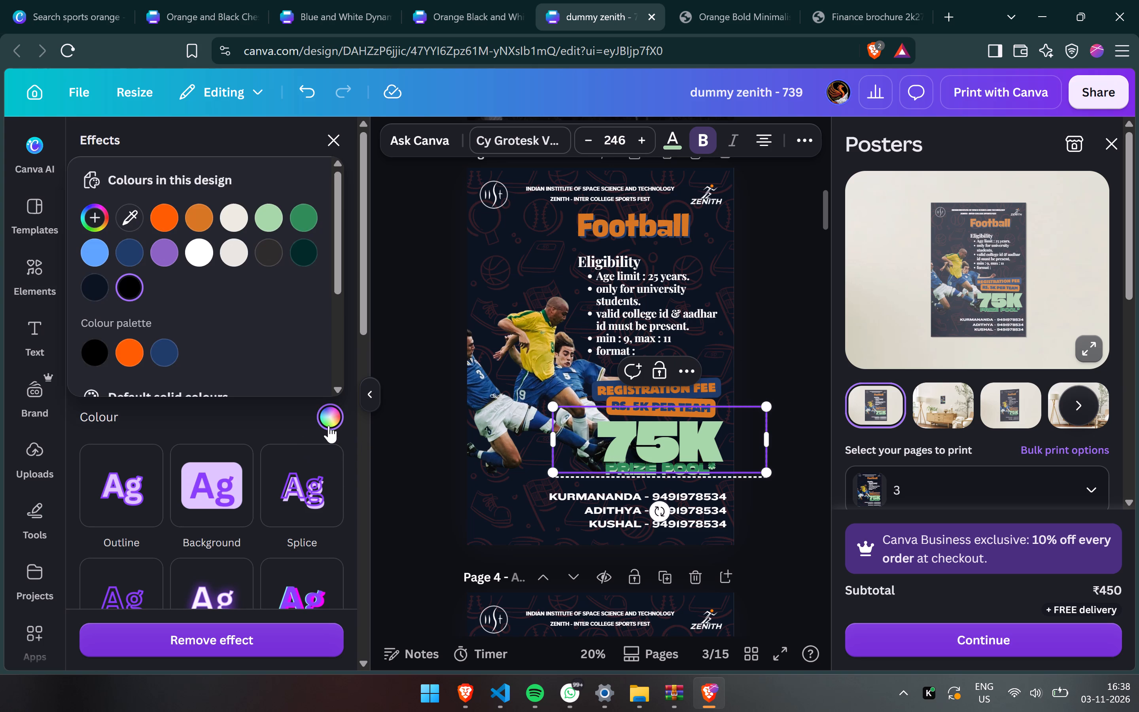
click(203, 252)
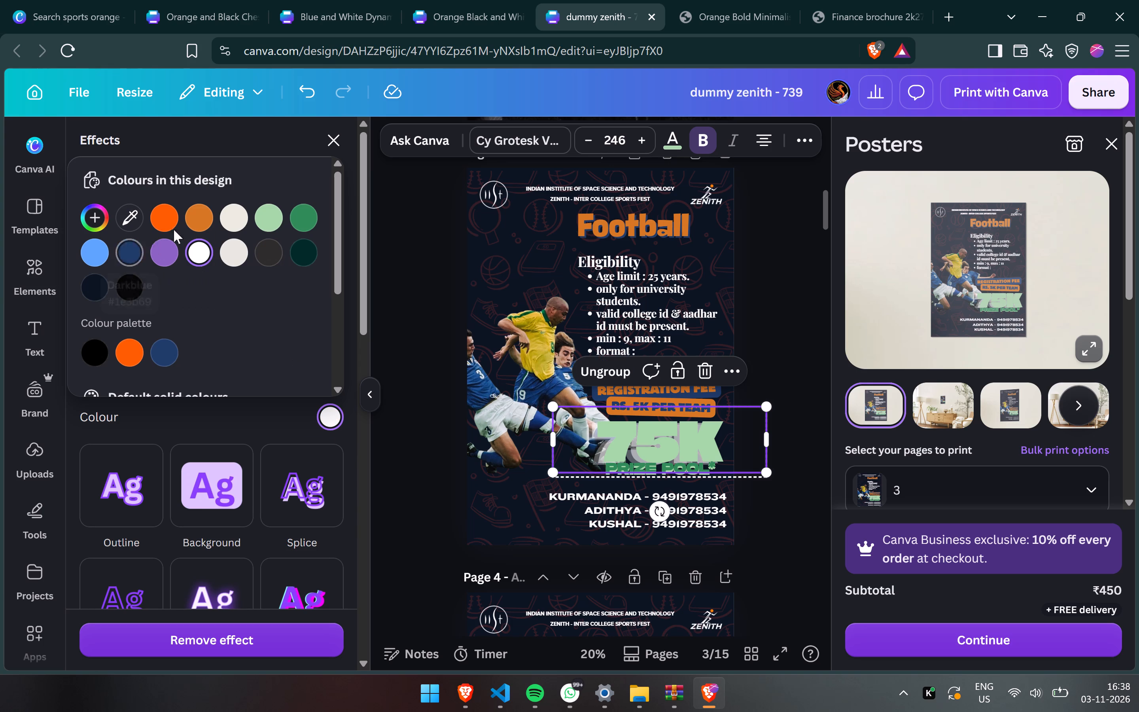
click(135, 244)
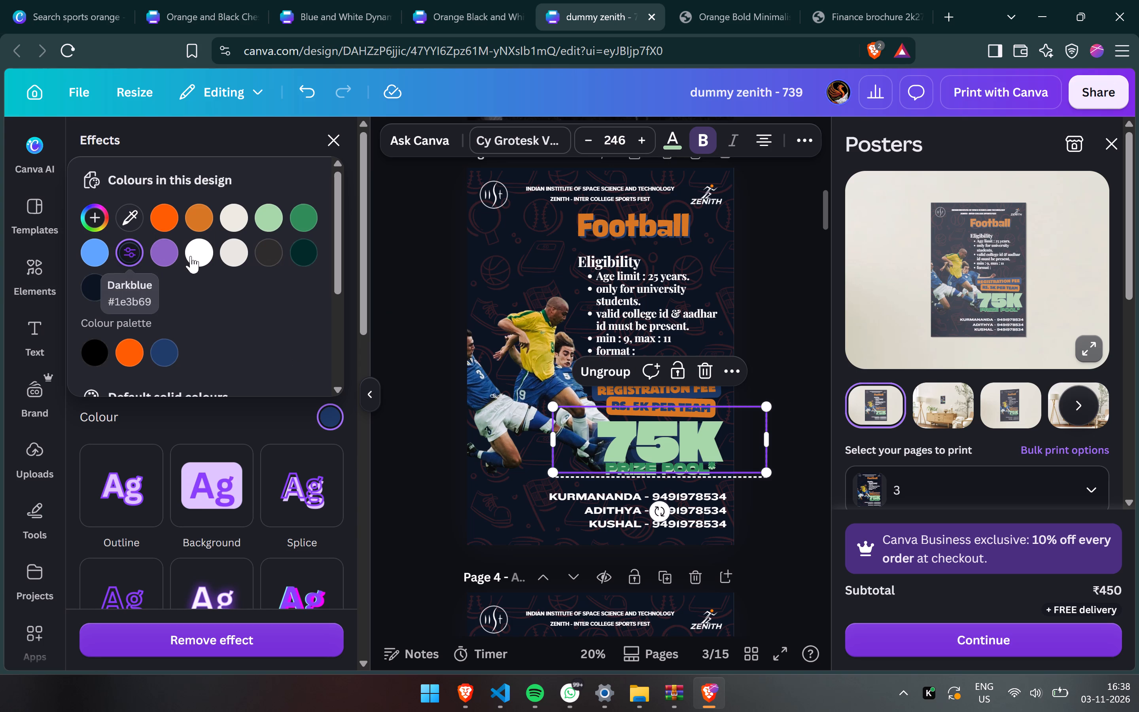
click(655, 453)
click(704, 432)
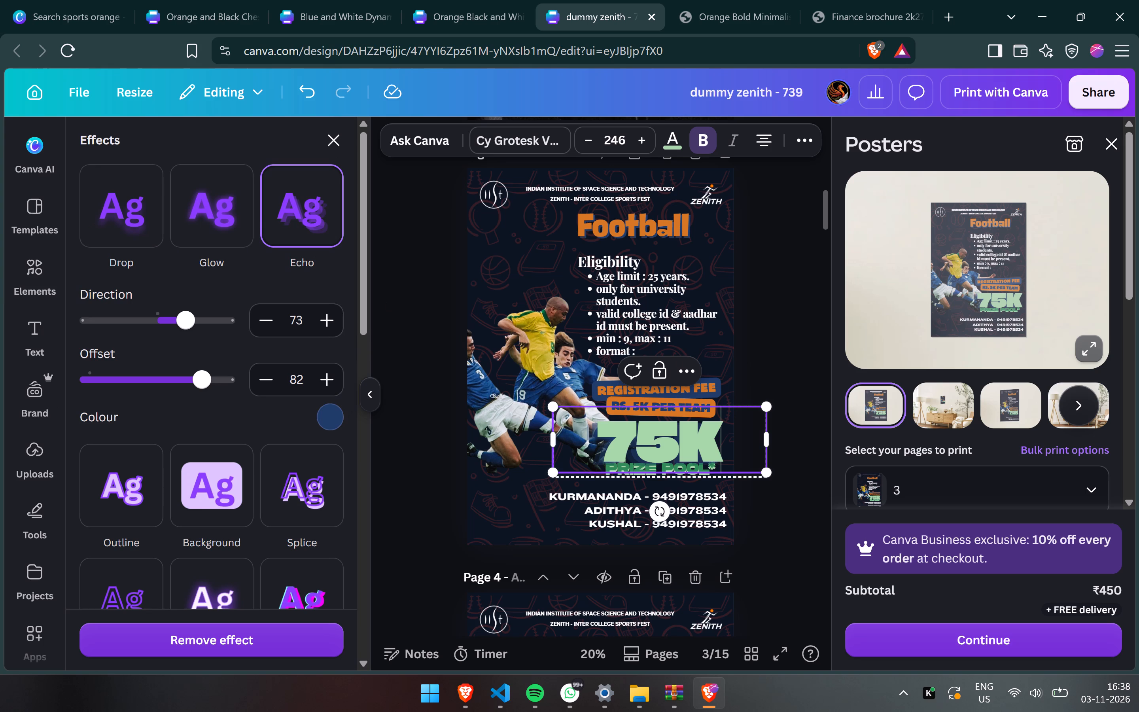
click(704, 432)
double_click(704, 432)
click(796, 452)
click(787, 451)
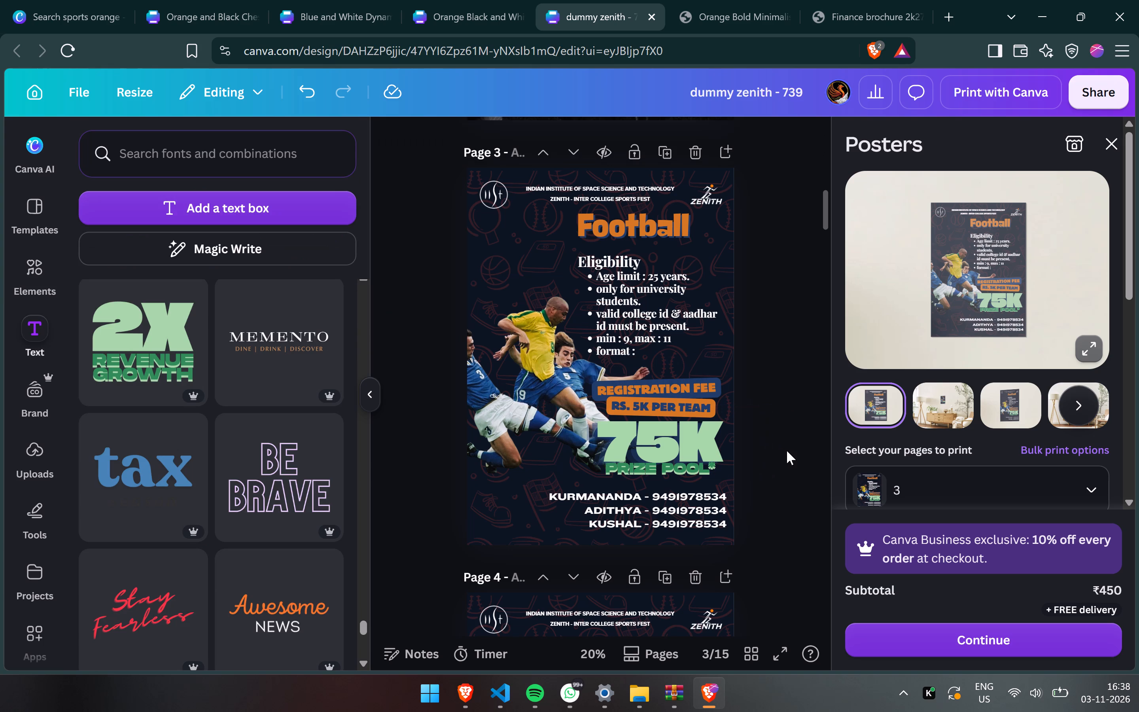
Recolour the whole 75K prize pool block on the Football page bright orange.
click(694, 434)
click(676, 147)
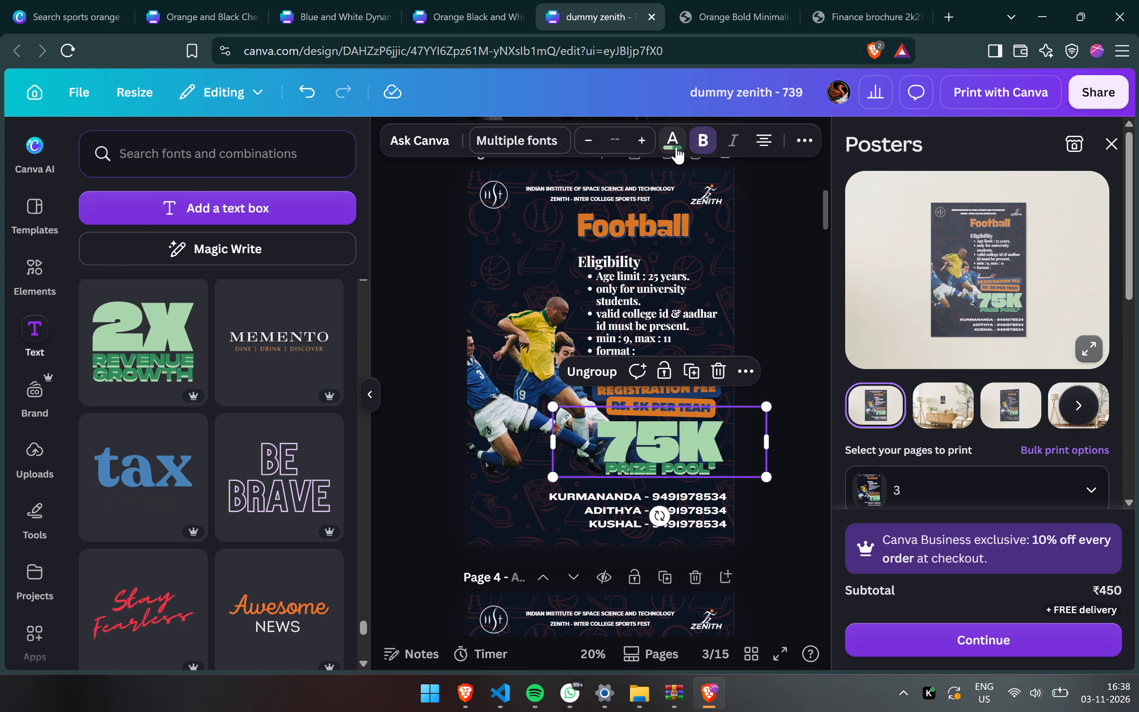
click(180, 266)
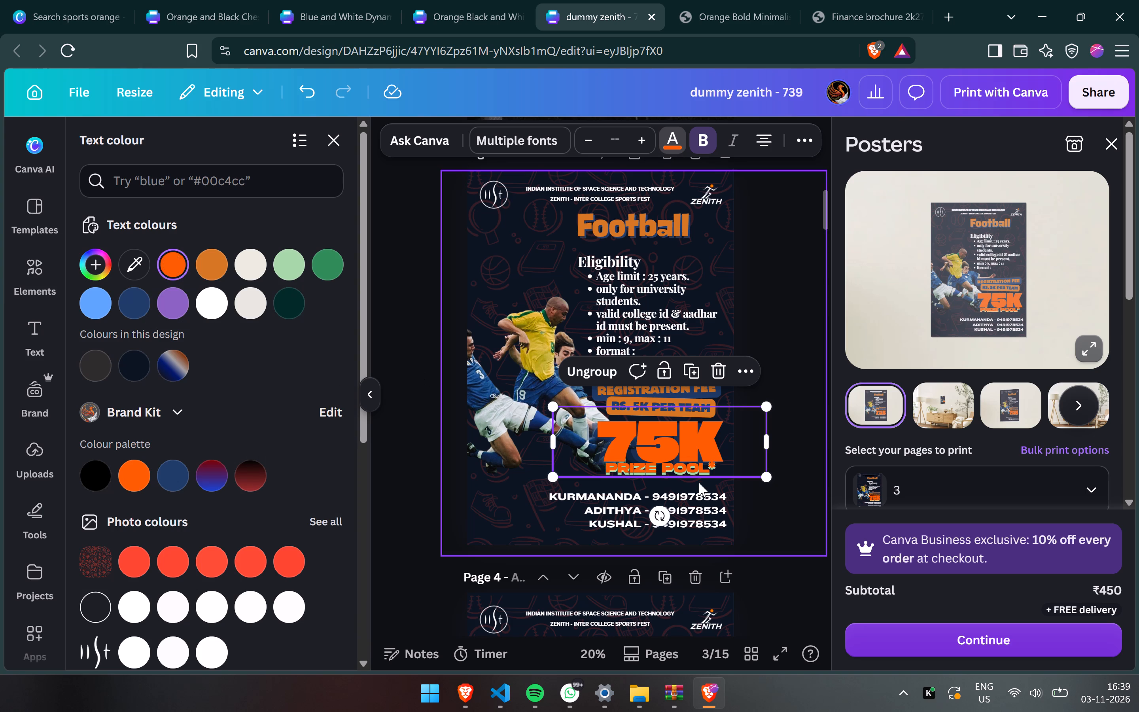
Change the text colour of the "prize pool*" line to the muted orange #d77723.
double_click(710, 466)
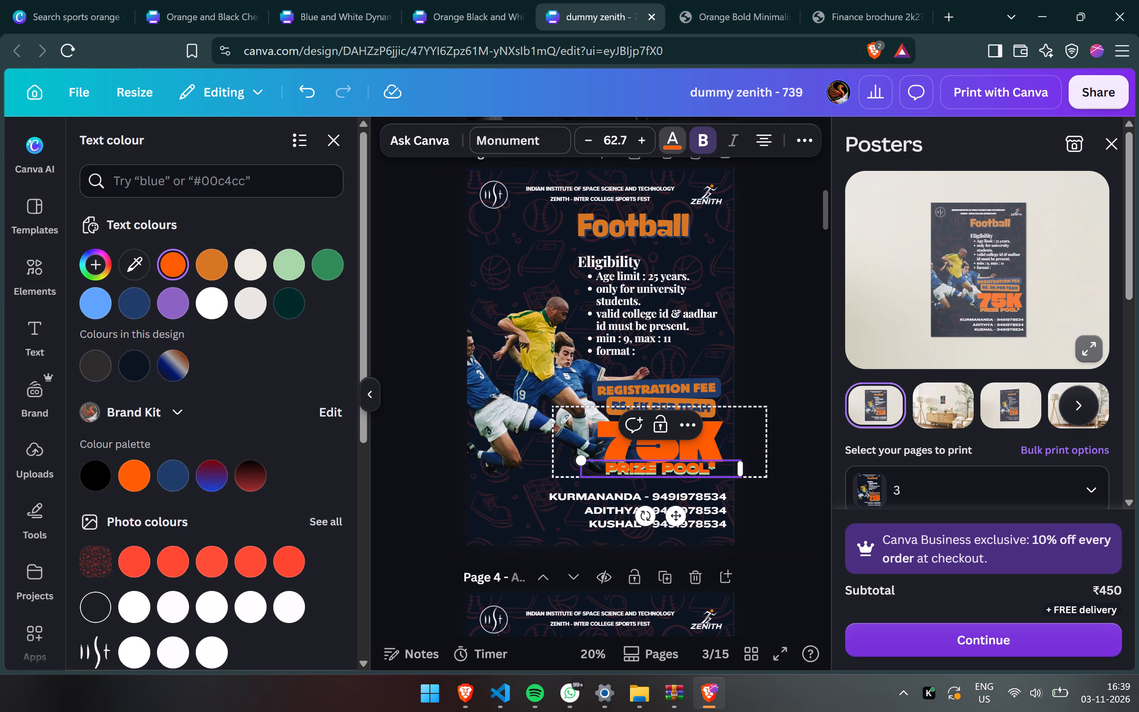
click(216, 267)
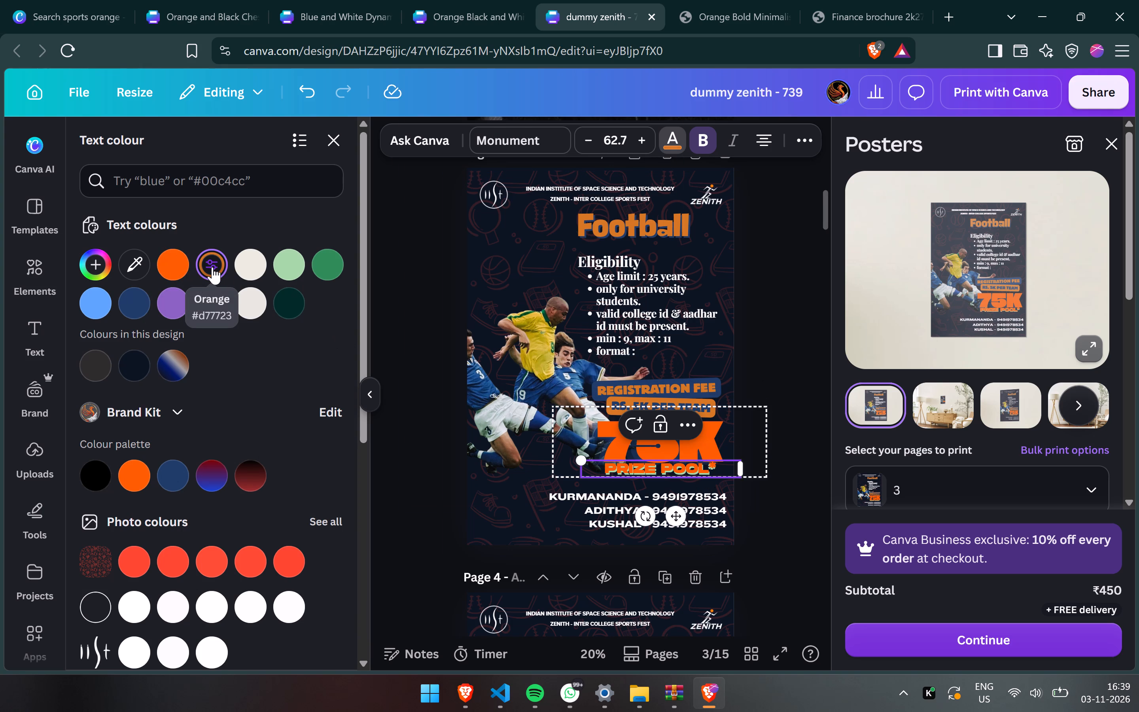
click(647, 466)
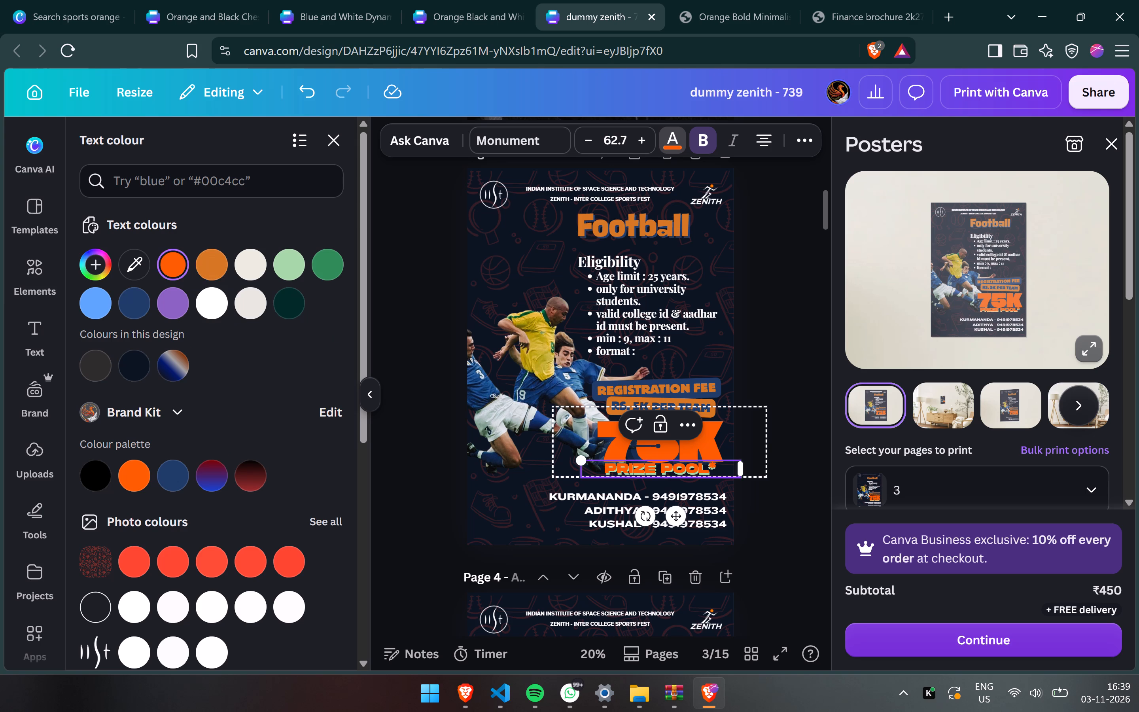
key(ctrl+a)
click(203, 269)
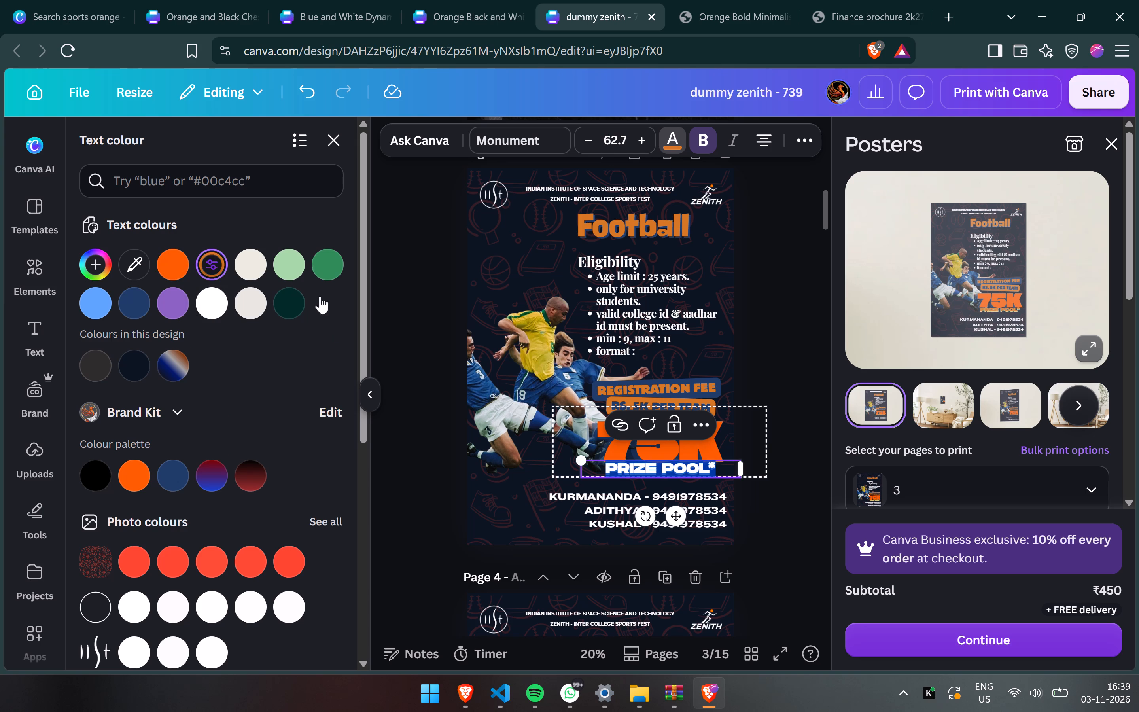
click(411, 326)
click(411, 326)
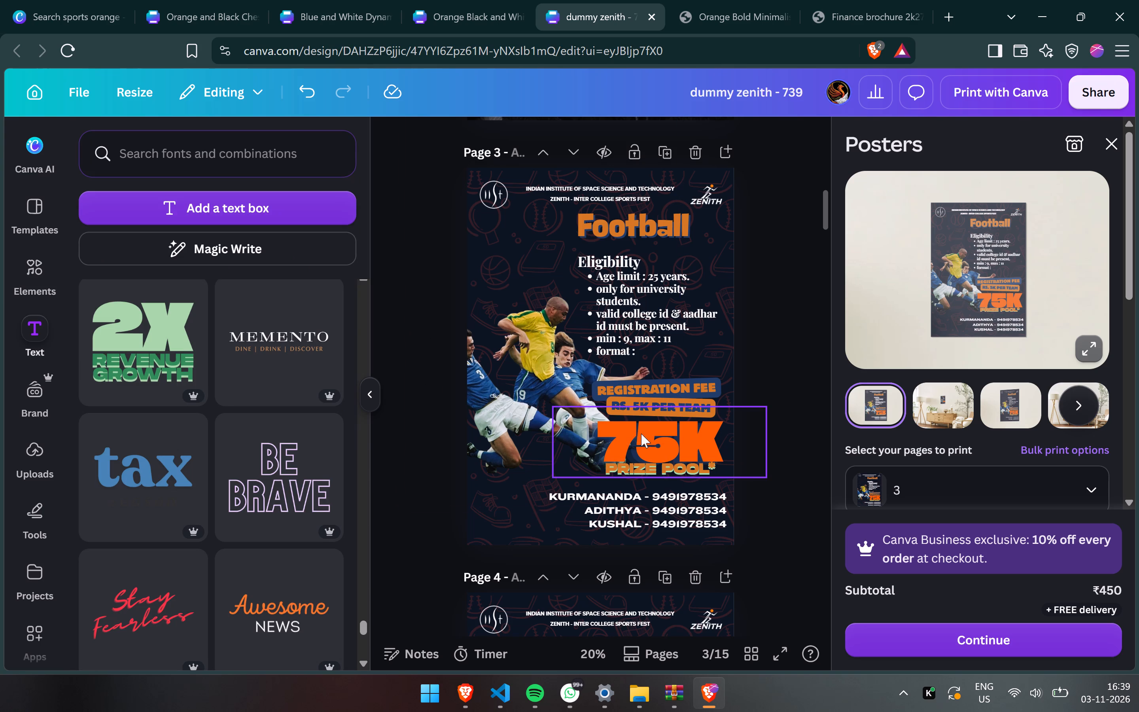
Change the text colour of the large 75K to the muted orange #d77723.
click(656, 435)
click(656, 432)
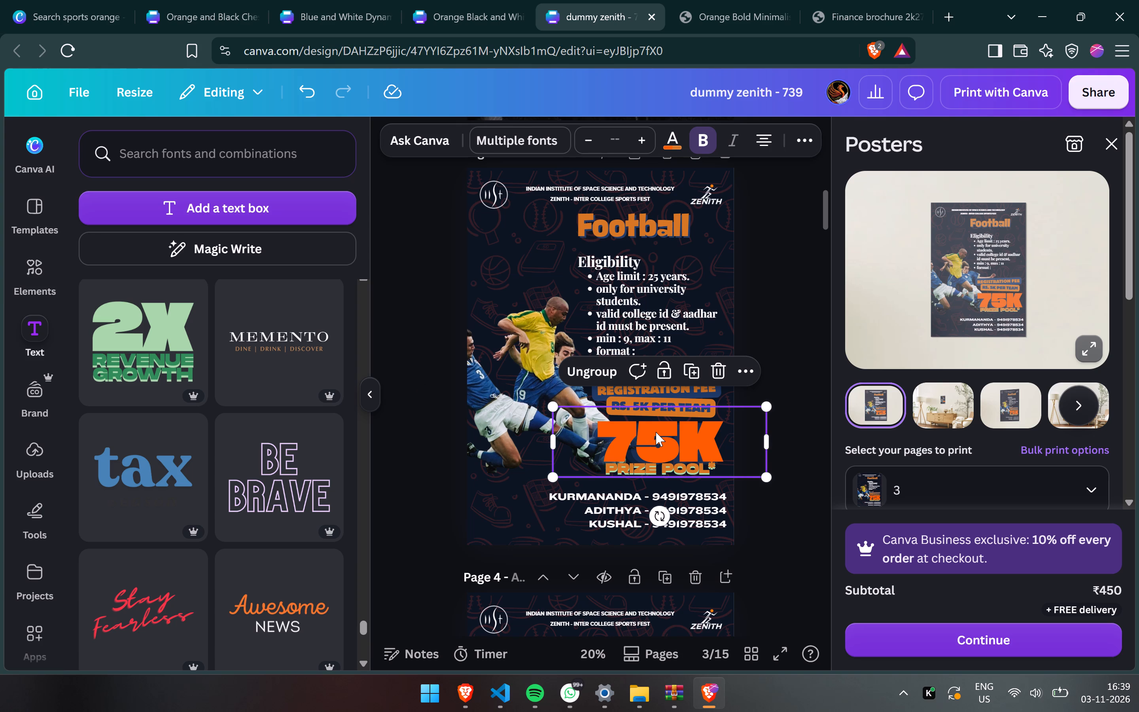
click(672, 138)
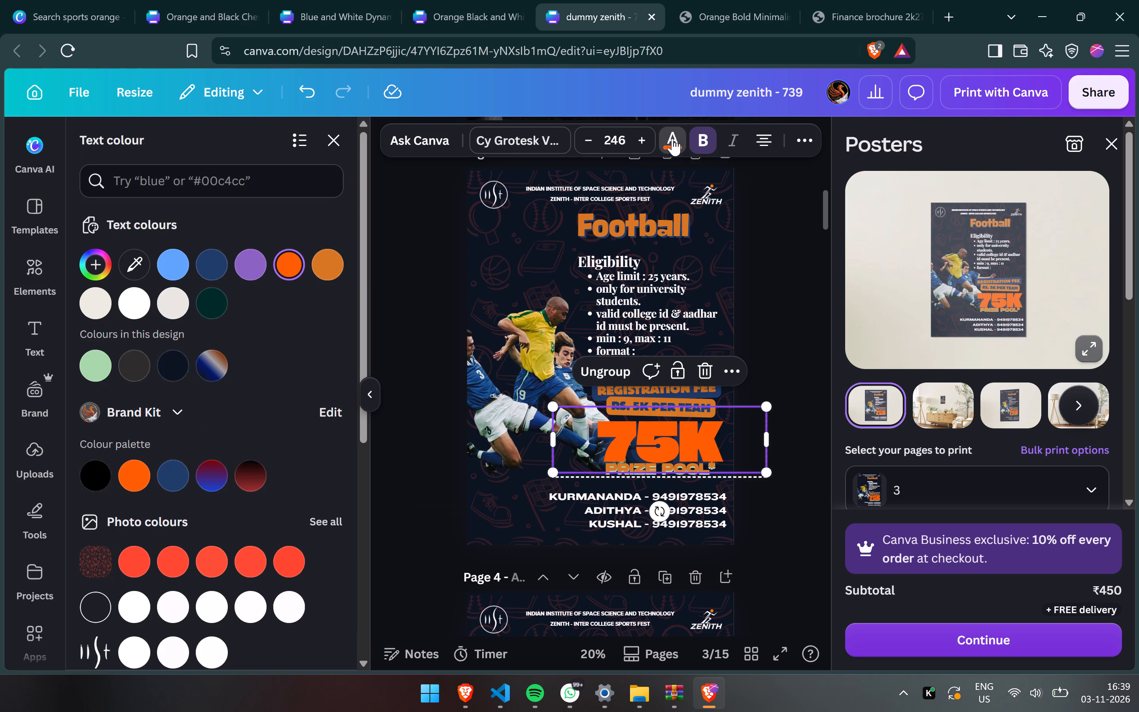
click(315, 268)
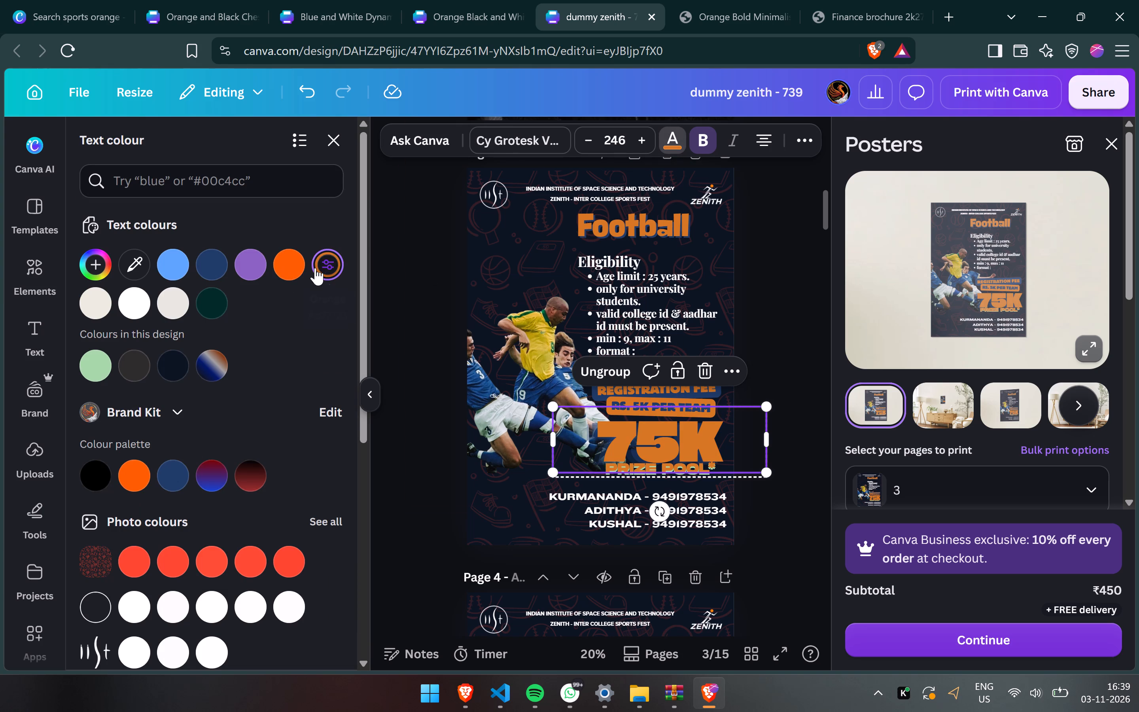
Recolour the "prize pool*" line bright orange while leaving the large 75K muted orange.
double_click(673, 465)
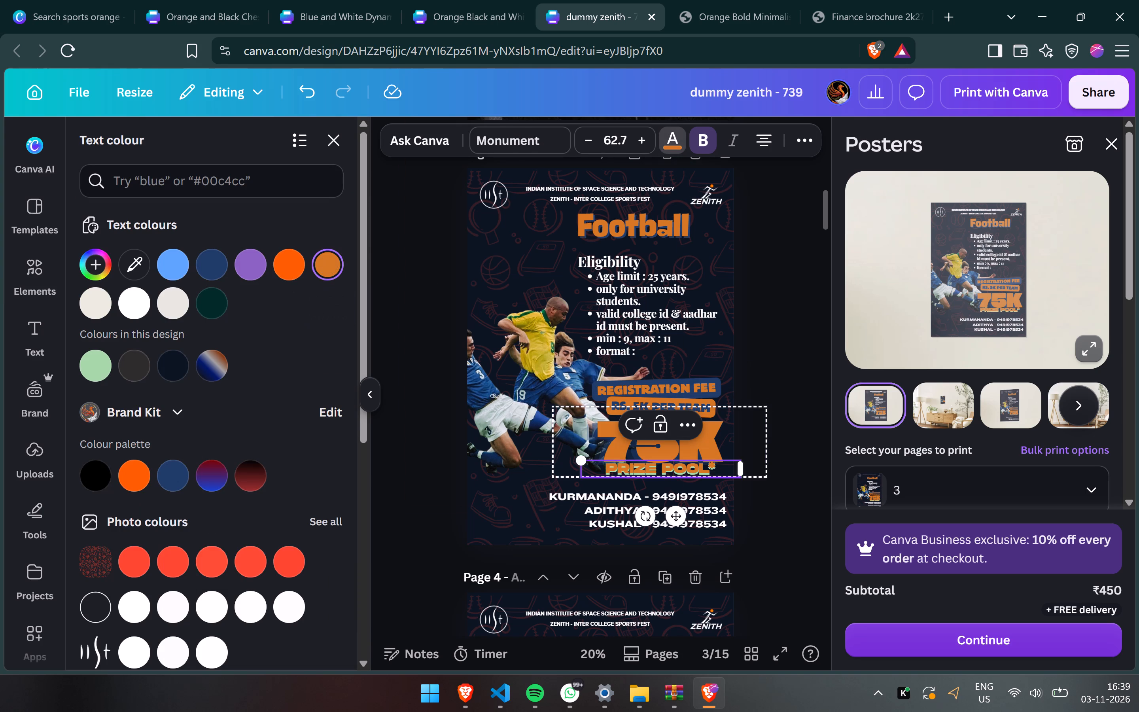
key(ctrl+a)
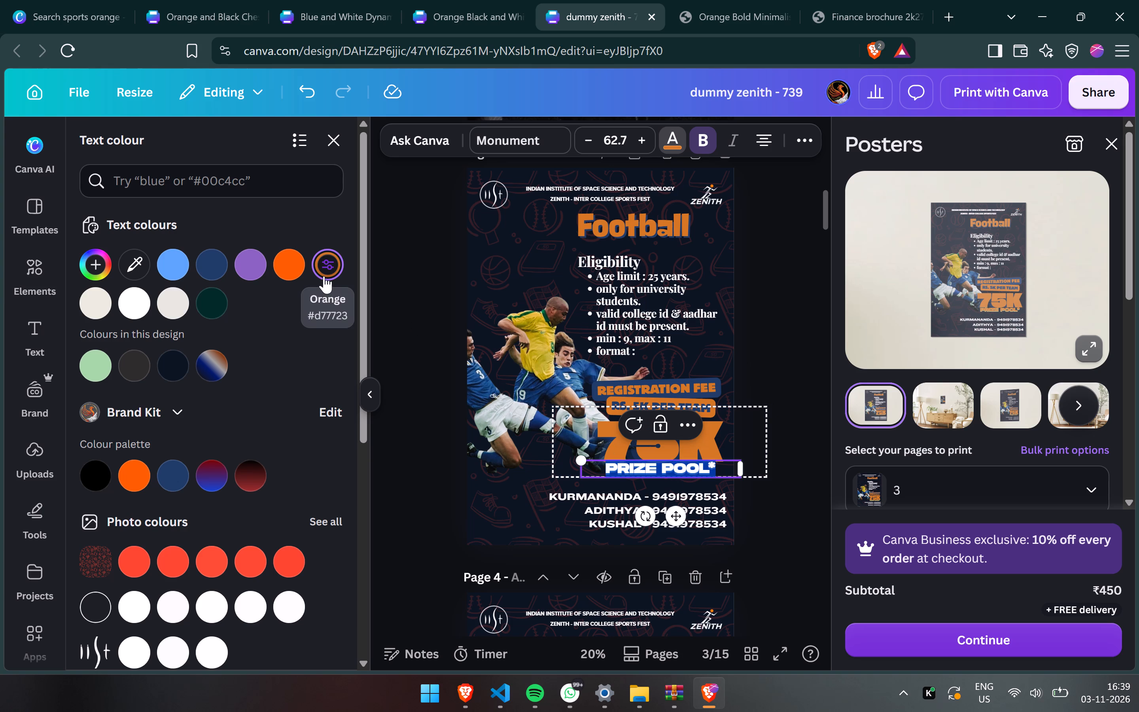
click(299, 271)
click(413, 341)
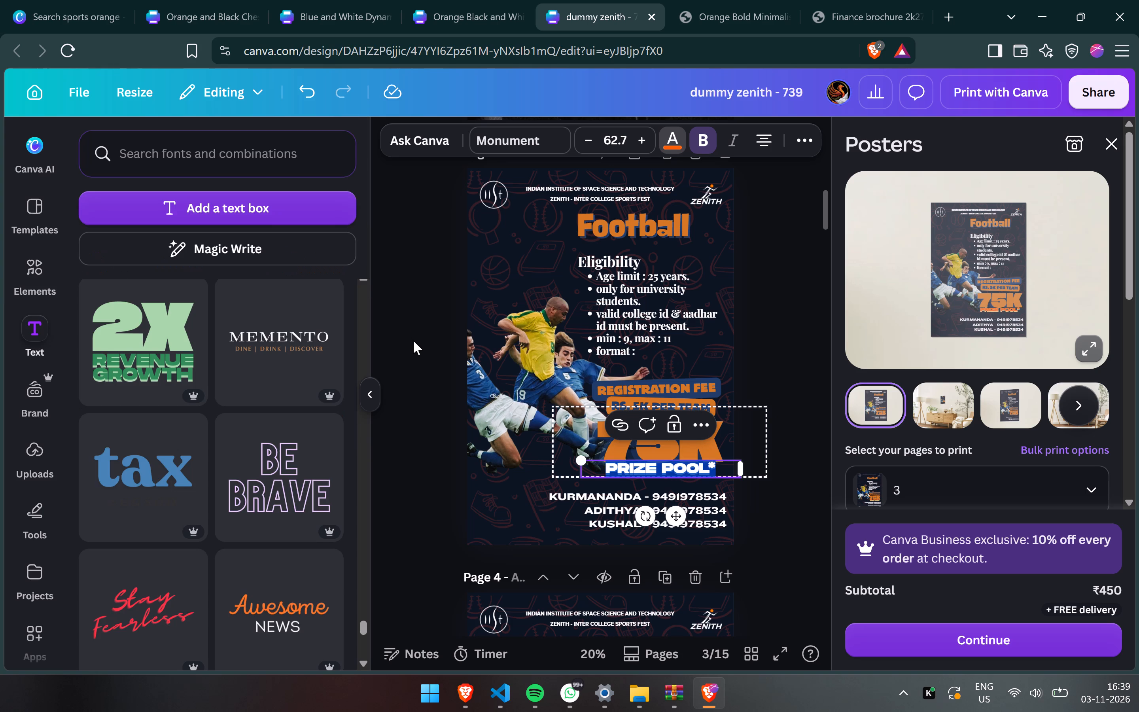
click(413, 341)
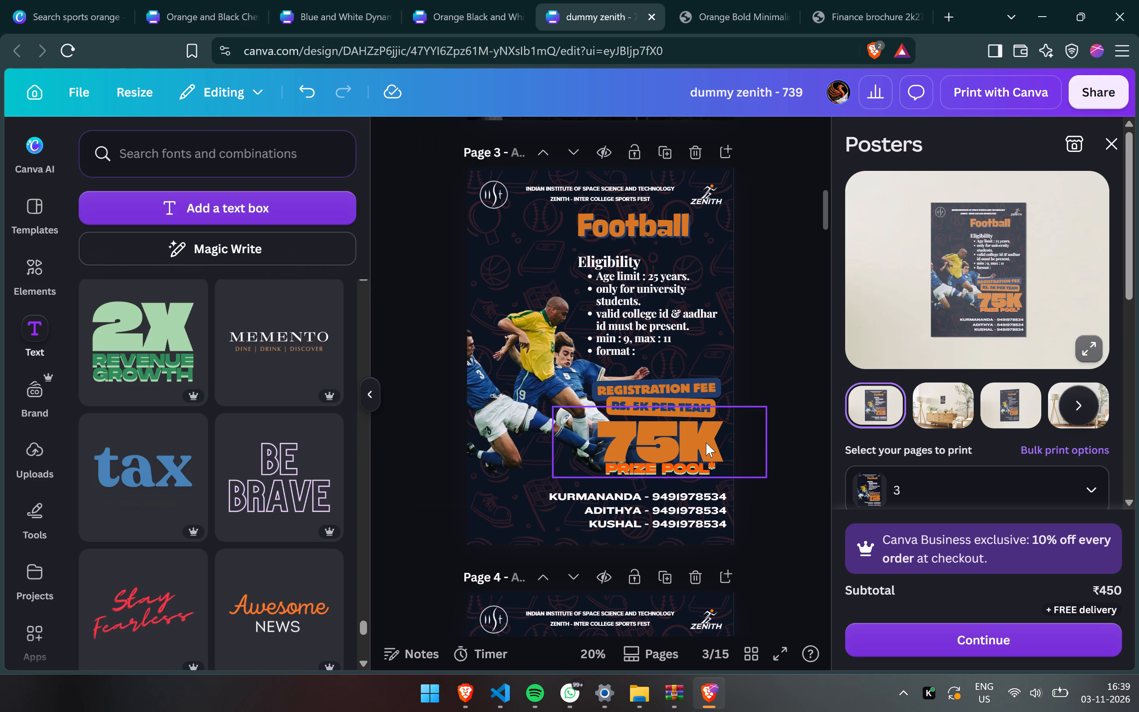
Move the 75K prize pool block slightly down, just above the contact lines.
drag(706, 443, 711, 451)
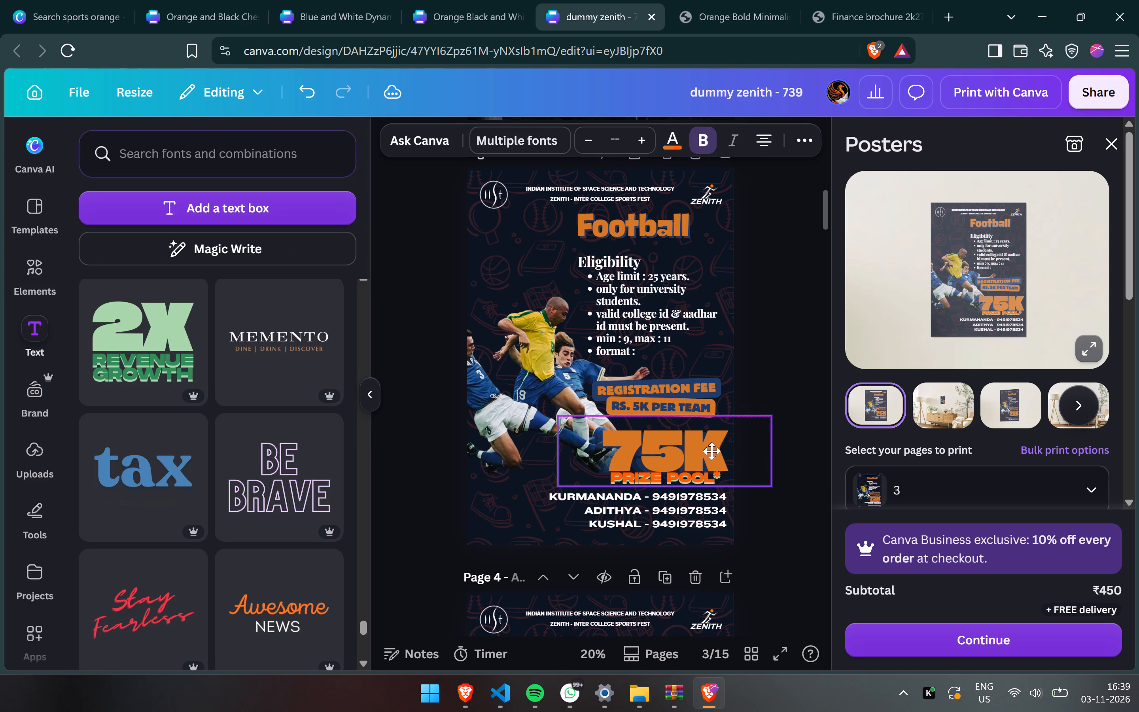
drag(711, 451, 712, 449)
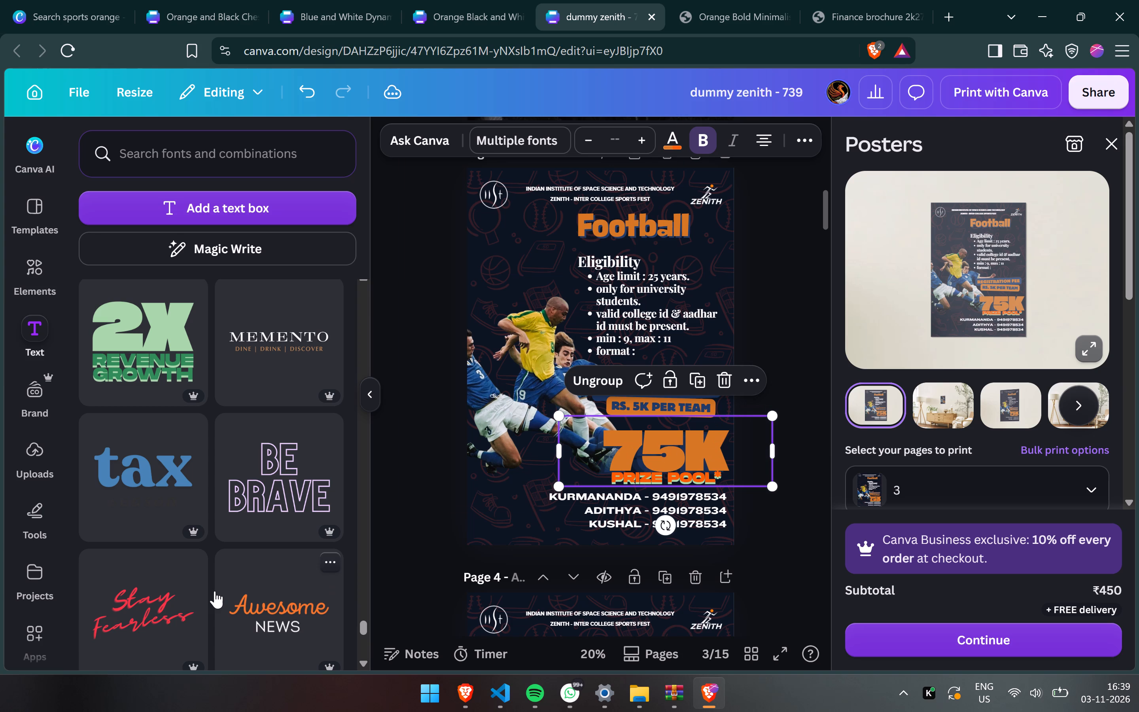
Delete the large 75K text and the "prize pool*" line from the Football page.
scroll(215, 591, down, 6)
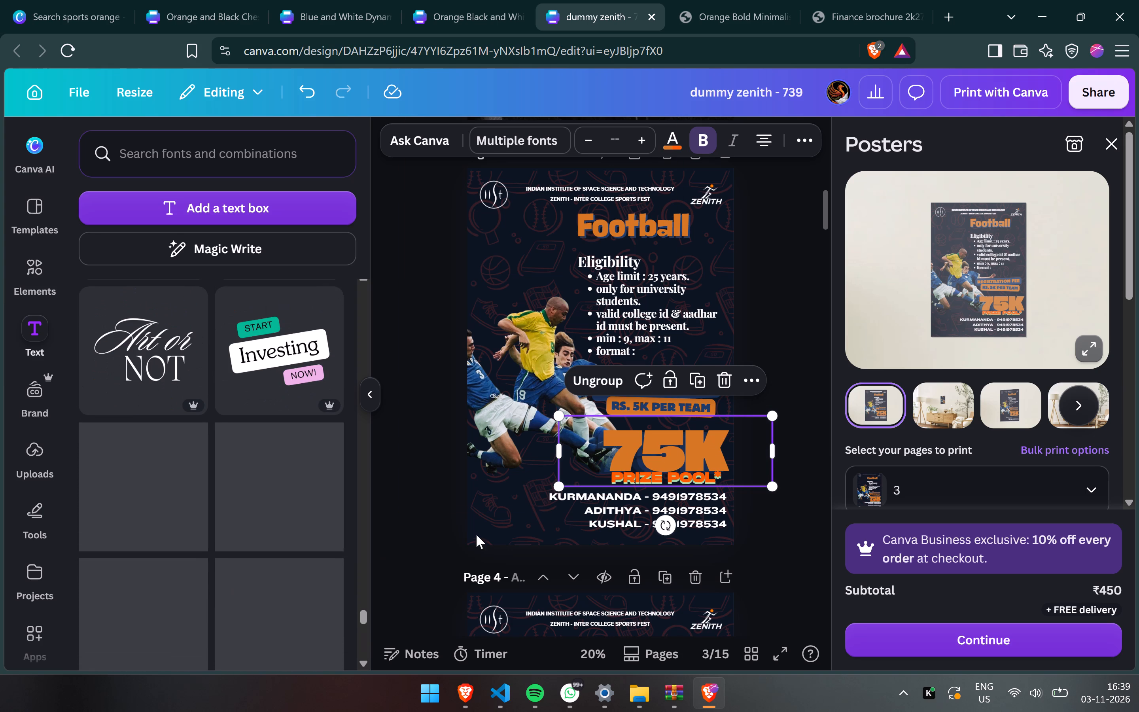
click(610, 462)
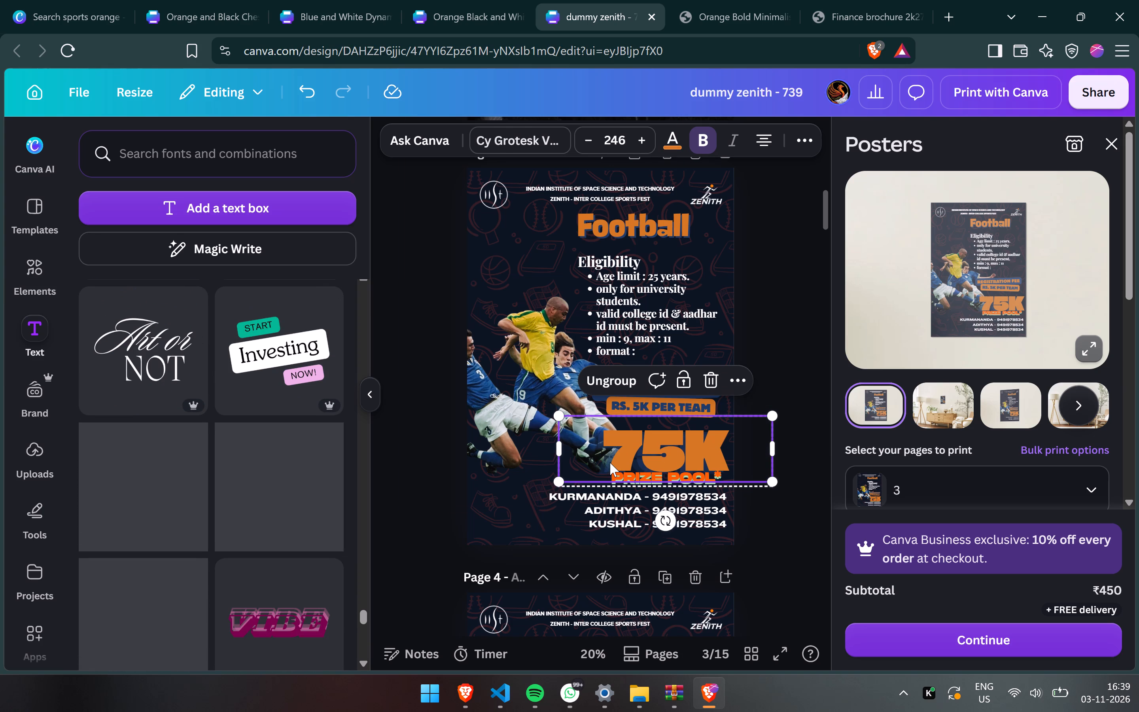
key(BackSpace)
click(697, 477)
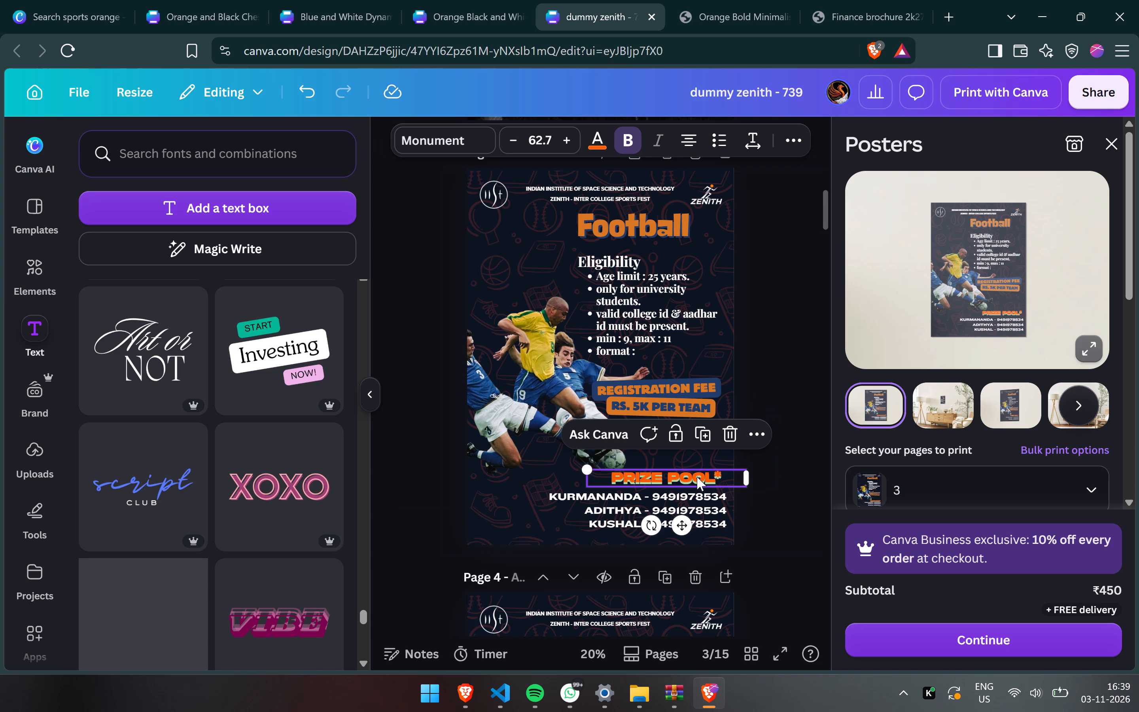
key(BackSpace)
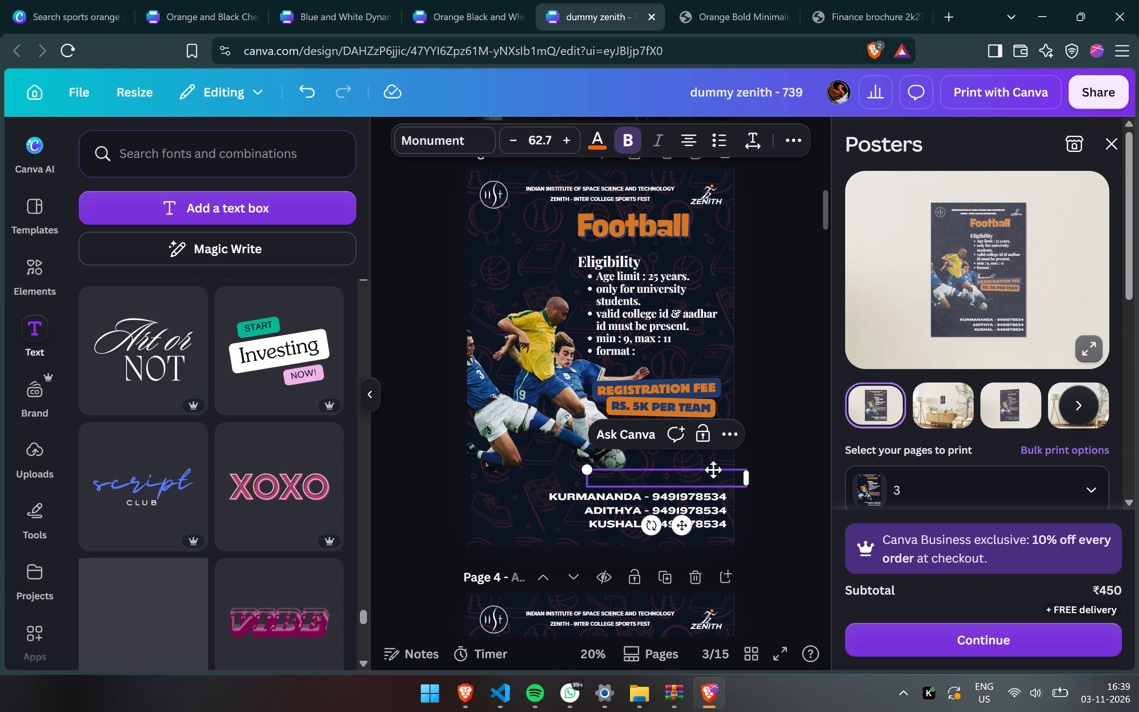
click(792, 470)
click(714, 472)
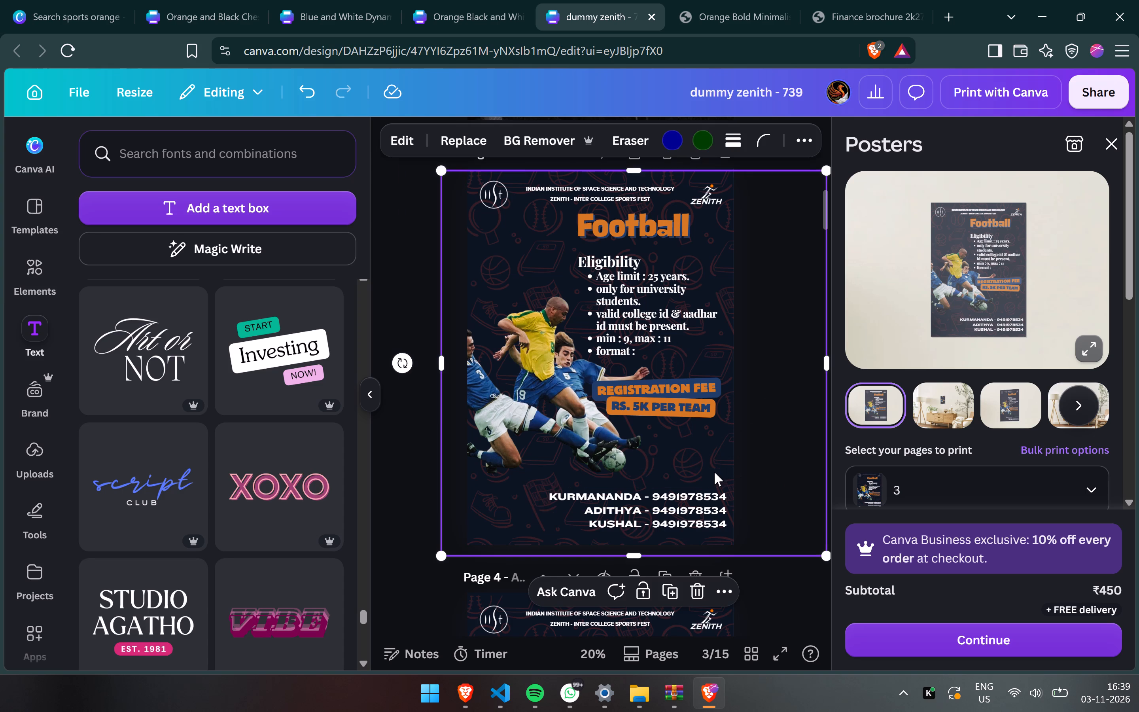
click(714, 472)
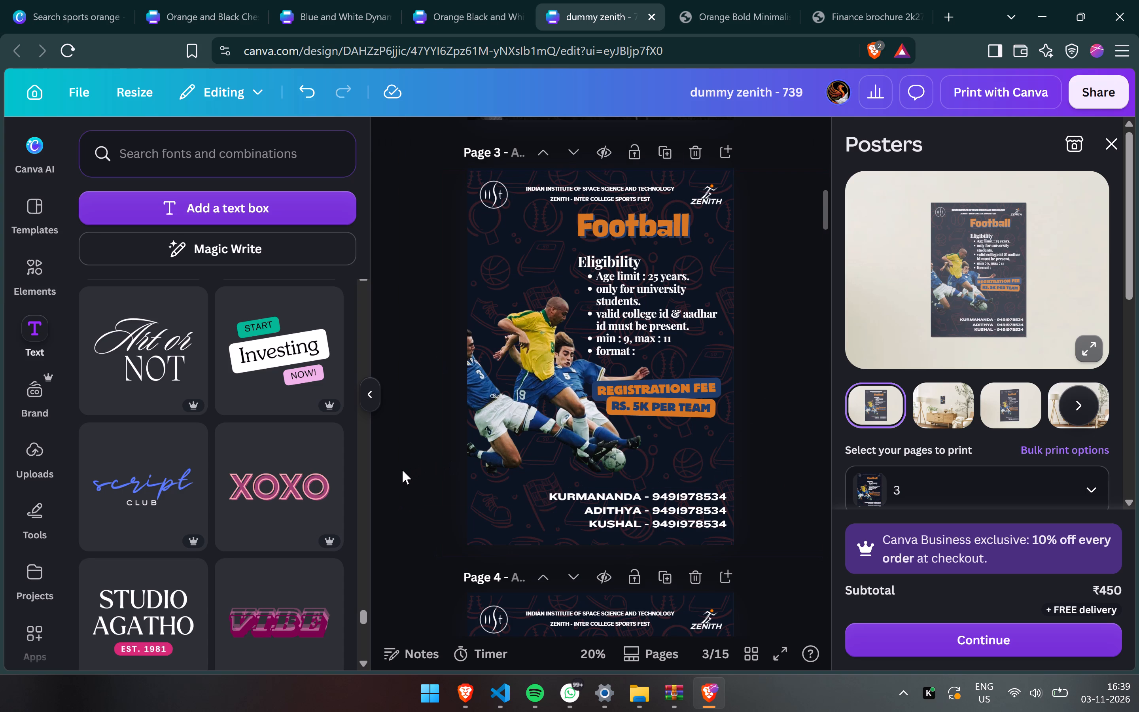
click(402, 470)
Browse the font combinations for a text style that suits the Football page's prize pool.
scroll(282, 545, down, 2)
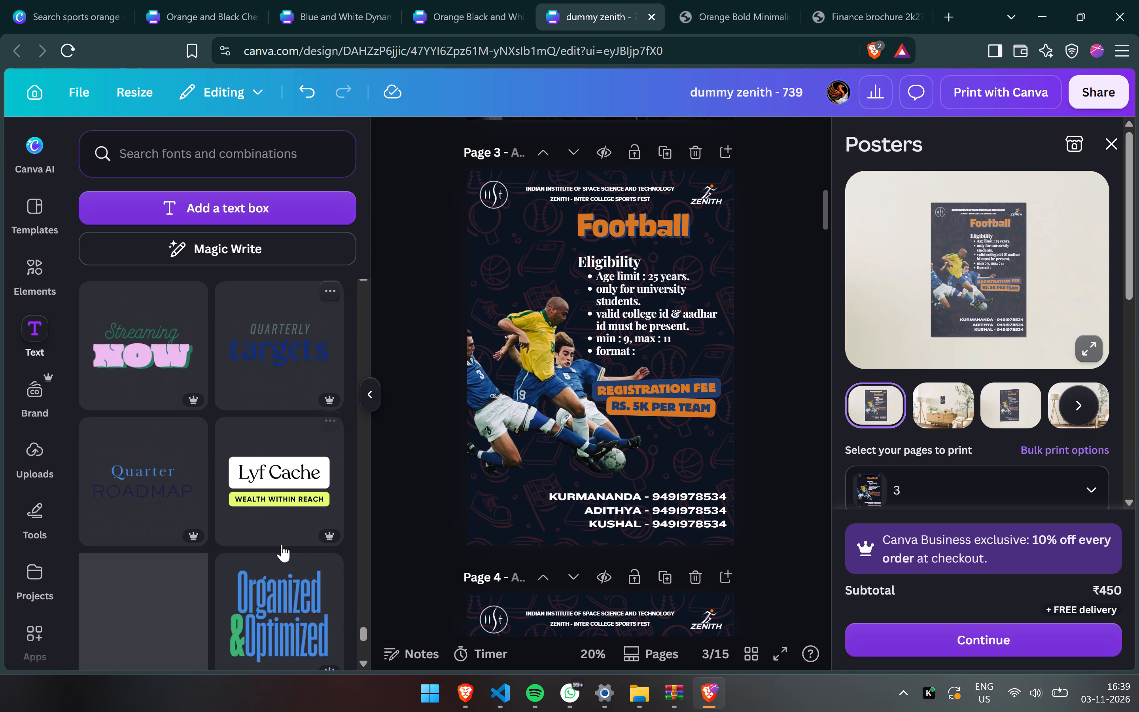
scroll(282, 545, down, 4)
scroll(282, 545, up, 1)
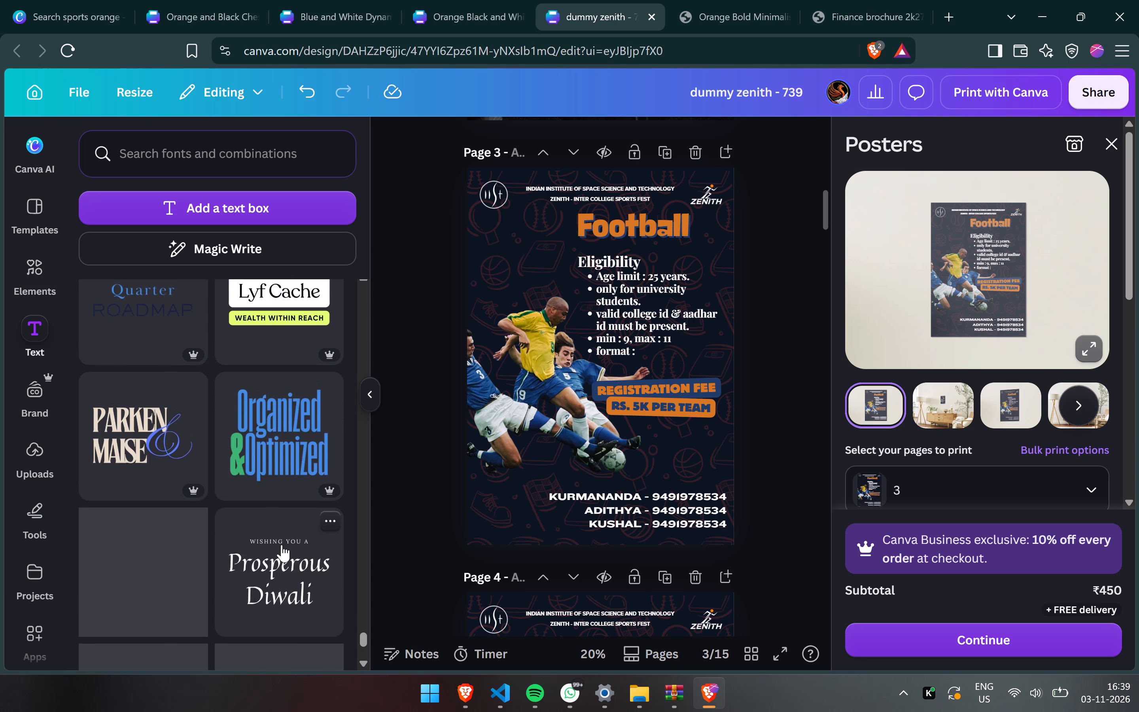
scroll(282, 545, down, 2)
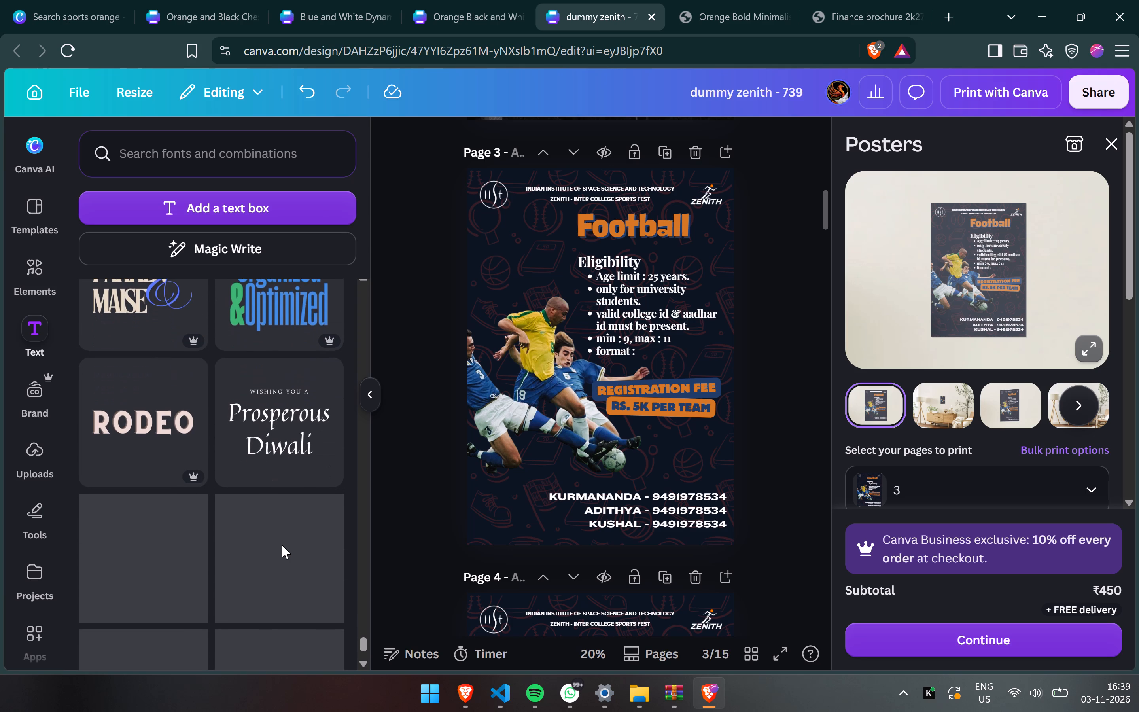
scroll(282, 545, down, 3)
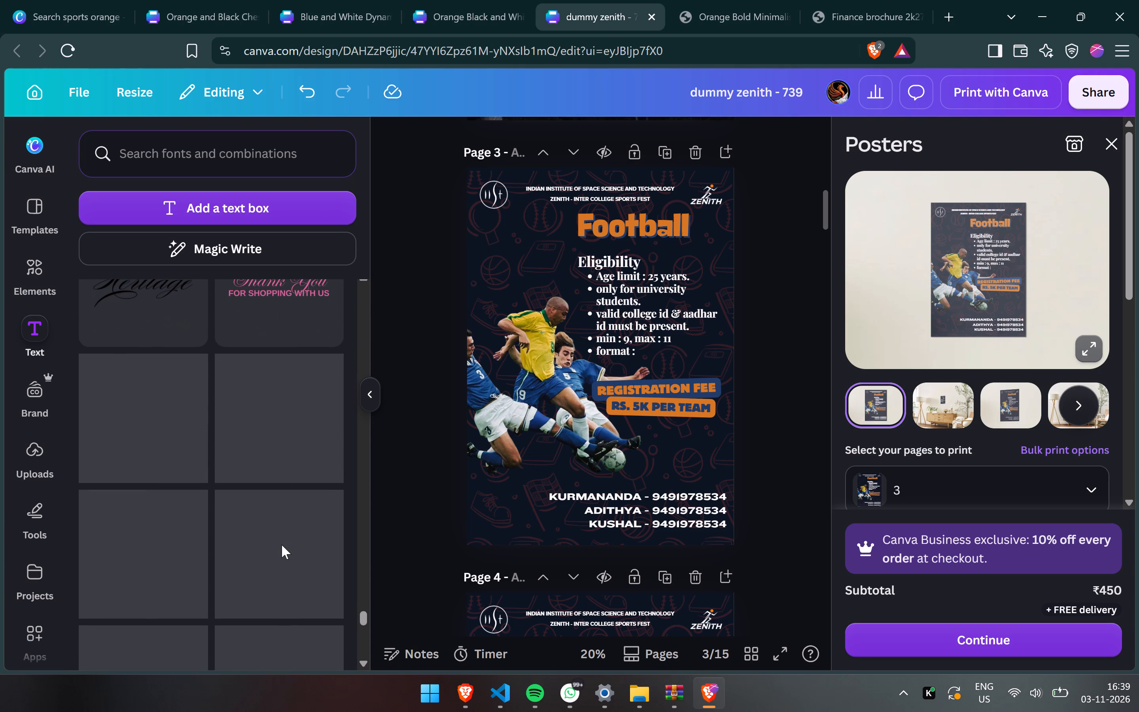
scroll(282, 545, up, 2)
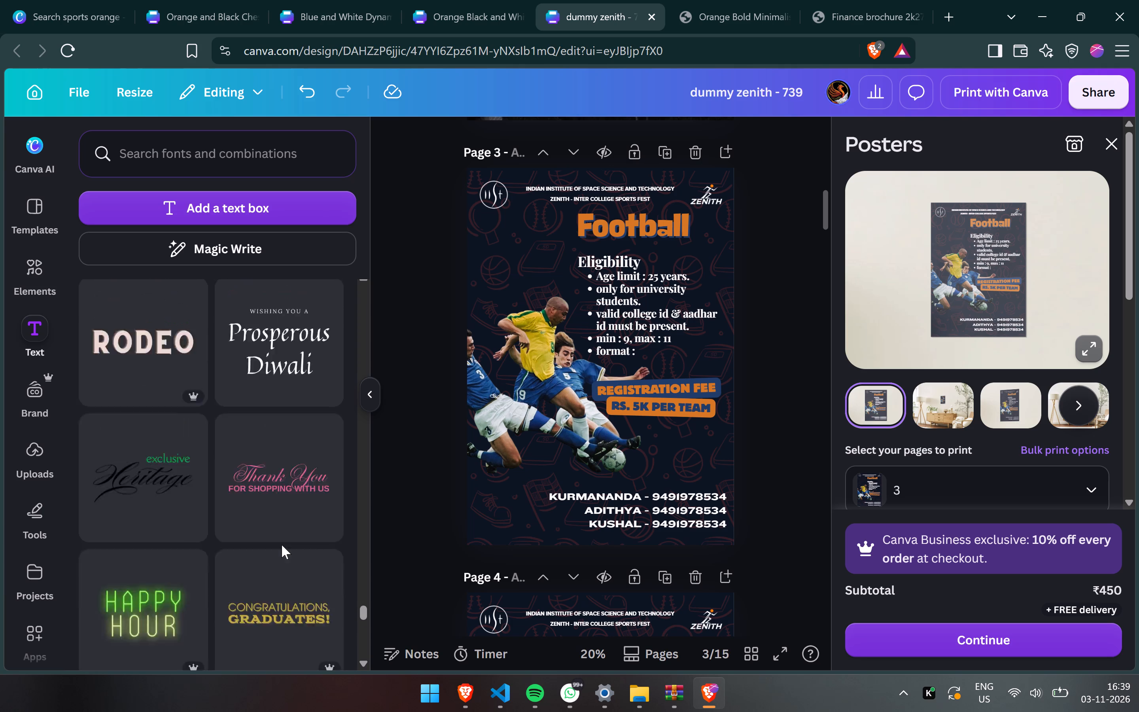
scroll(282, 545, up, 15)
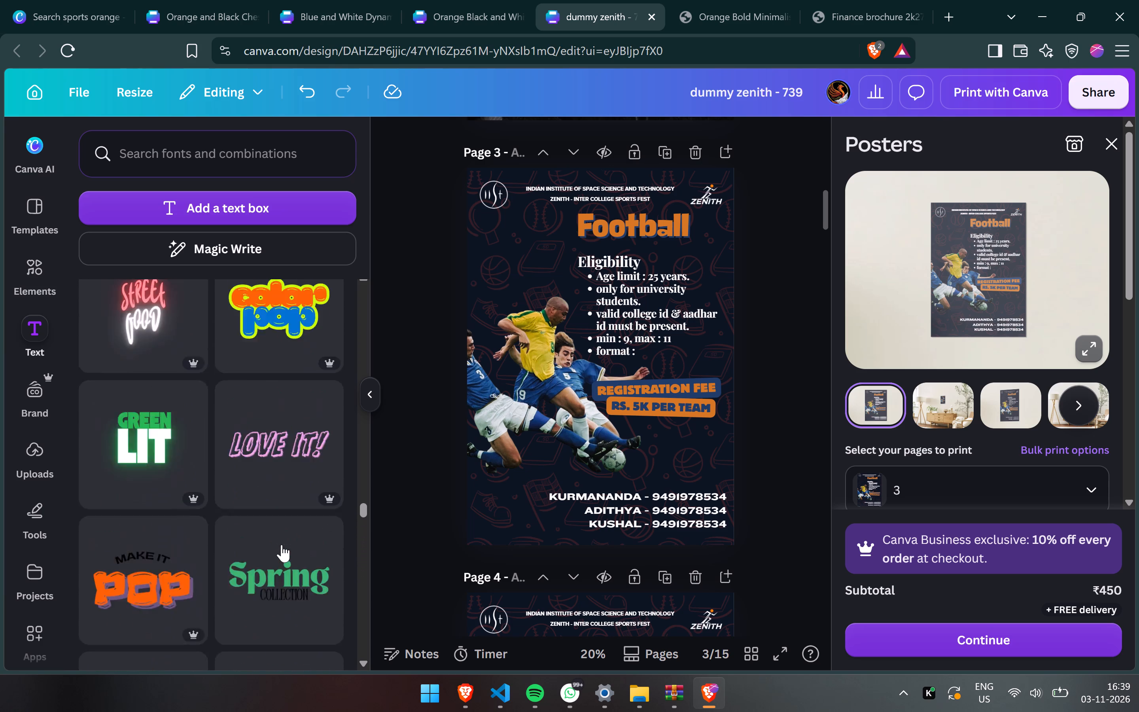
scroll(282, 545, up, 6)
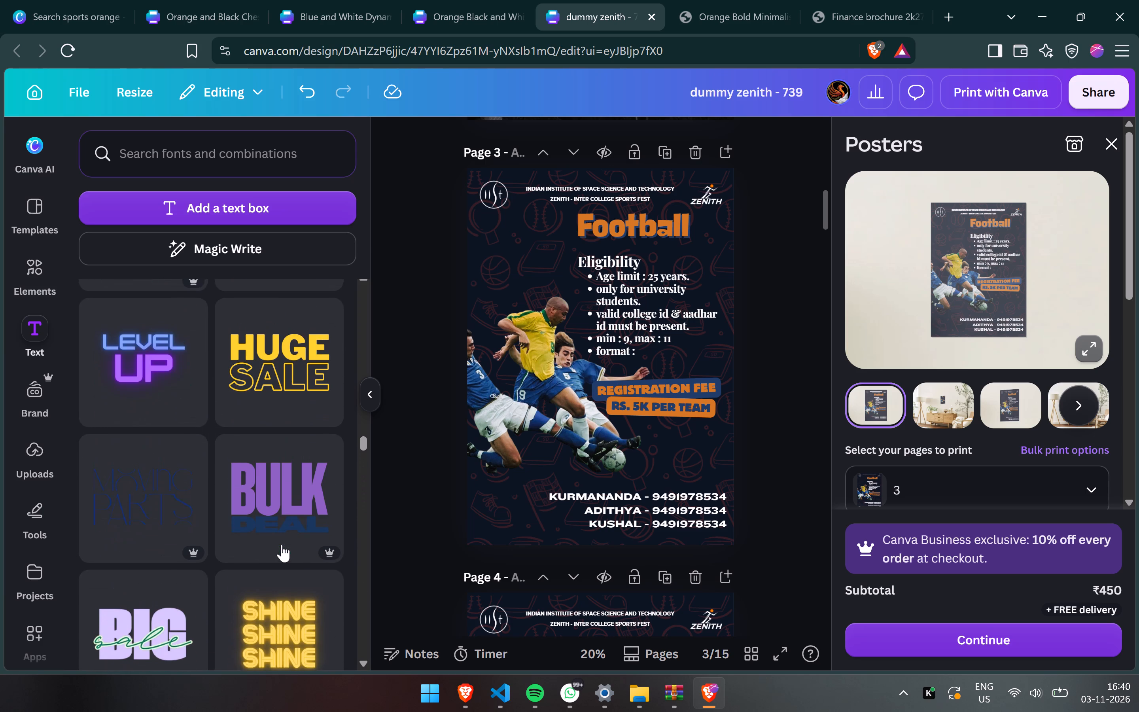
scroll(282, 545, down, 1)
scroll(282, 545, up, 3)
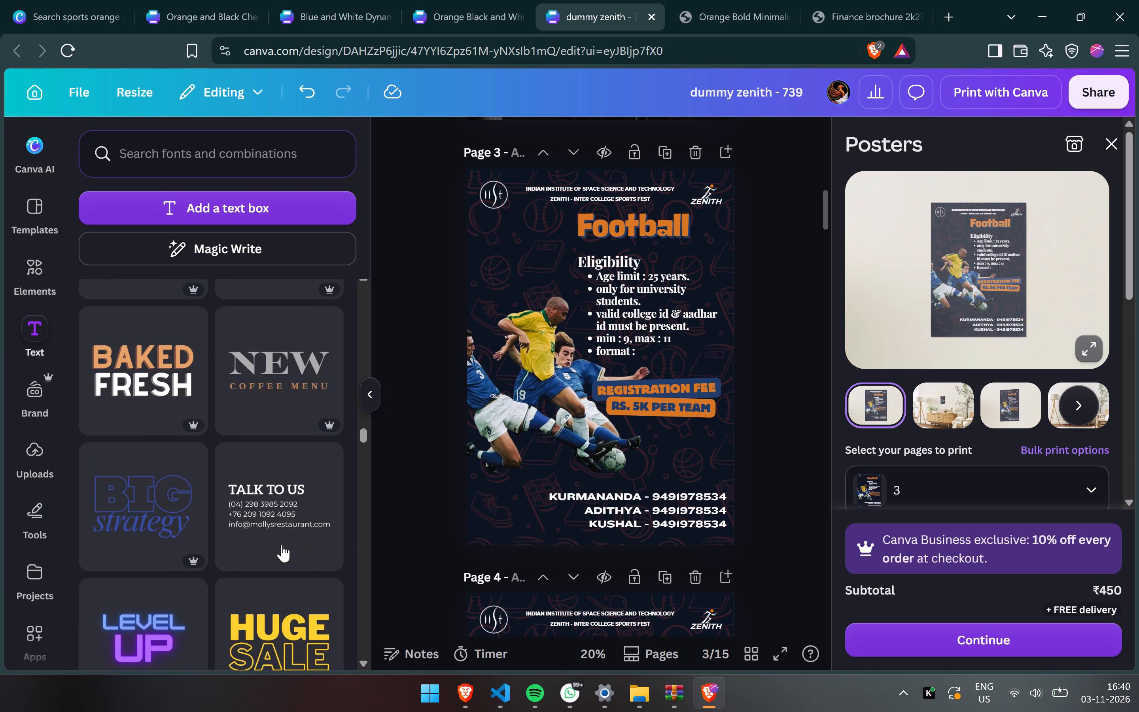
scroll(282, 545, up, 4)
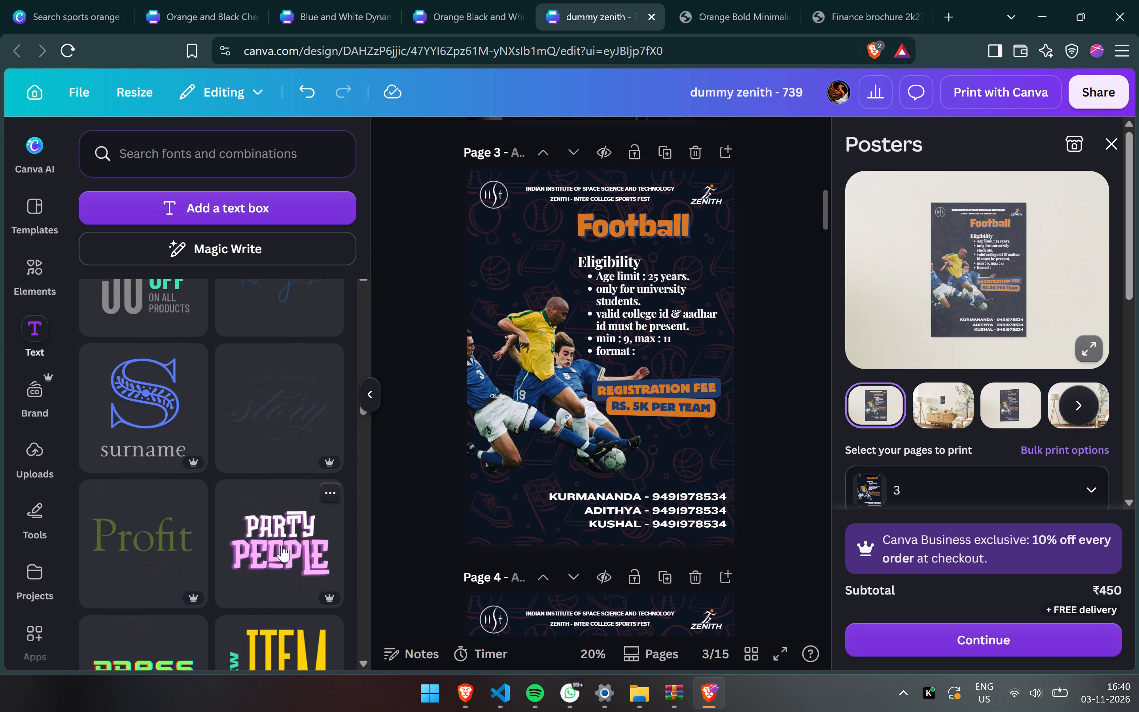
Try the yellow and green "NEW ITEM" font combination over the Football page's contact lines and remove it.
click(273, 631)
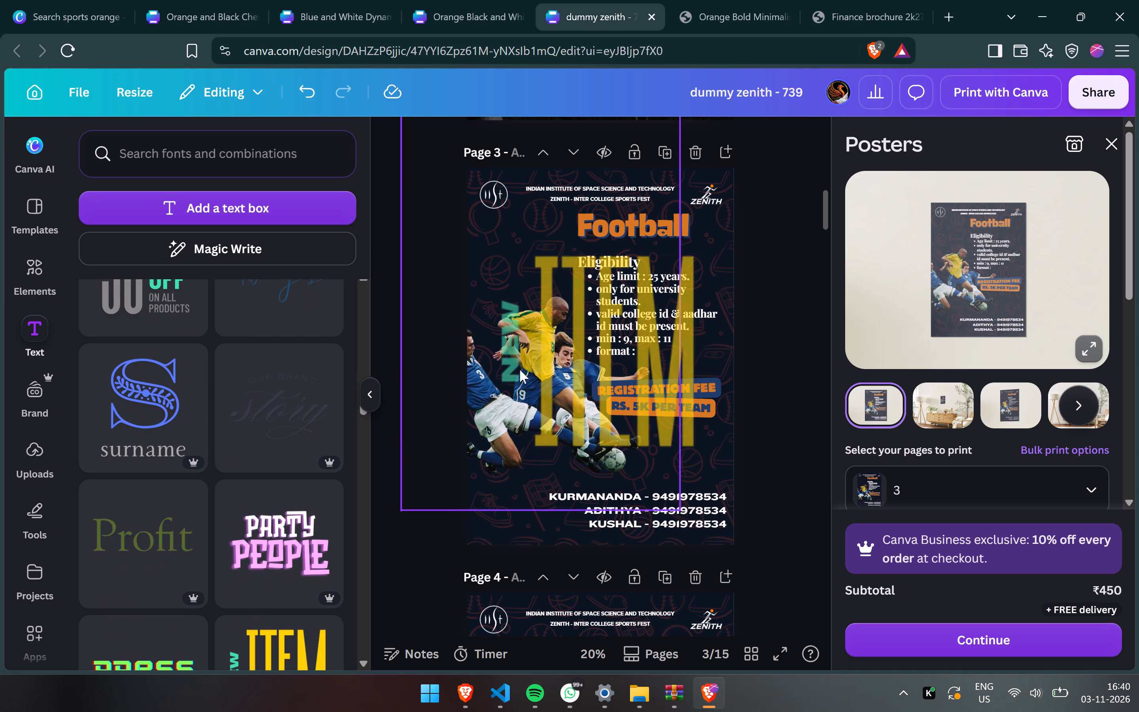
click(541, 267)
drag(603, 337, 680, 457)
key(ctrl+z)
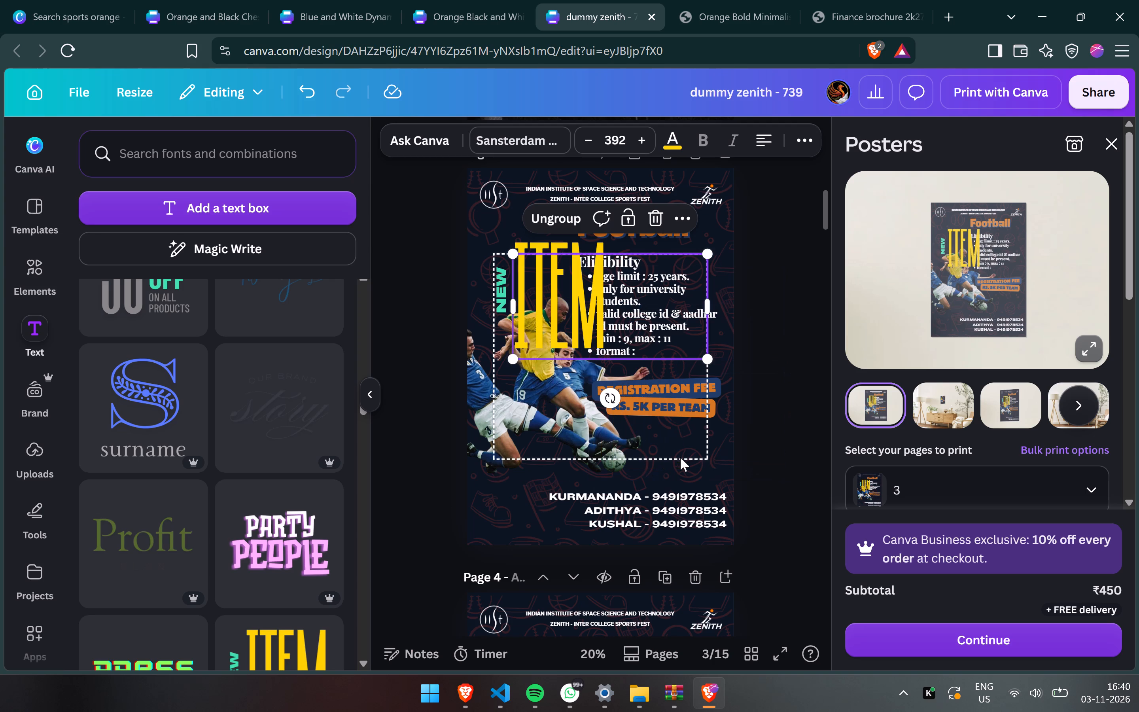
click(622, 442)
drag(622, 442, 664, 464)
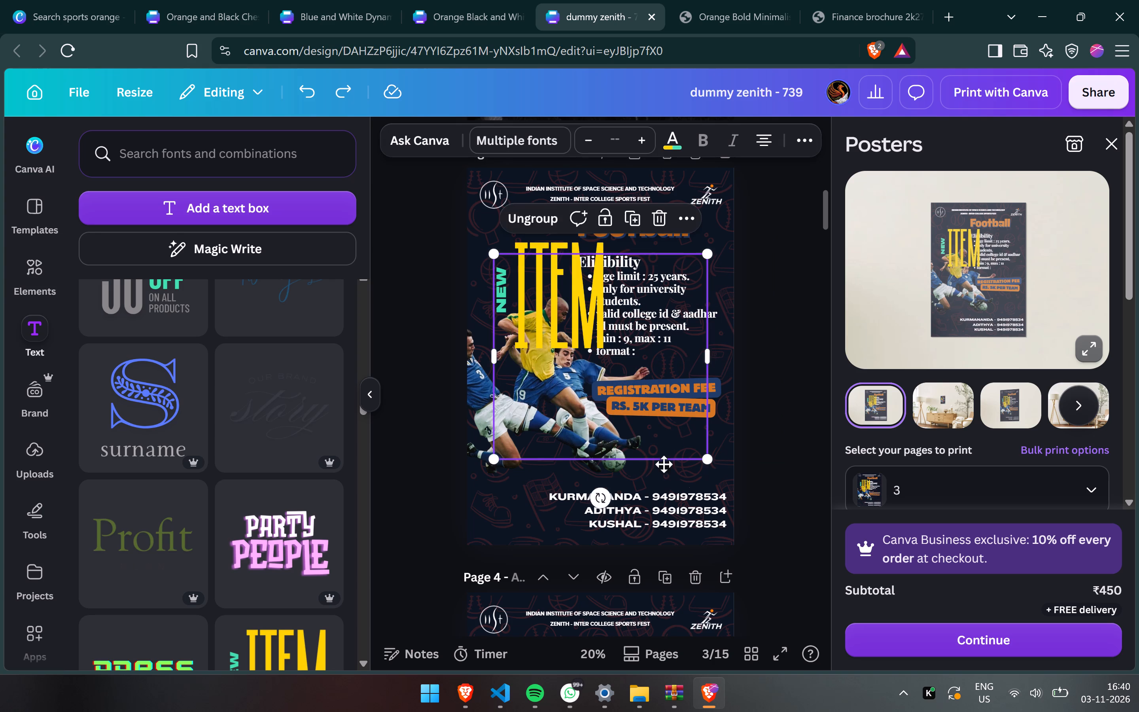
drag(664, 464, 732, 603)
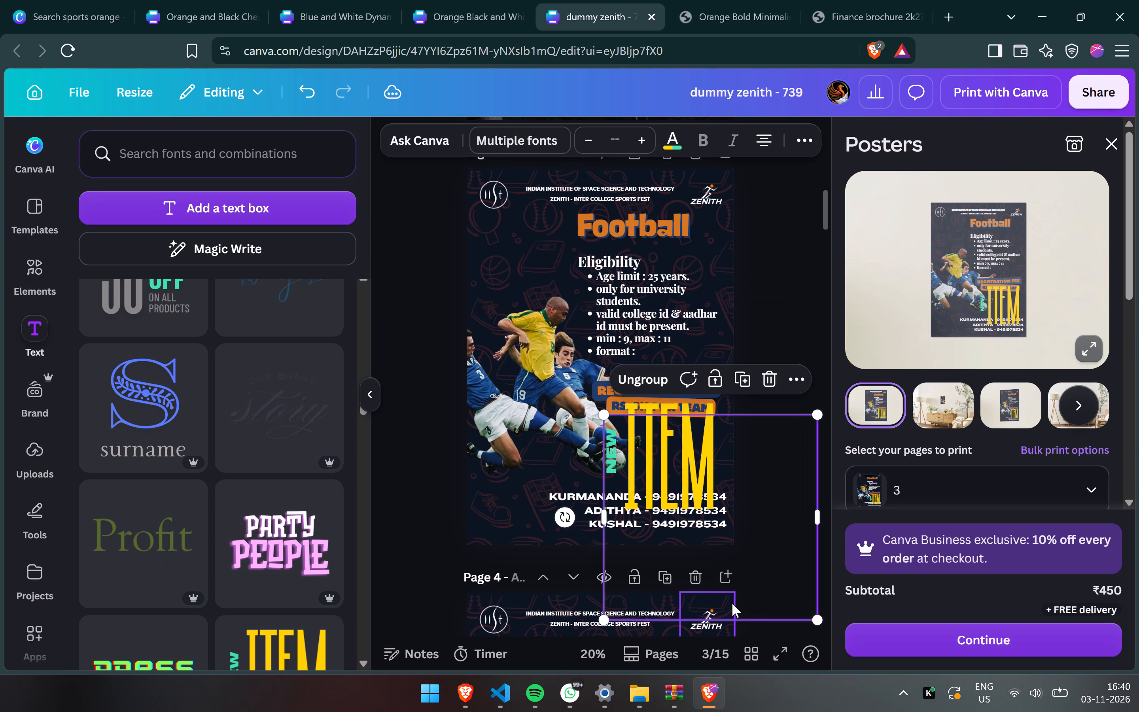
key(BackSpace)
Examine more font combinations for an alternative prize pool style.
scroll(305, 549, down, 3)
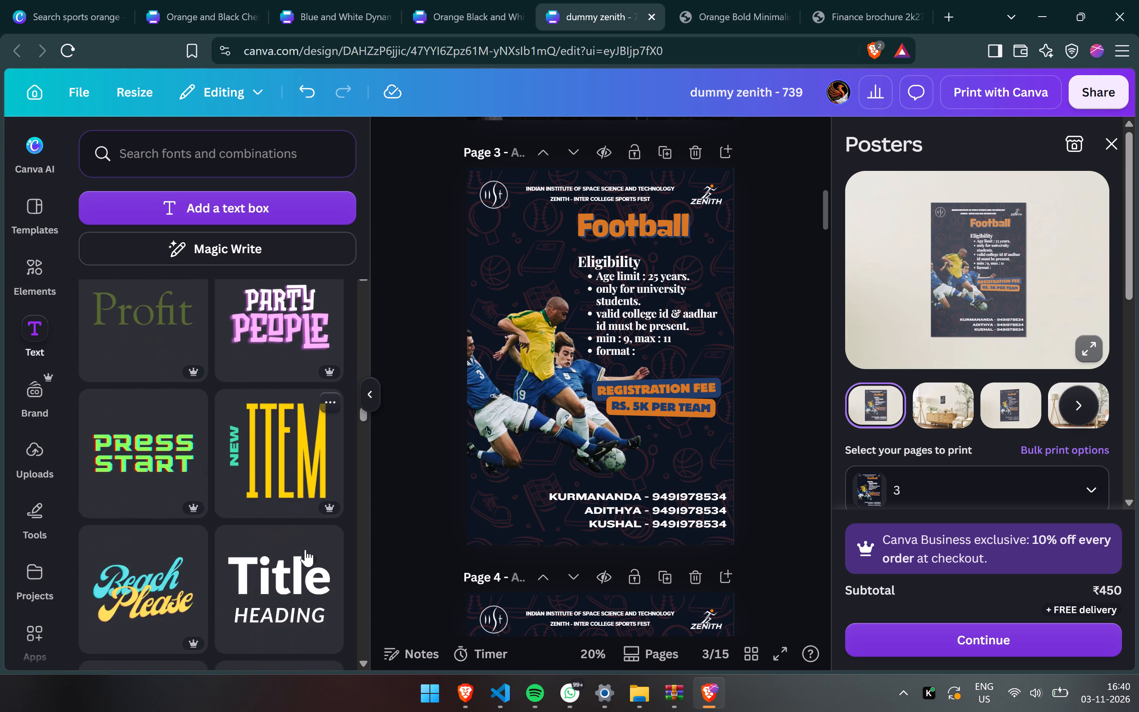
scroll(305, 549, down, 6)
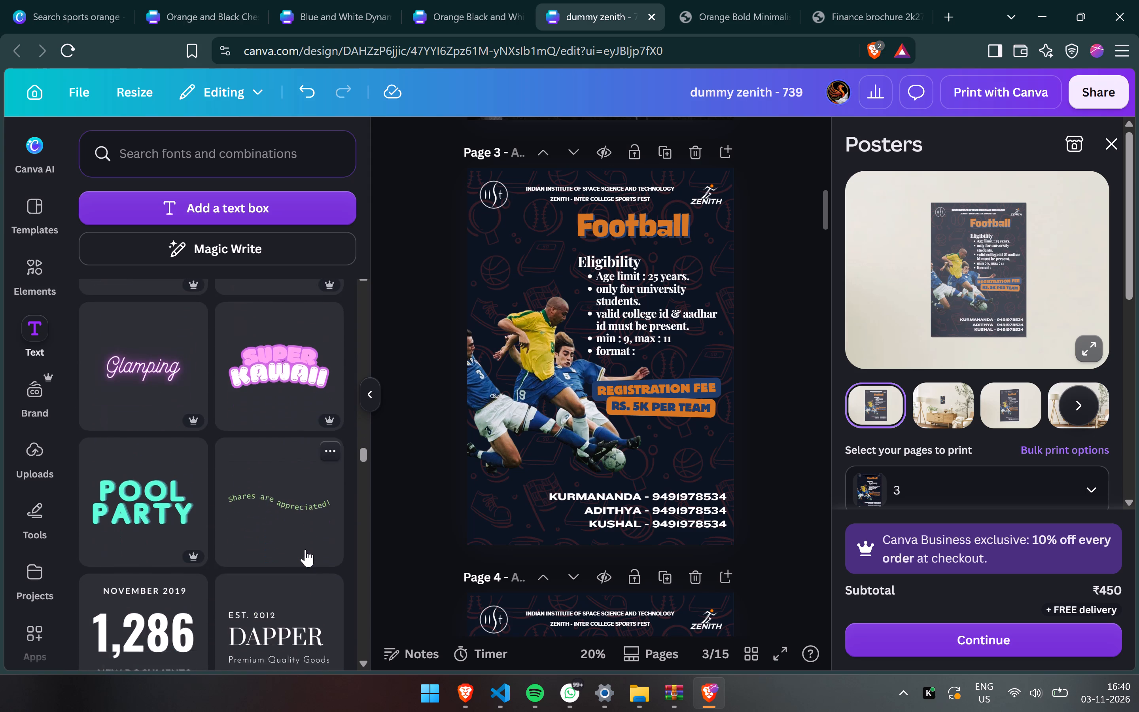
scroll(305, 549, down, 1)
scroll(305, 549, up, 1)
scroll(305, 549, down, 1)
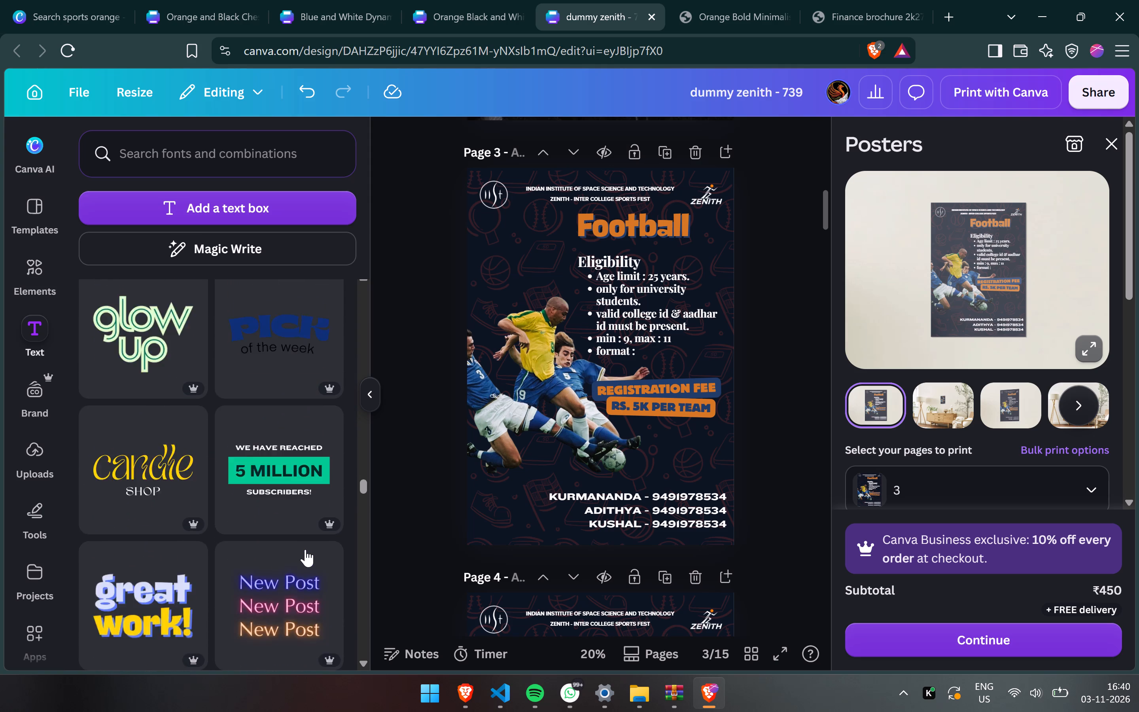
scroll(305, 549, down, 1)
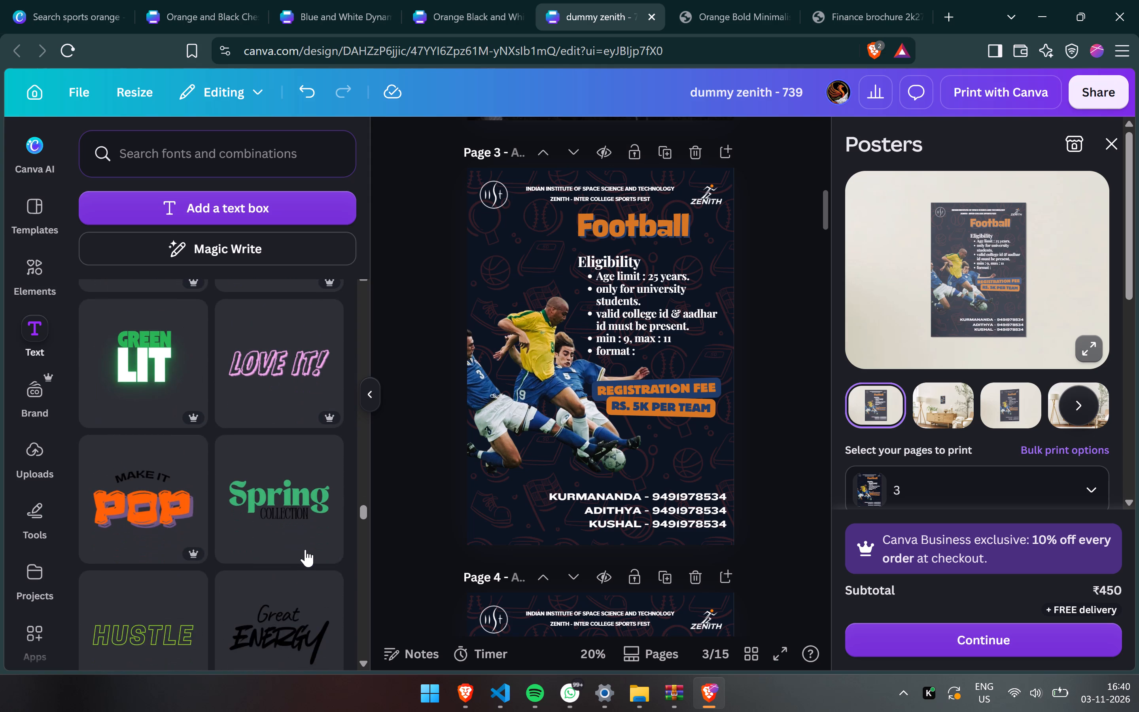
scroll(305, 549, down, 1)
scroll(726, 432, up, 15)
Look over the brochure's pages, from the badminton page back to the cover and down to the Football page.
scroll(726, 432, down, 7)
scroll(726, 432, up, 9)
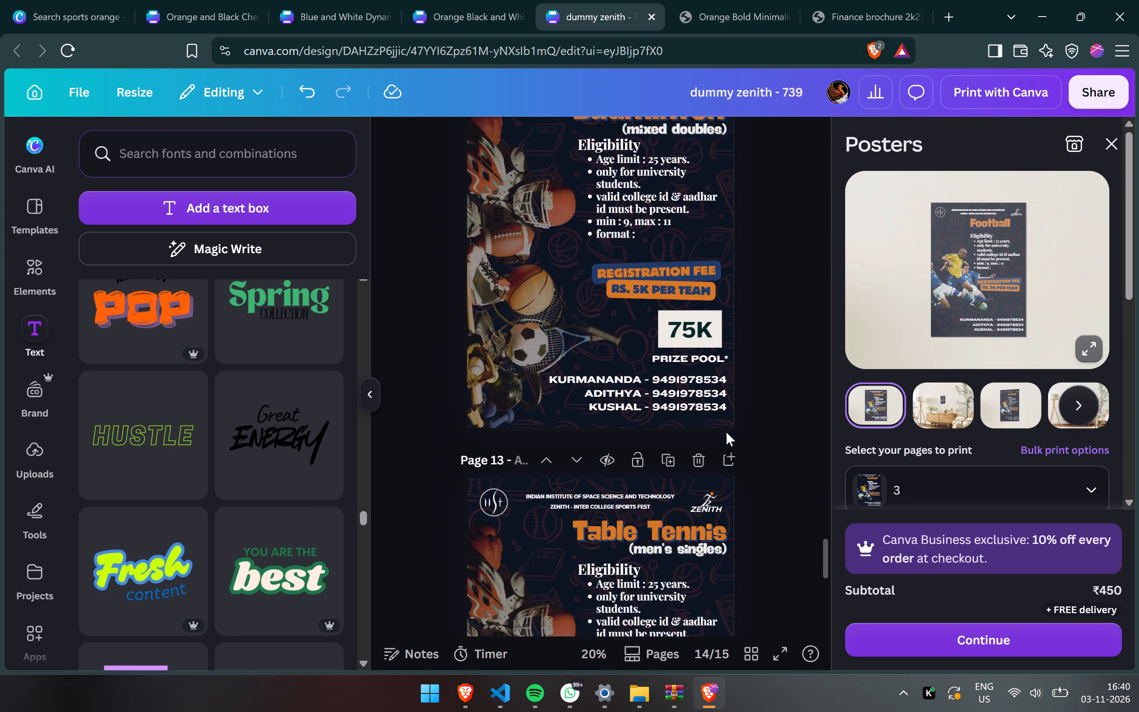
scroll(726, 432, up, 16)
scroll(726, 432, up, 11)
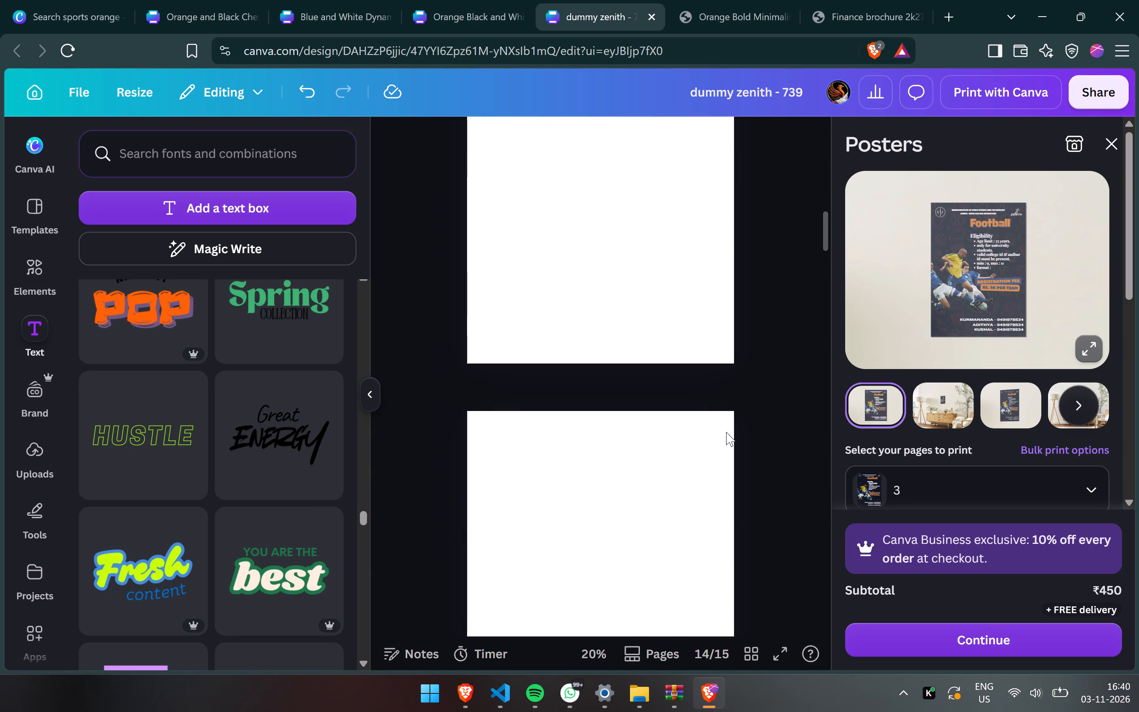
scroll(726, 432, up, 2)
click(815, 466)
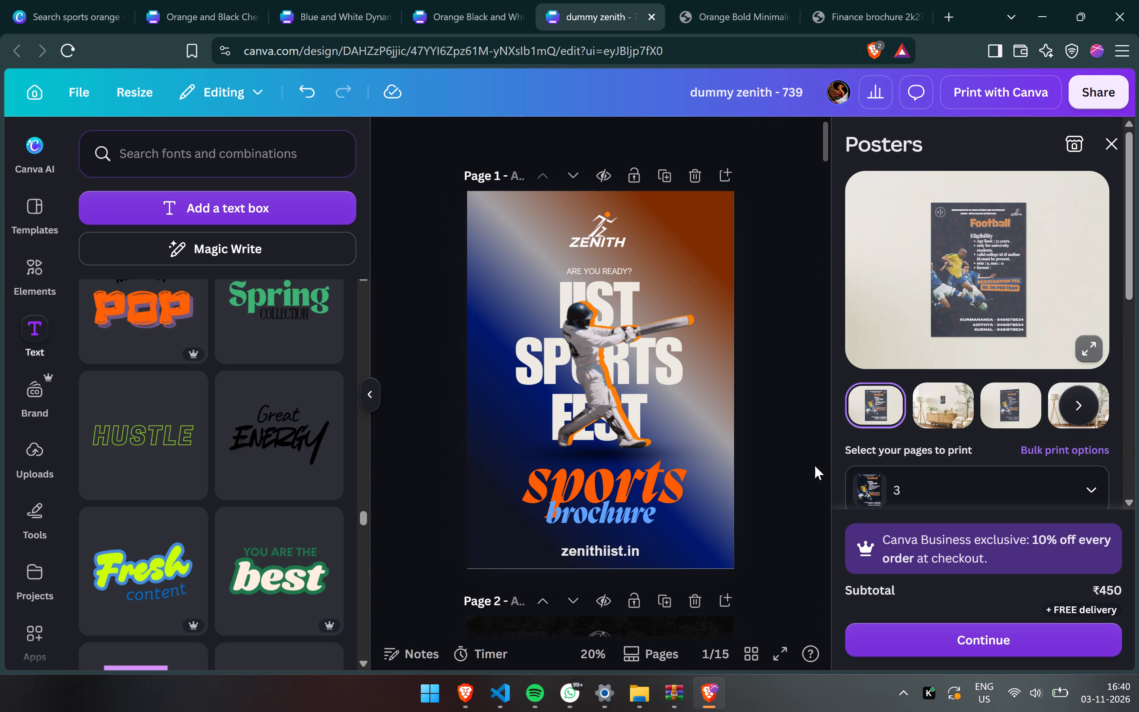
scroll(815, 466, down, 5)
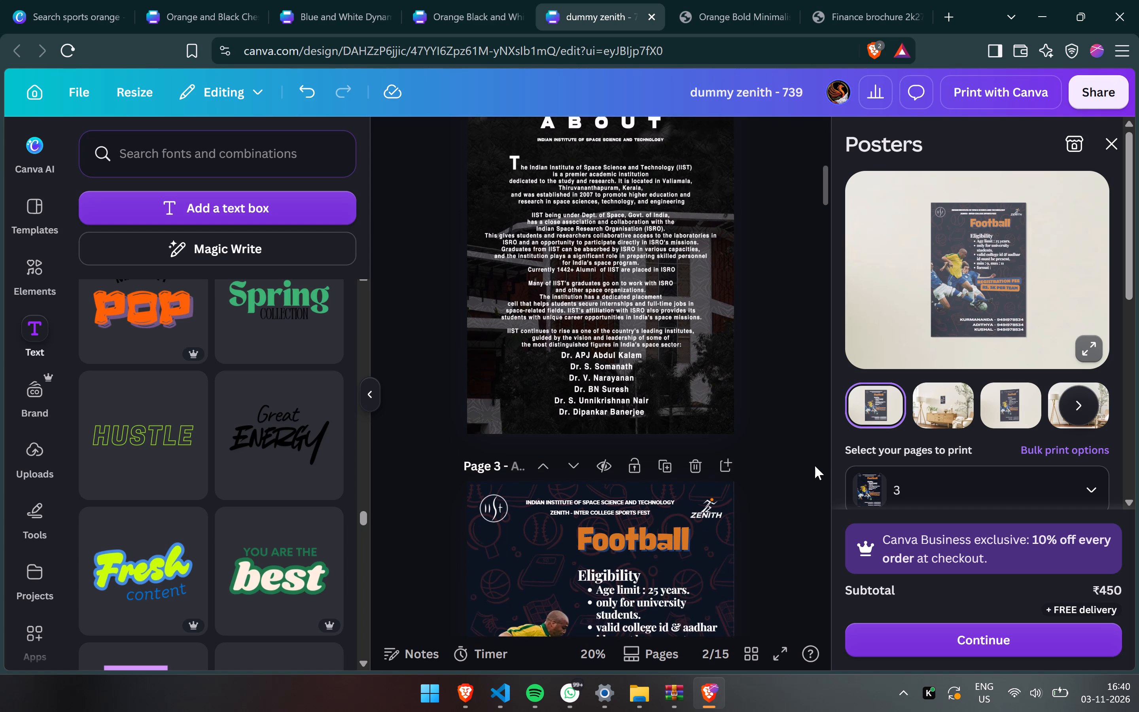
scroll(815, 466, down, 3)
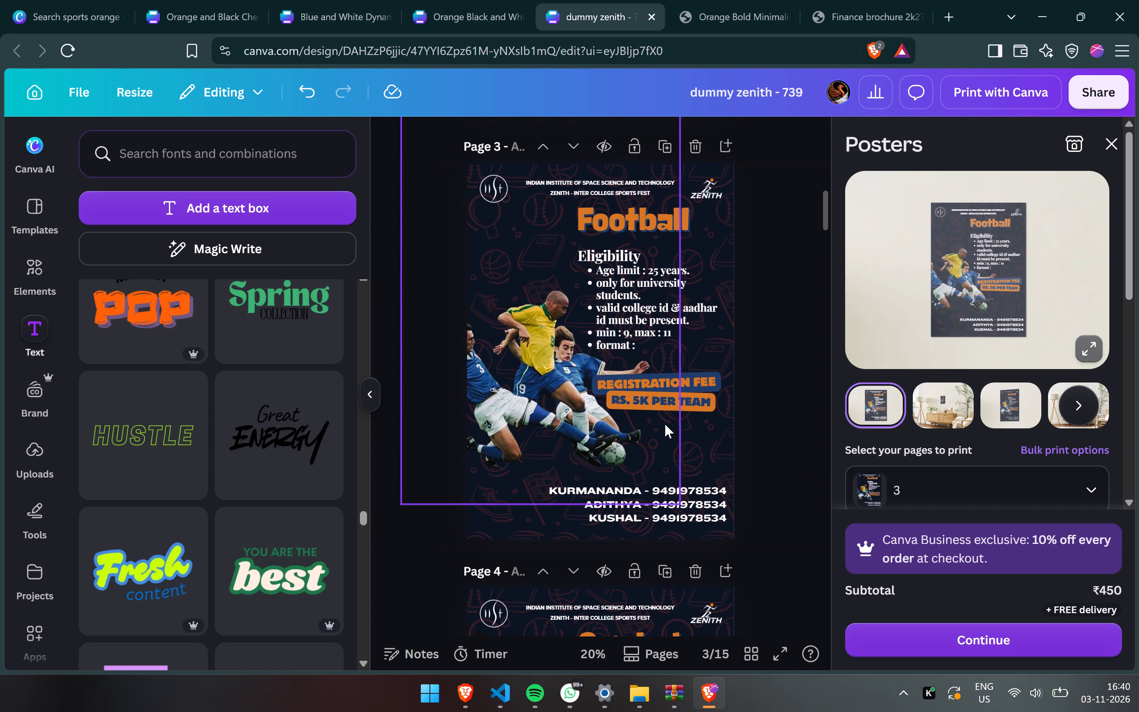
scroll(549, 531, up, 1)
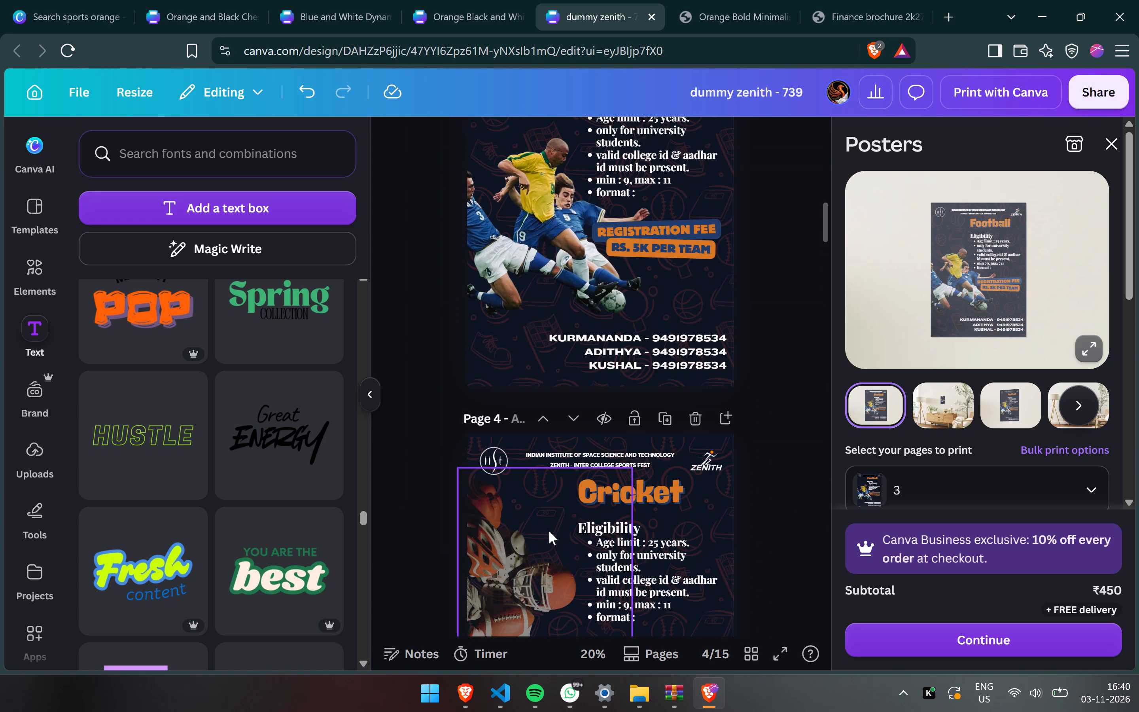
scroll(549, 531, up, 1)
scroll(549, 531, down, 3)
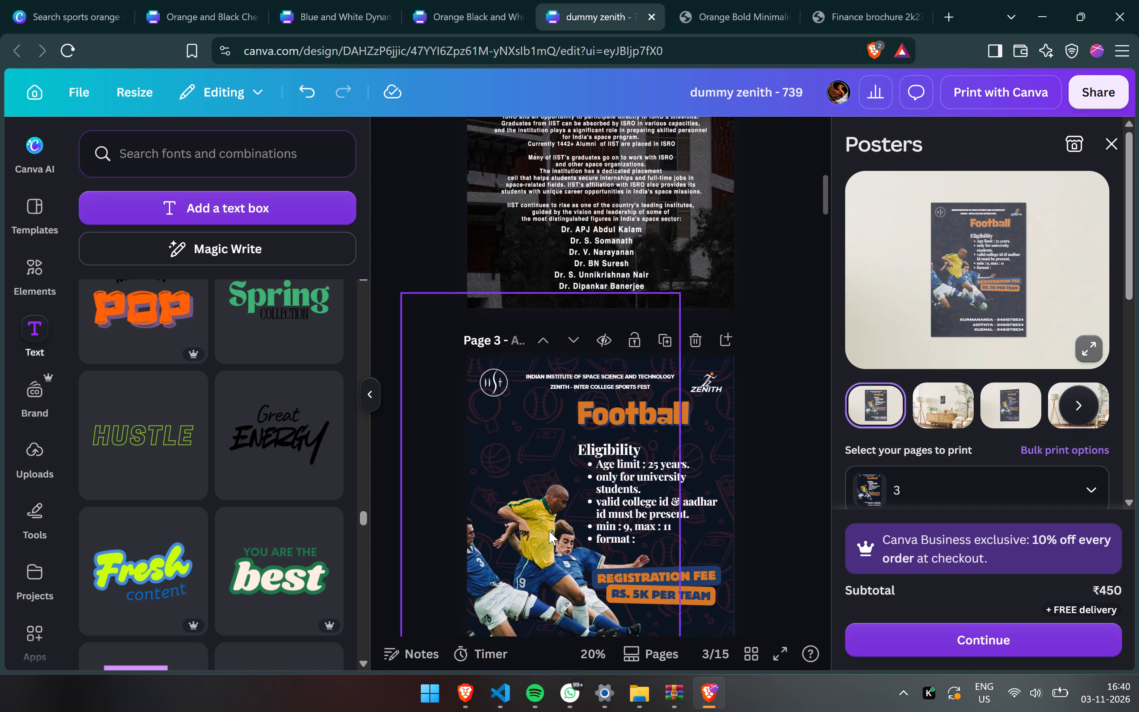
scroll(549, 531, down, 2)
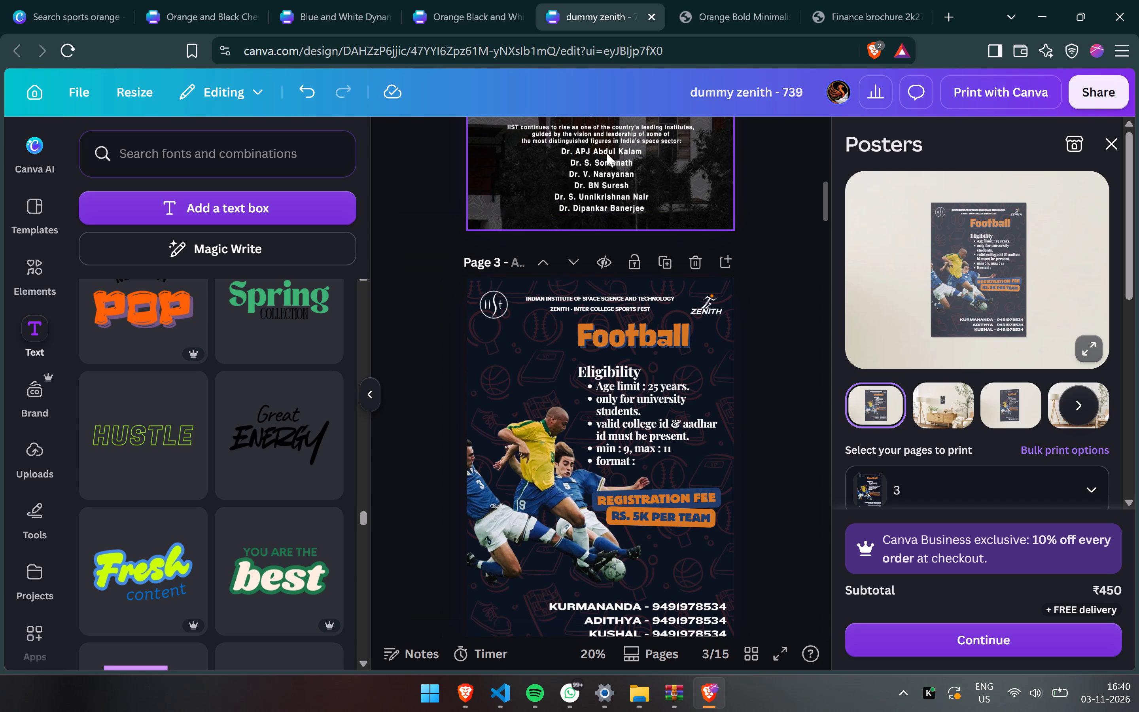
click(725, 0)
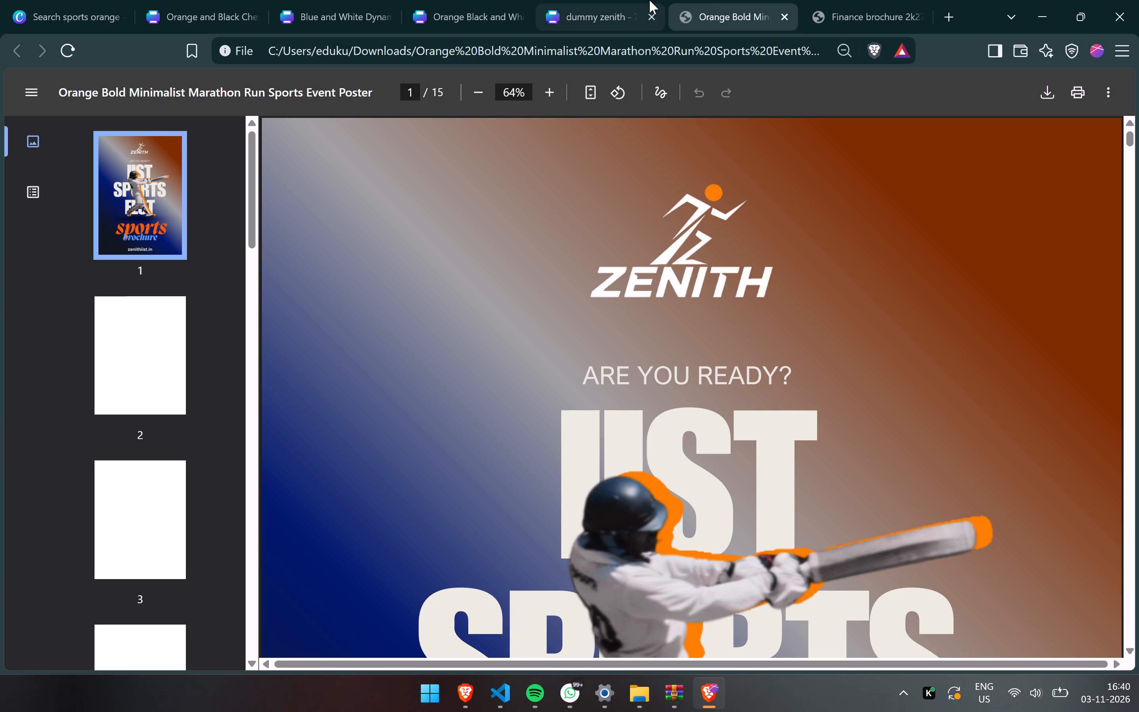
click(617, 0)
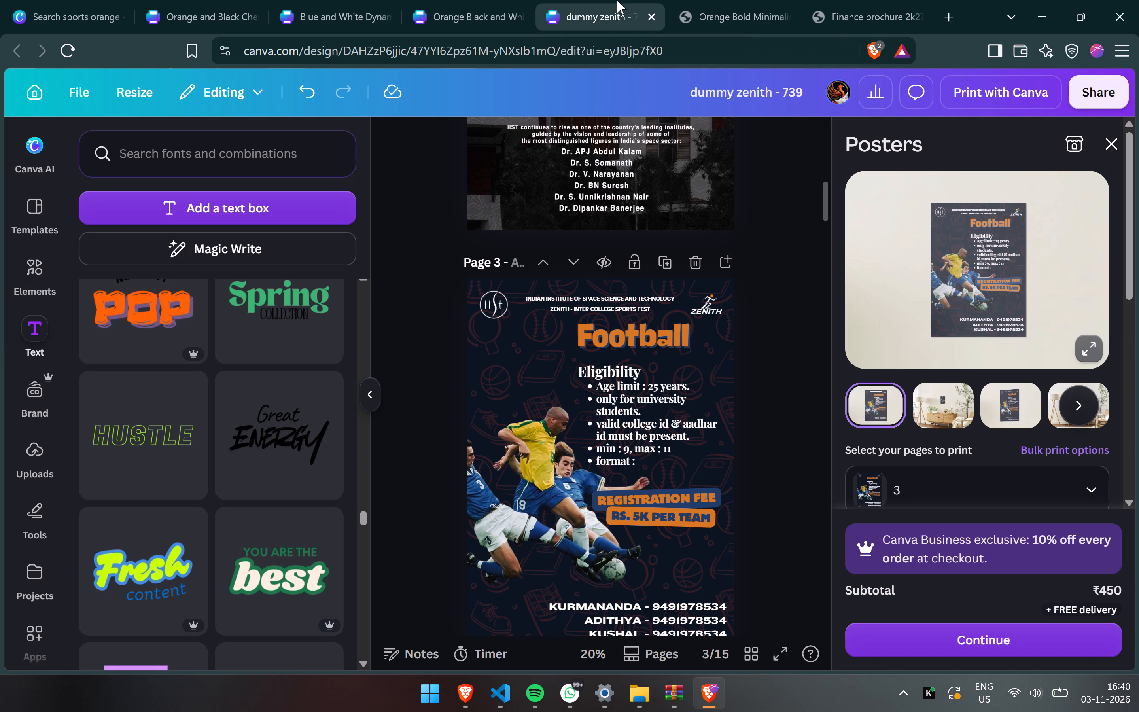
Switch to Pinterest, browse the images related to the tackle photo and open the collage of a player facing photographers.
key(alt+Tab)
scroll(773, 503, down, 1)
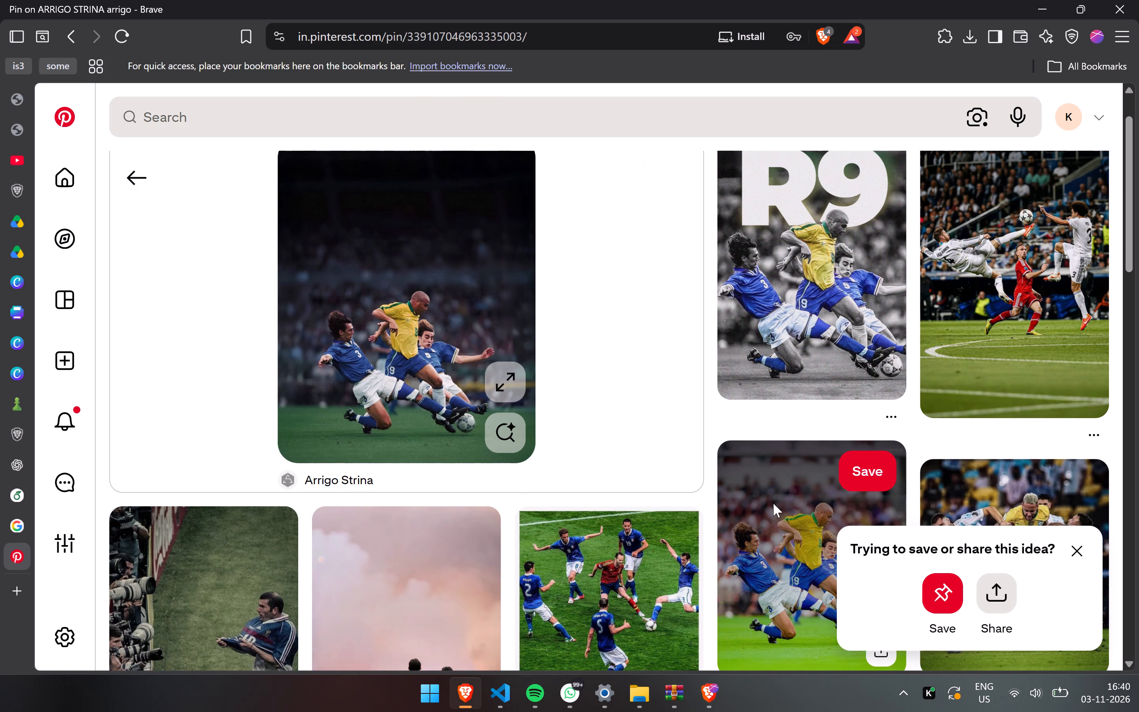
scroll(773, 503, down, 3)
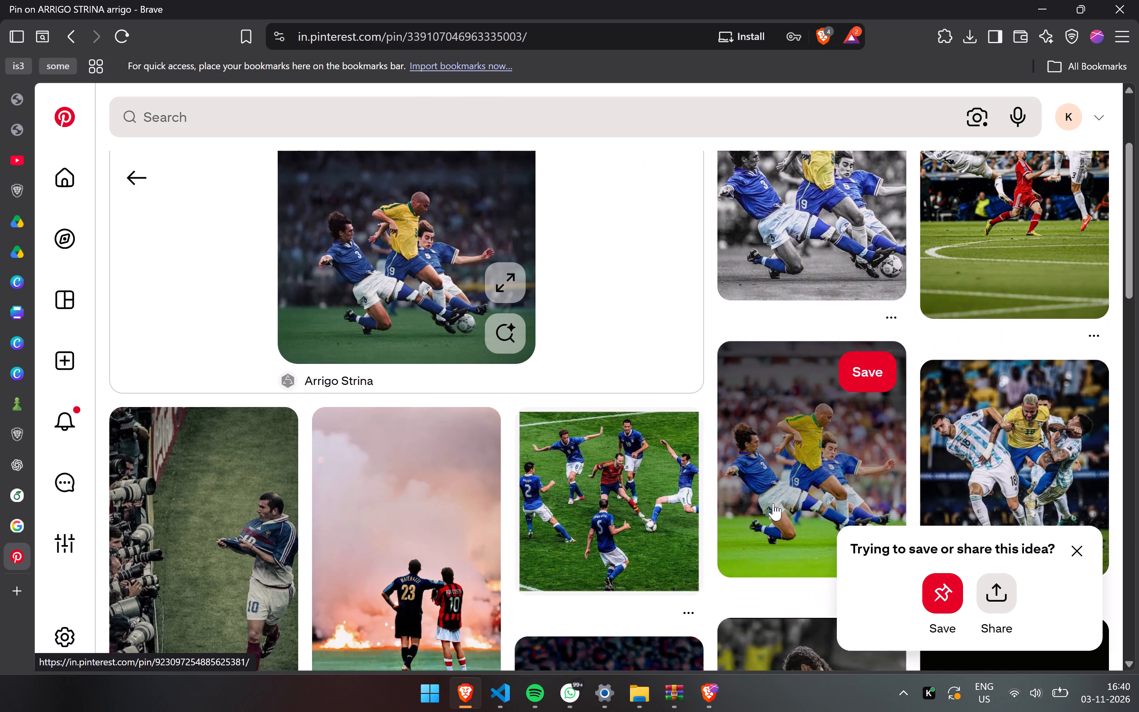
scroll(773, 503, down, 3)
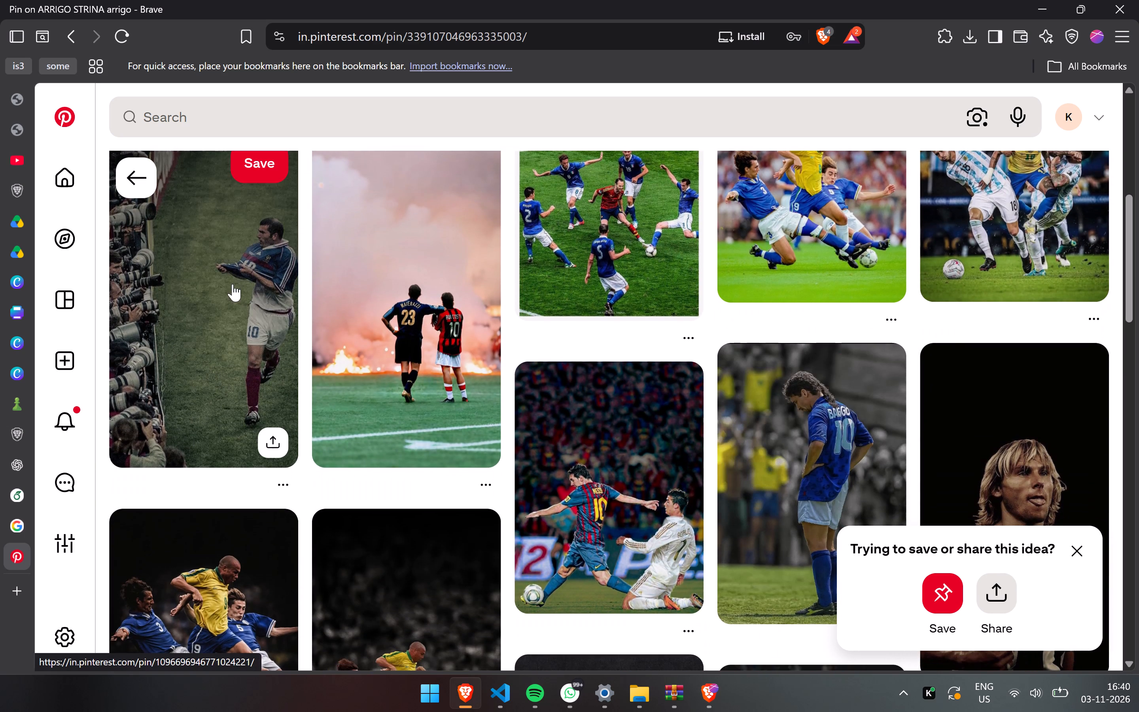
click(251, 302)
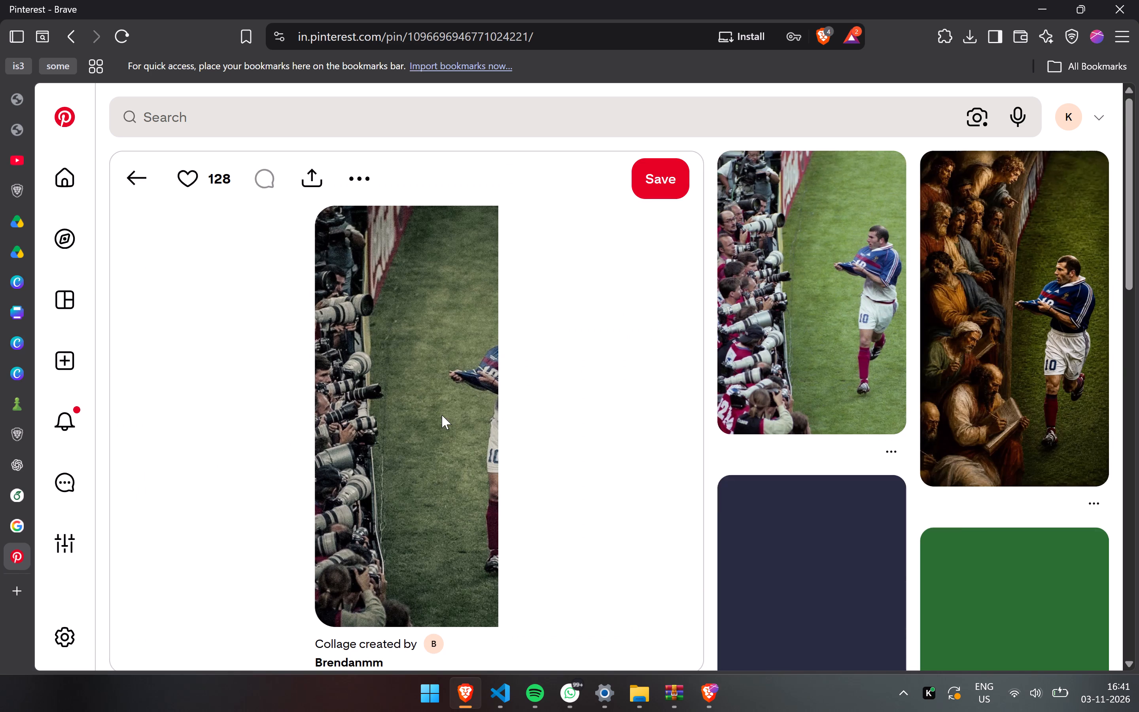
Browse the football images related to the collage and open the one of two players reaching across a torn painting fragment.
scroll(442, 415, down, 1)
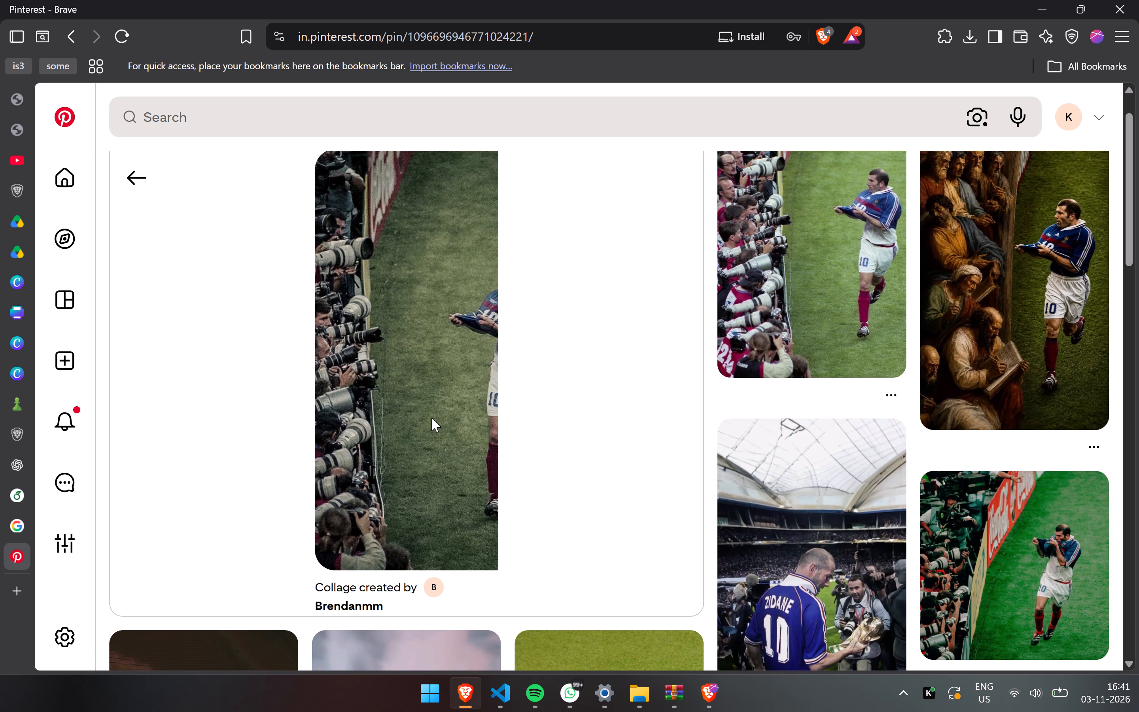
scroll(431, 418, down, 3)
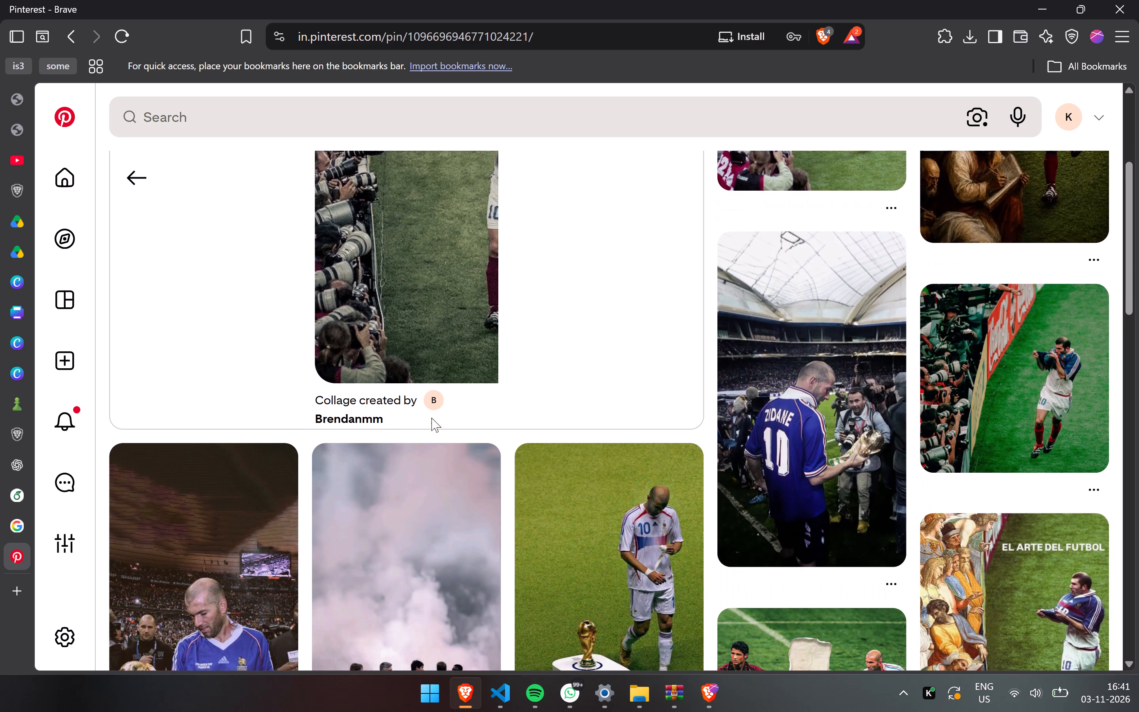
scroll(431, 418, down, 3)
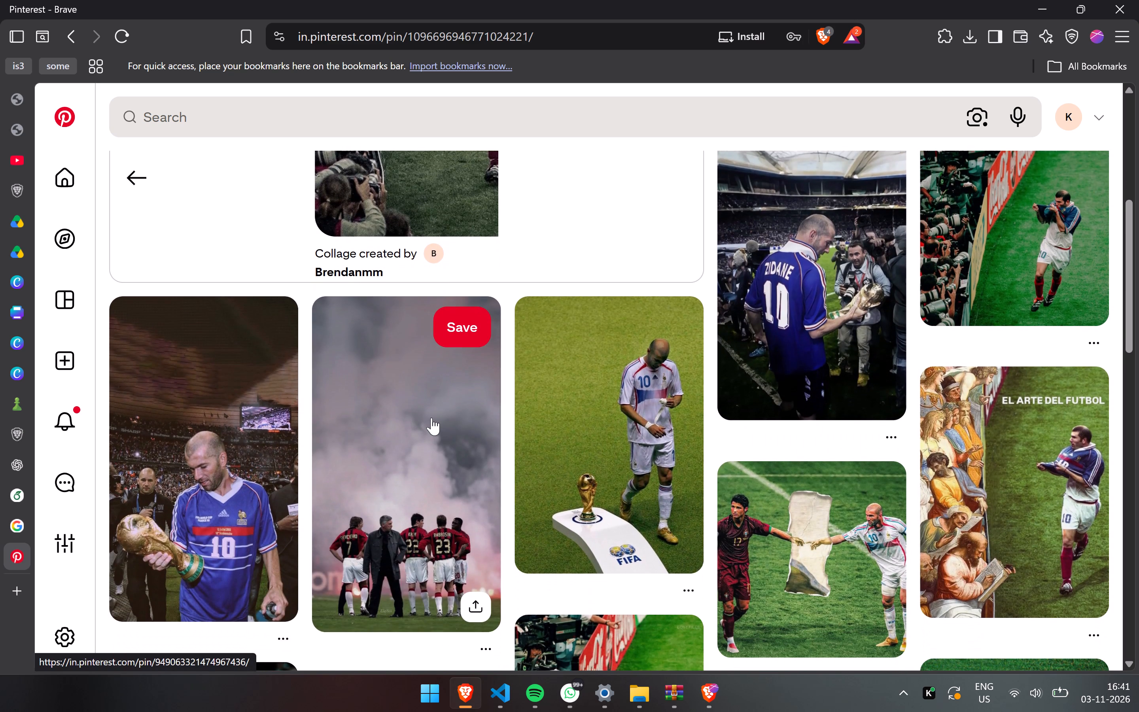
scroll(431, 418, up, 2)
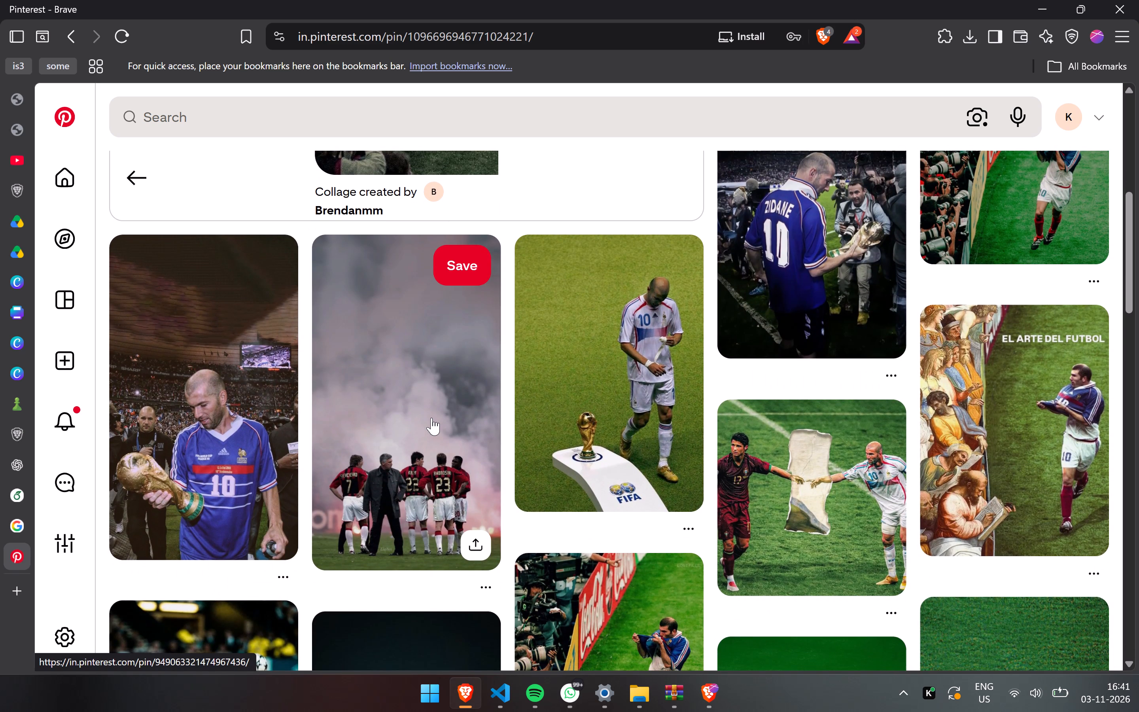
scroll(431, 418, up, 1)
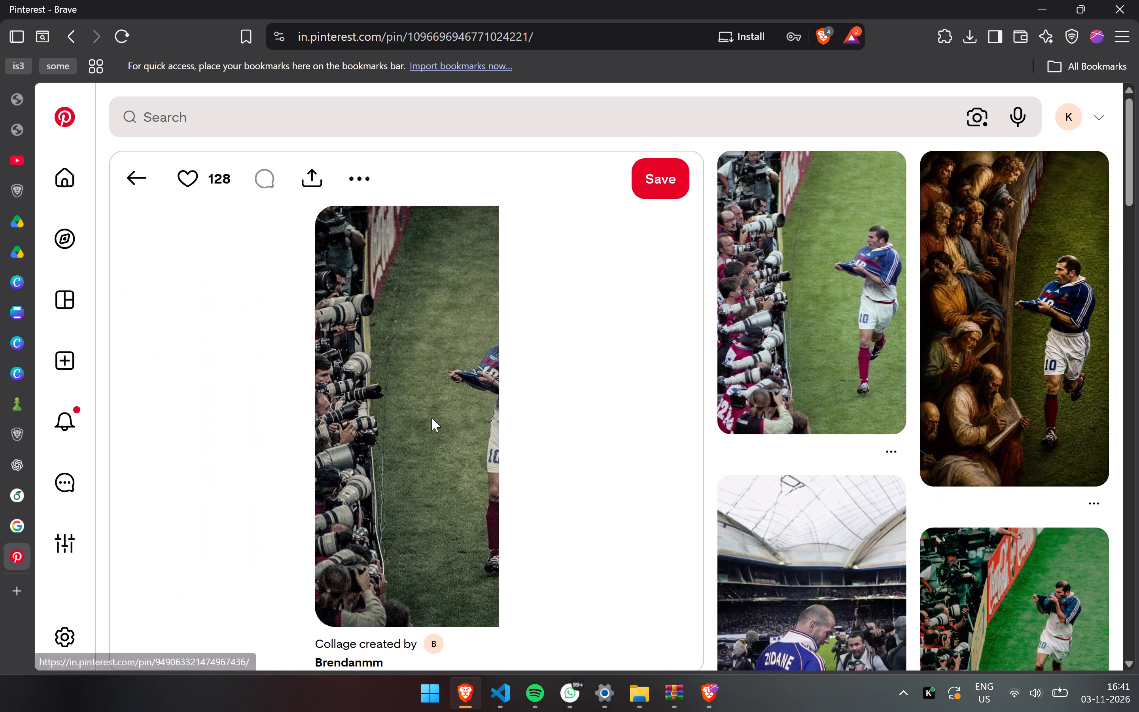
scroll(431, 418, down, 3)
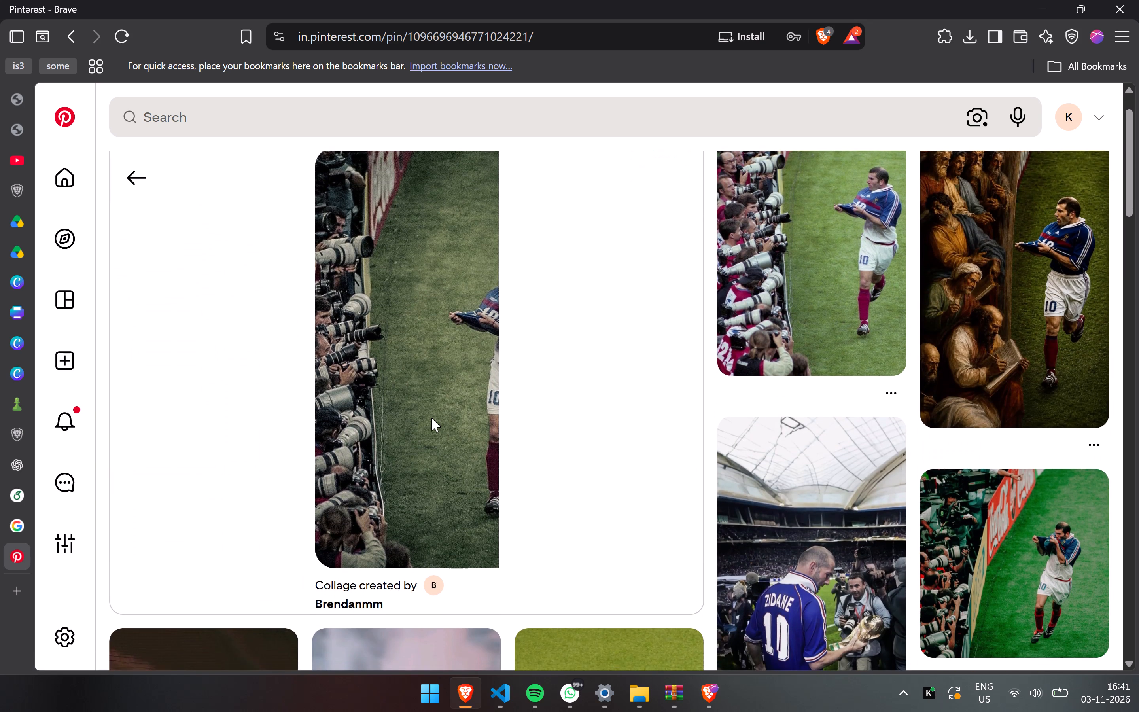
scroll(431, 418, down, 4)
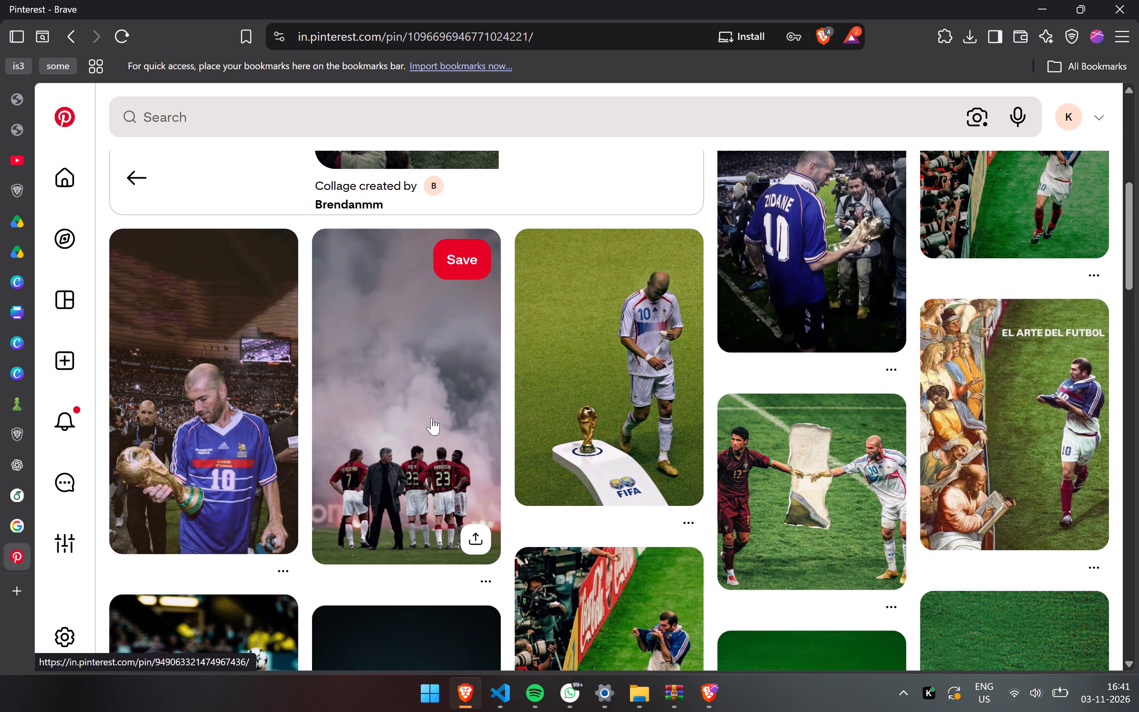
click(841, 504)
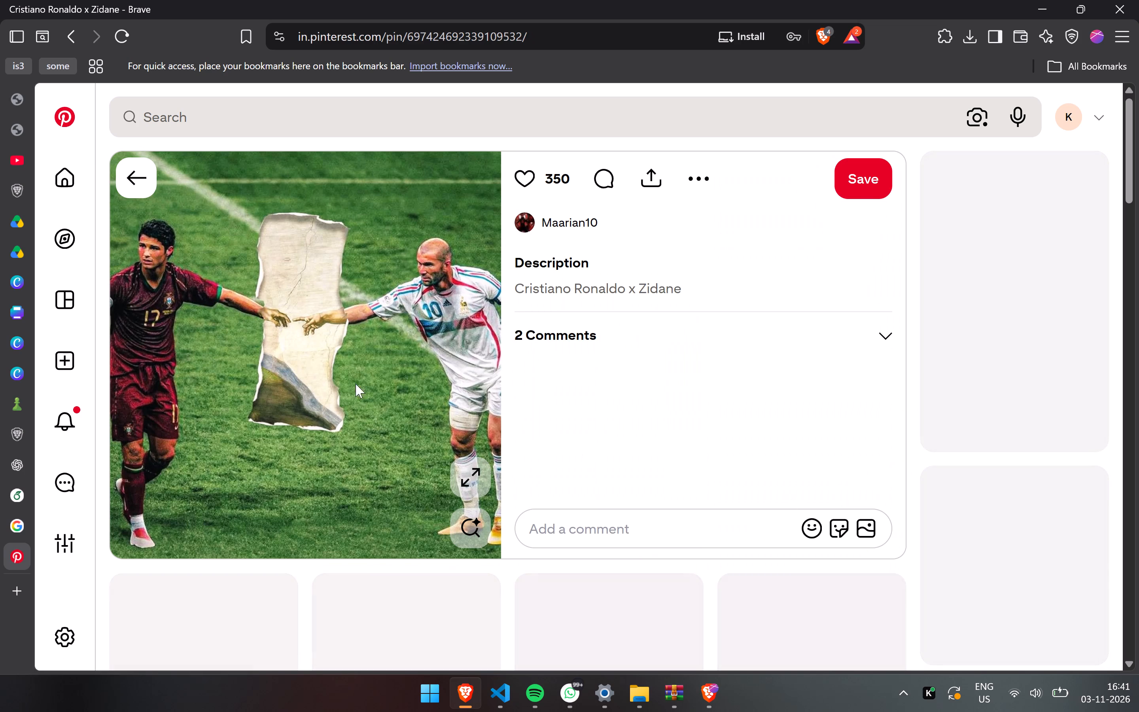
Return to the Canva brochure and examine further font combinations for a text style that suits the Football page.
key(alt+Tab)
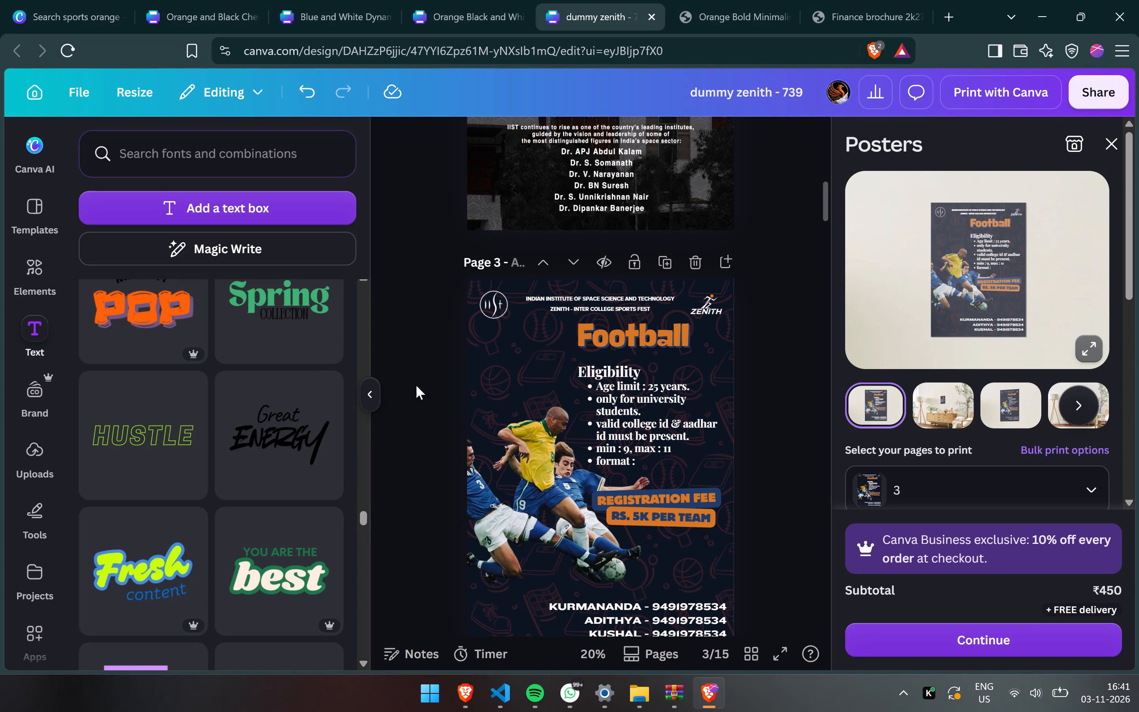
scroll(536, 413, down, 2)
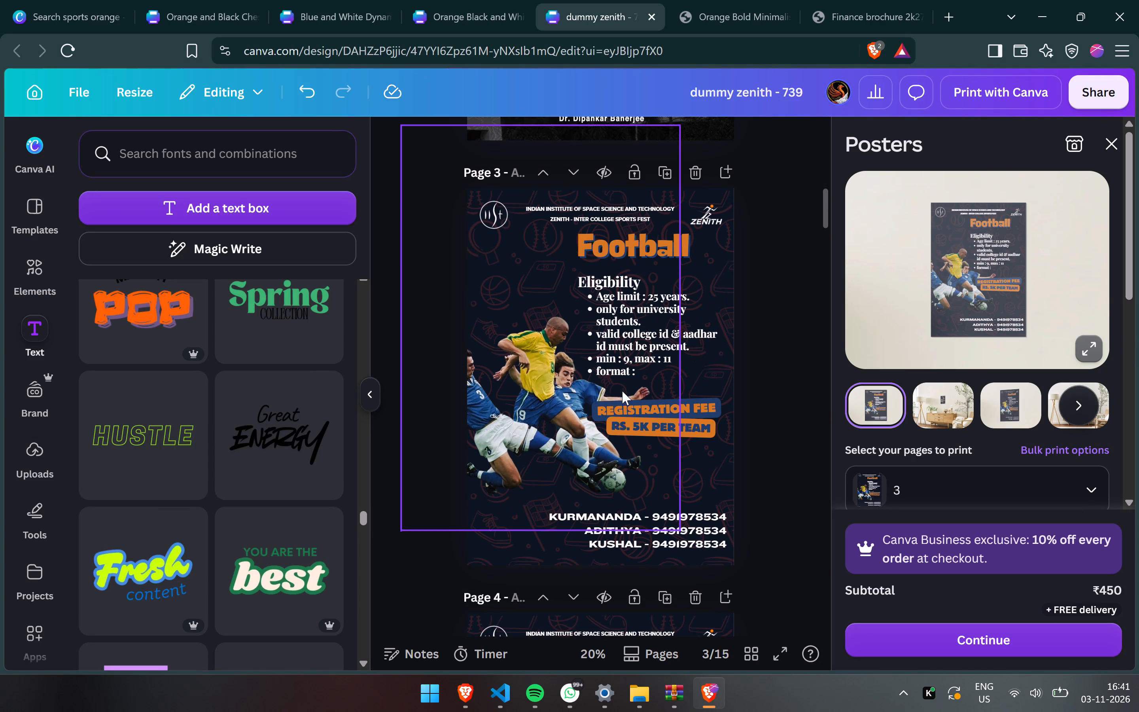
key(alt+Tab)
key(alt+Tab)
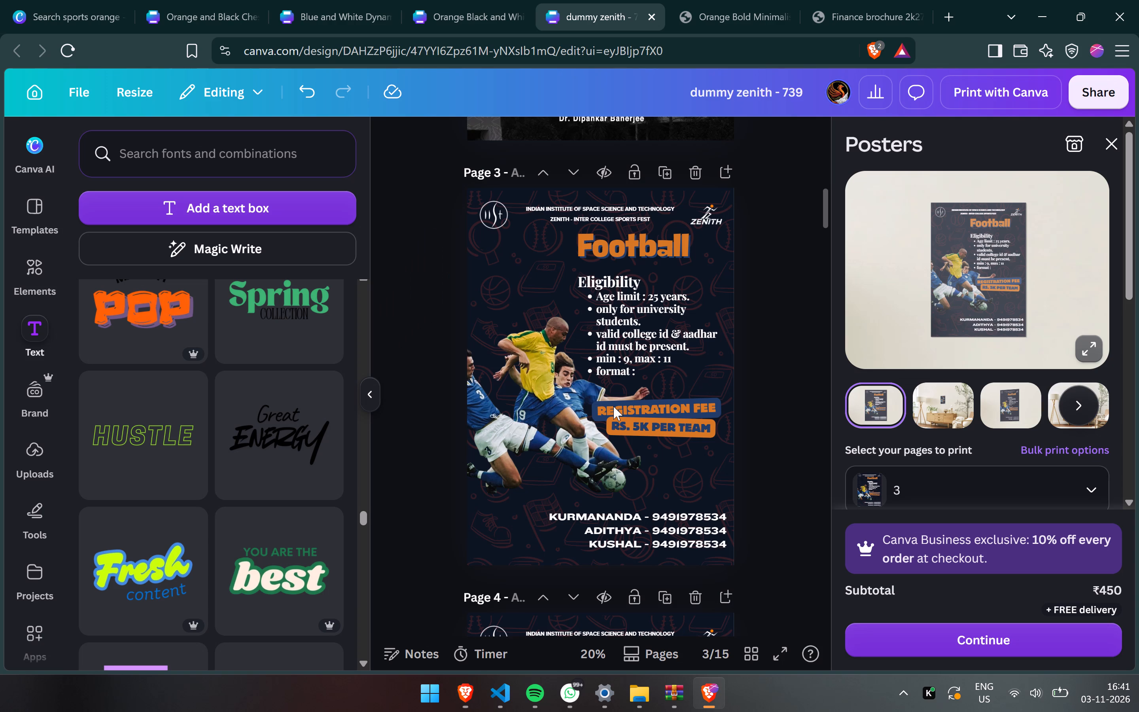
scroll(613, 406, down, 1)
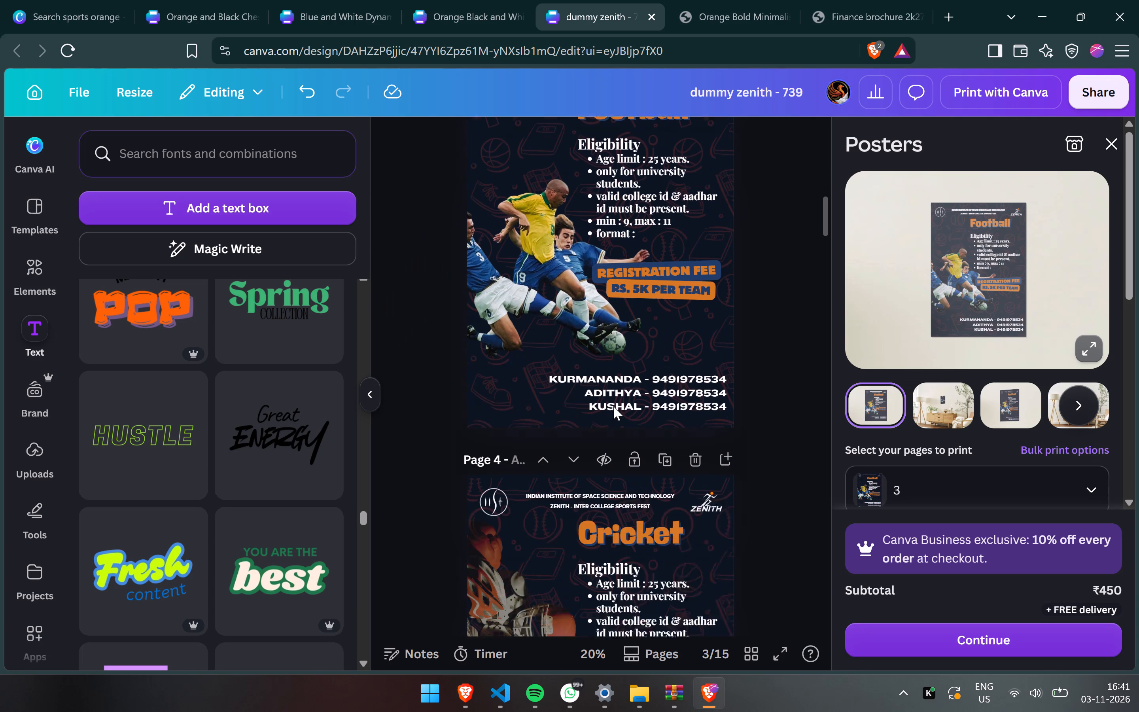
scroll(613, 406, down, 1)
scroll(312, 489, down, 5)
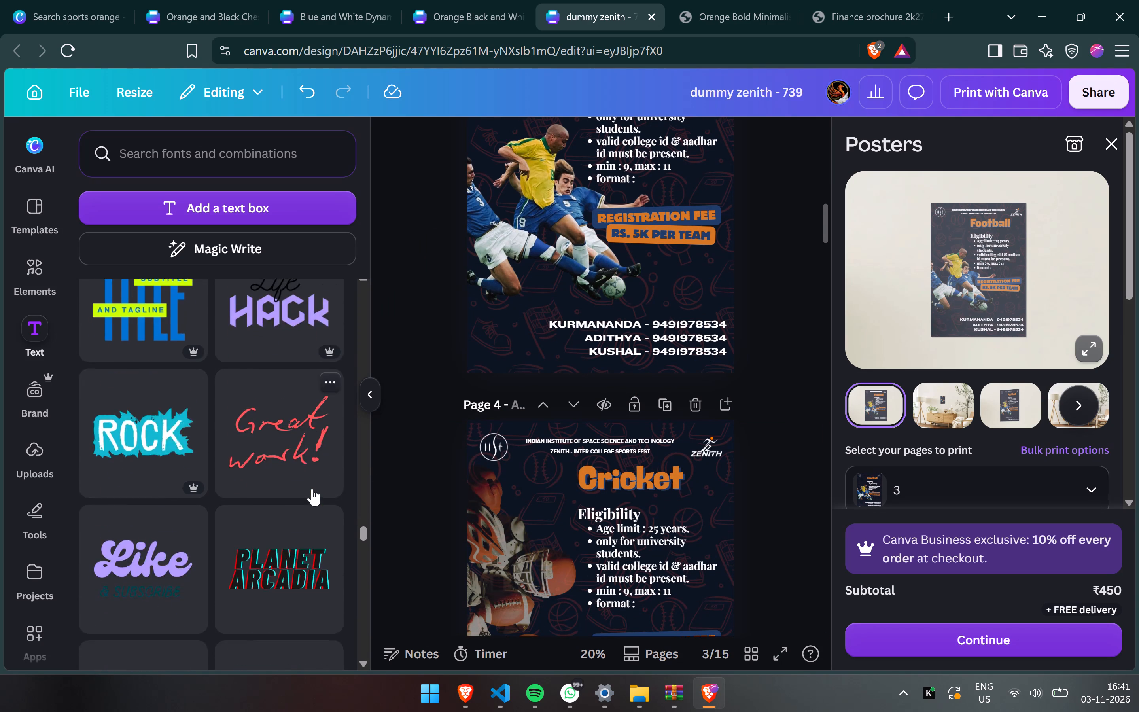
scroll(312, 489, down, 10)
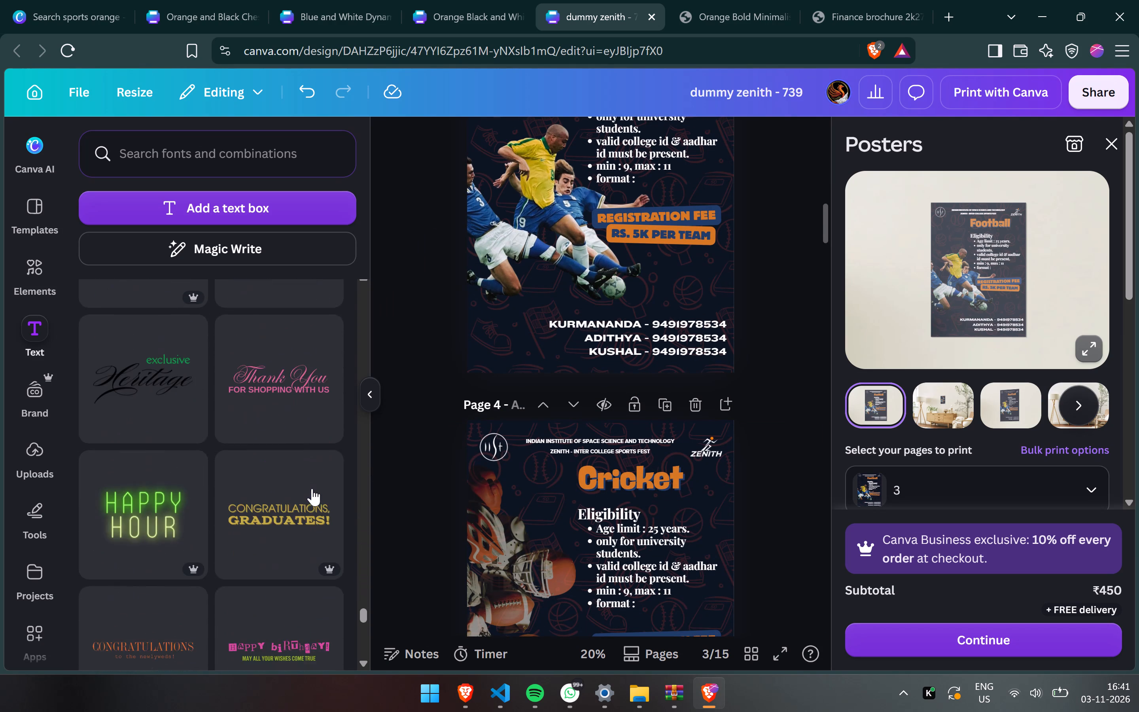
scroll(312, 489, down, 13)
scroll(312, 489, up, 7)
scroll(312, 489, down, 1)
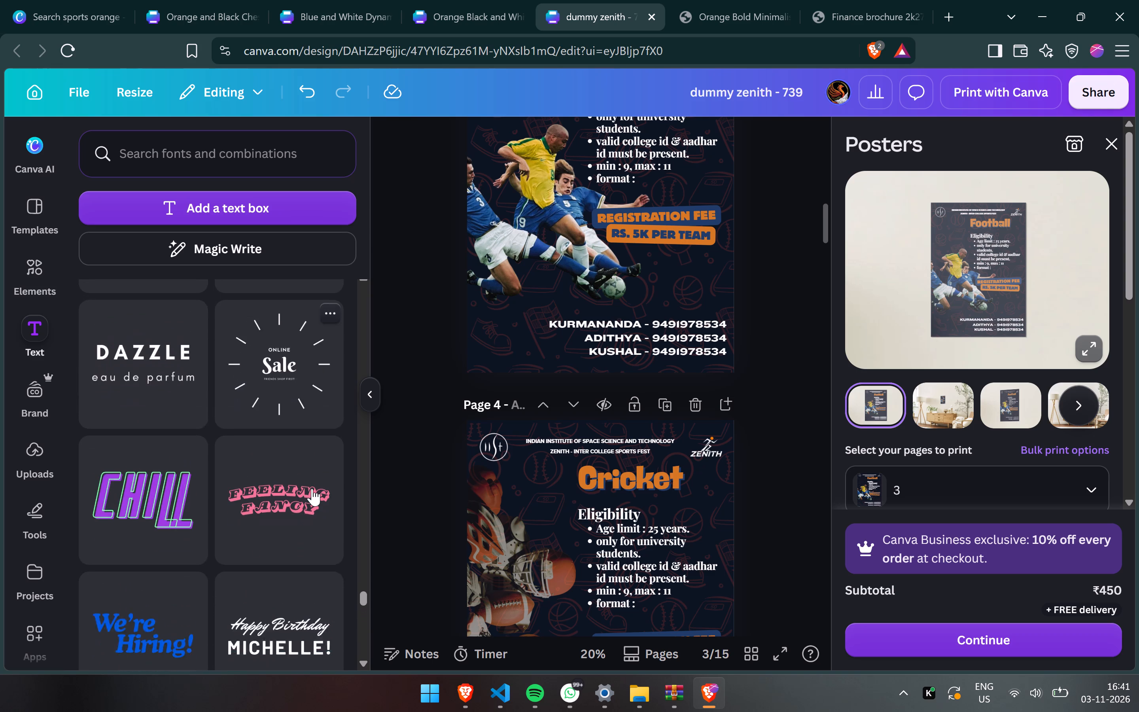
scroll(312, 489, down, 5)
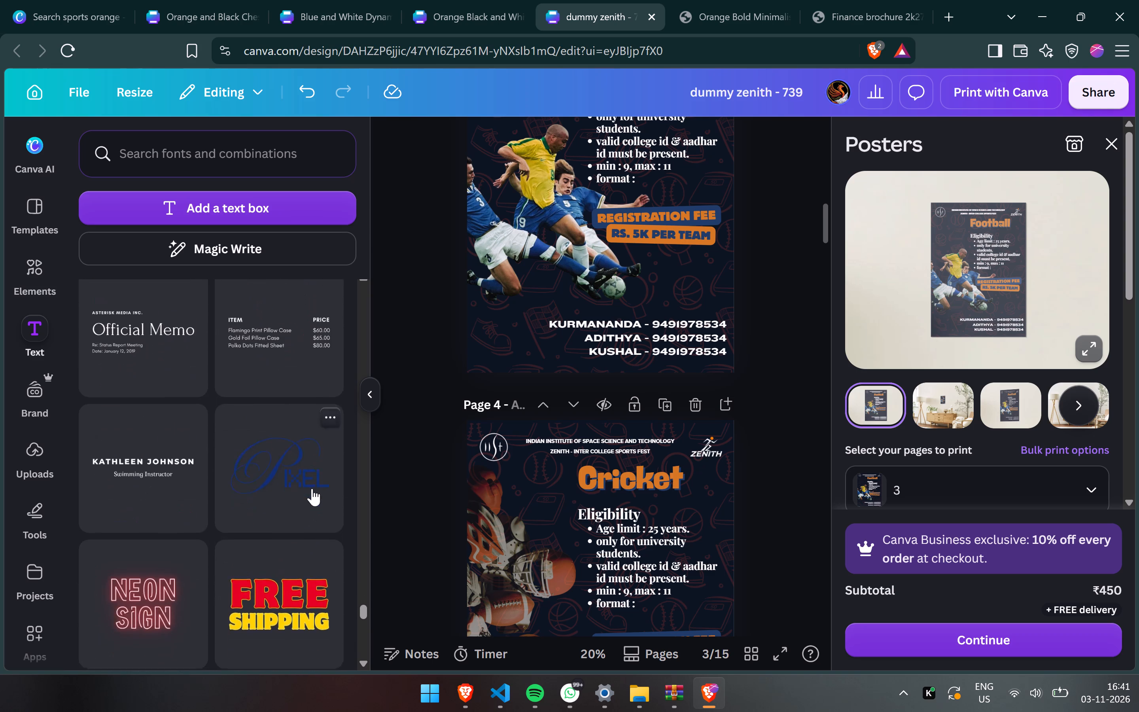
scroll(312, 489, down, 1)
scroll(312, 489, up, 1)
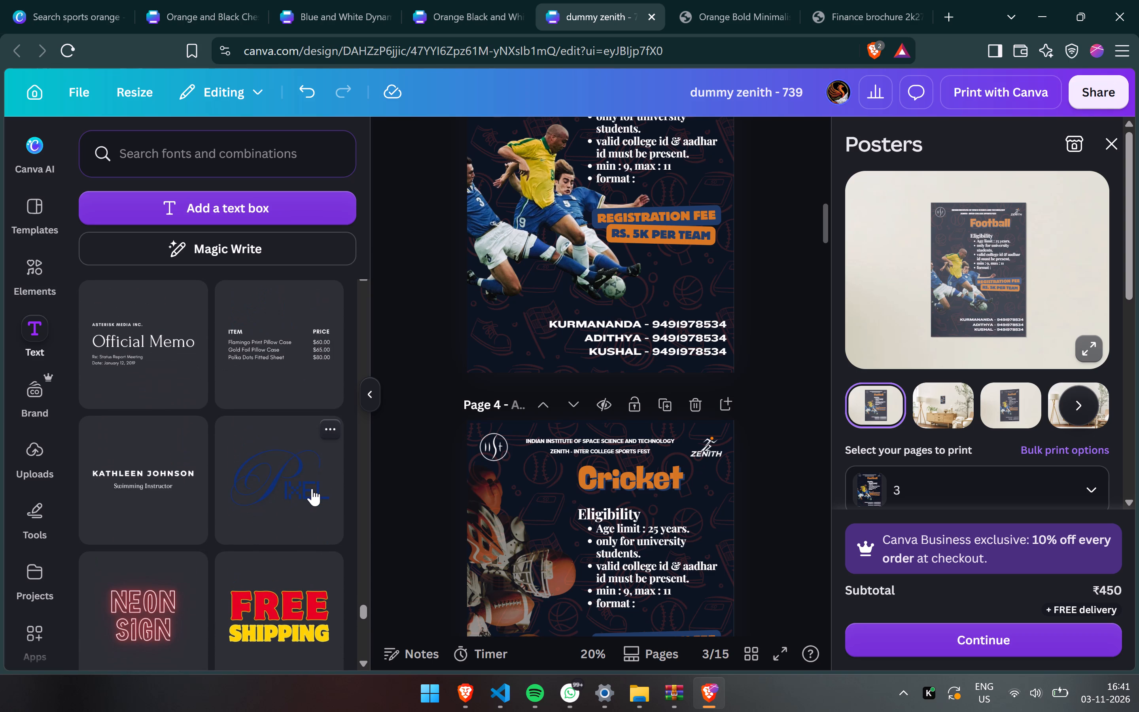
scroll(312, 489, down, 4)
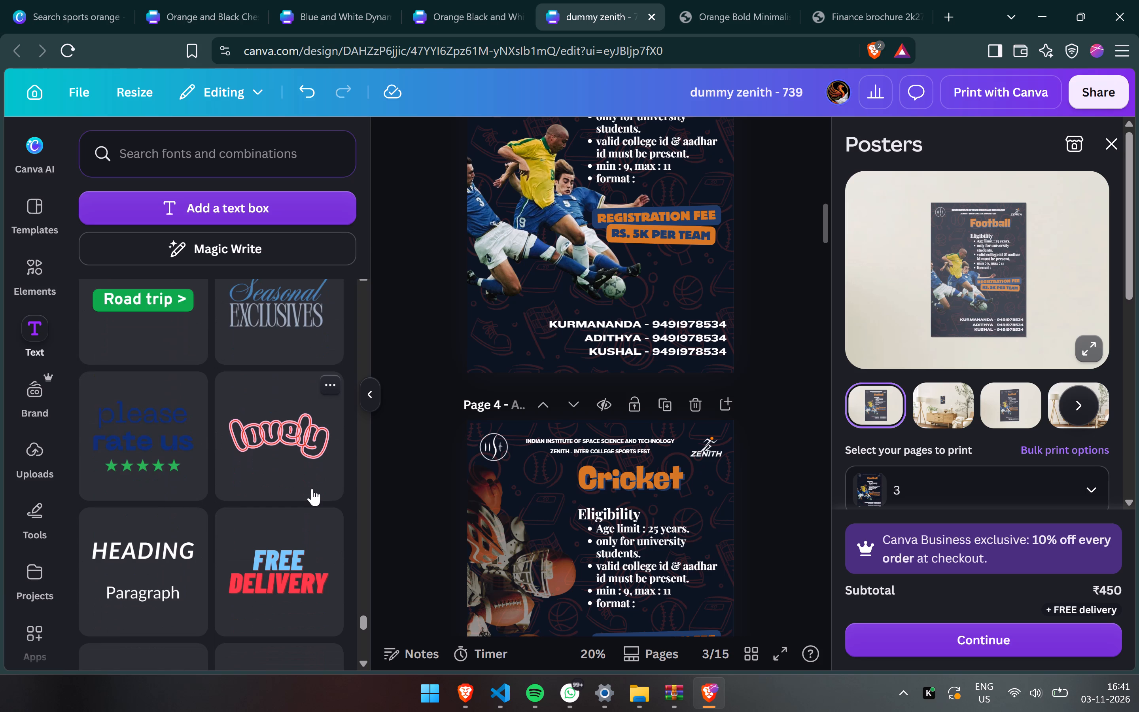
scroll(312, 489, down, 4)
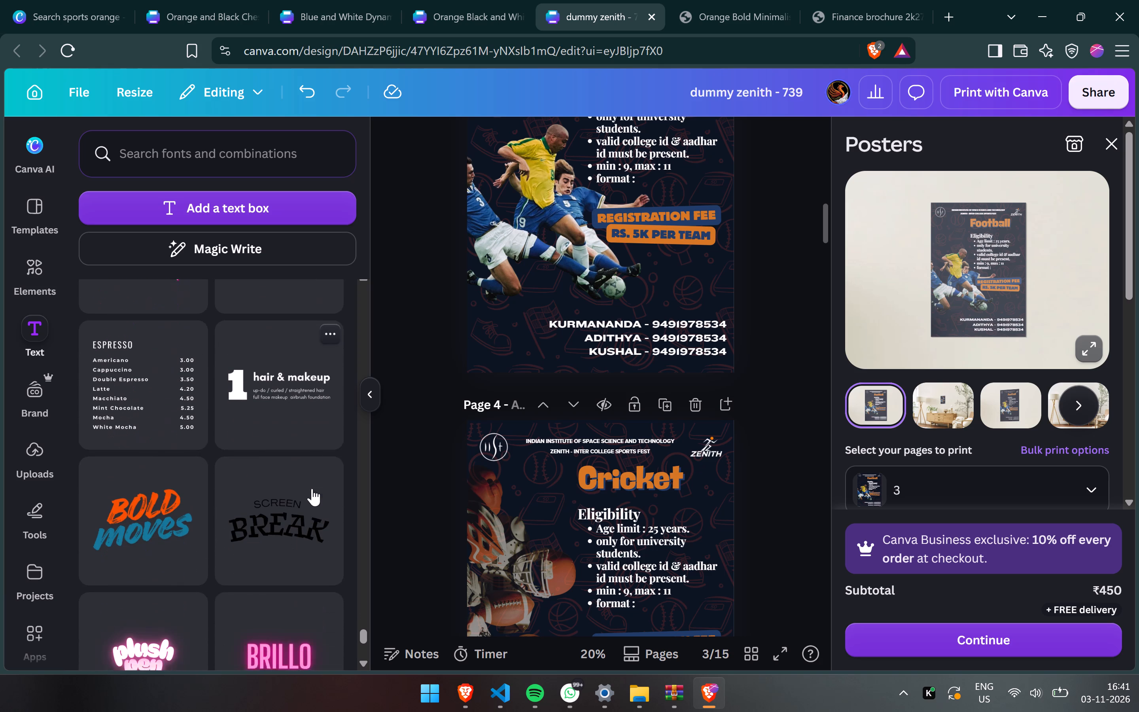
scroll(312, 489, down, 4)
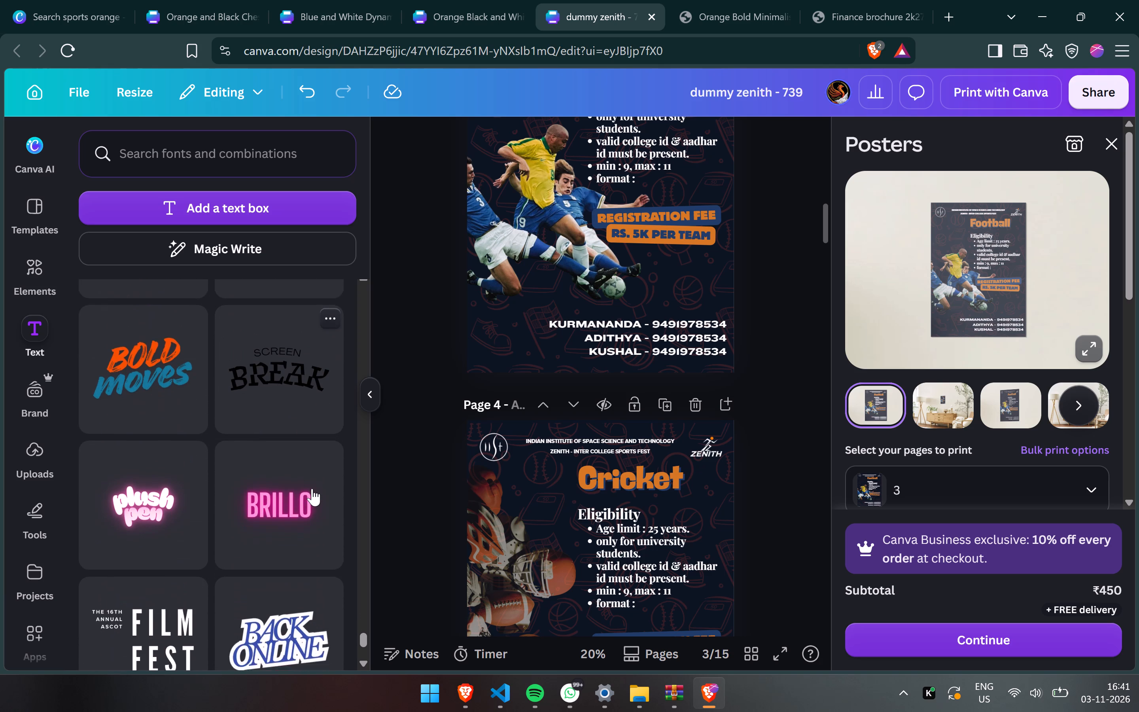
scroll(312, 489, down, 2)
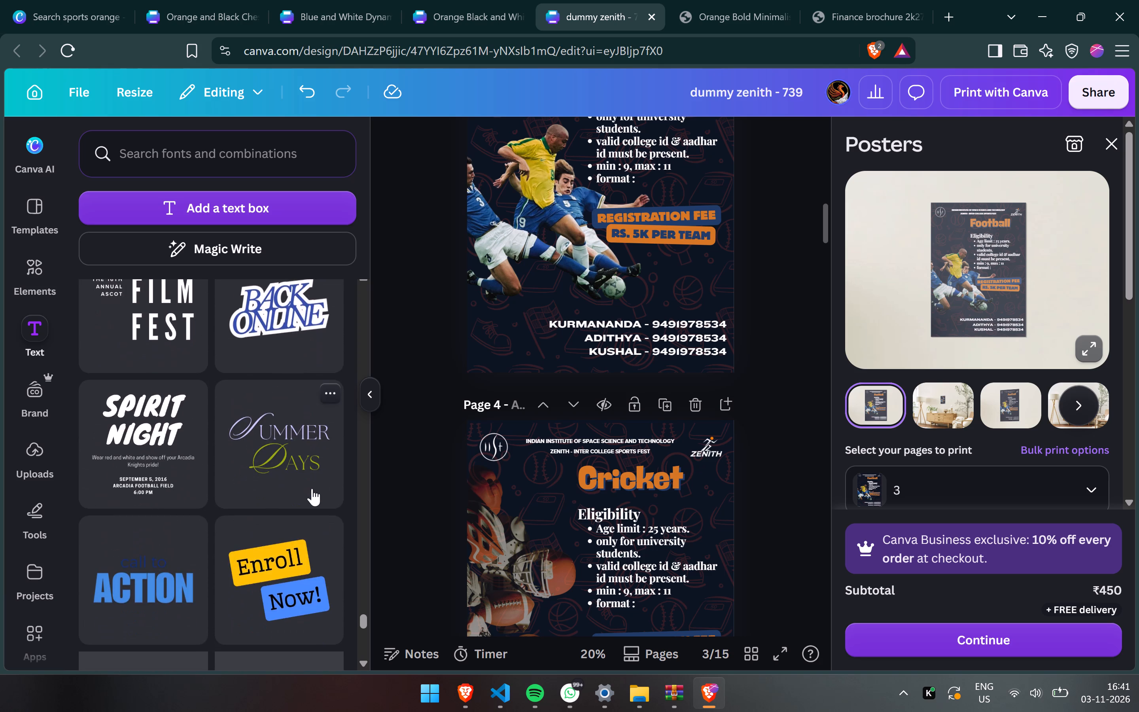
scroll(312, 489, up, 3)
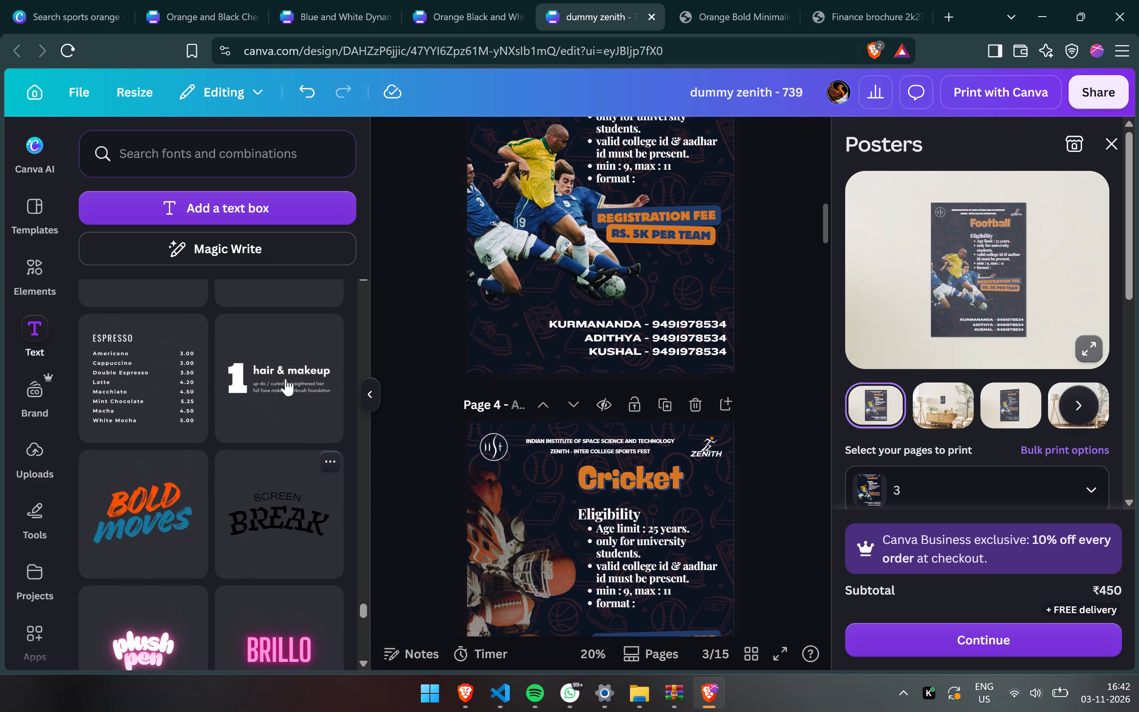
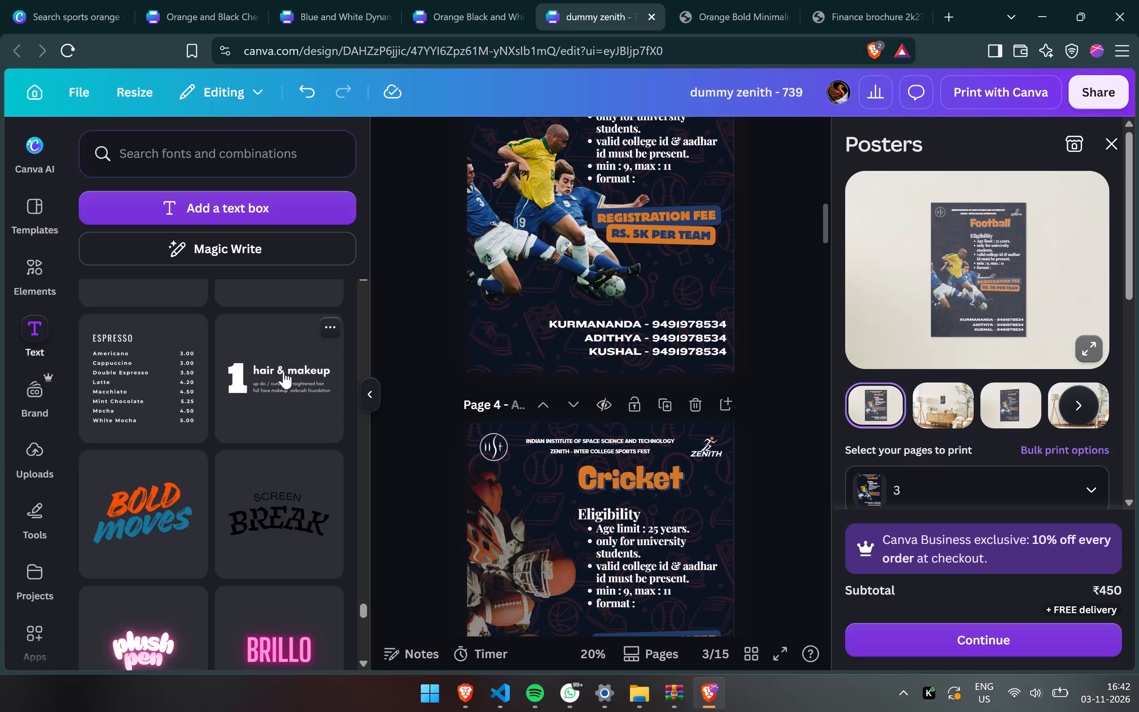
Look up number-themed font combinations and add the Big Numbered Item with the "hair & makeup" heading to the Football page.
right_click(284, 371)
click(284, 373)
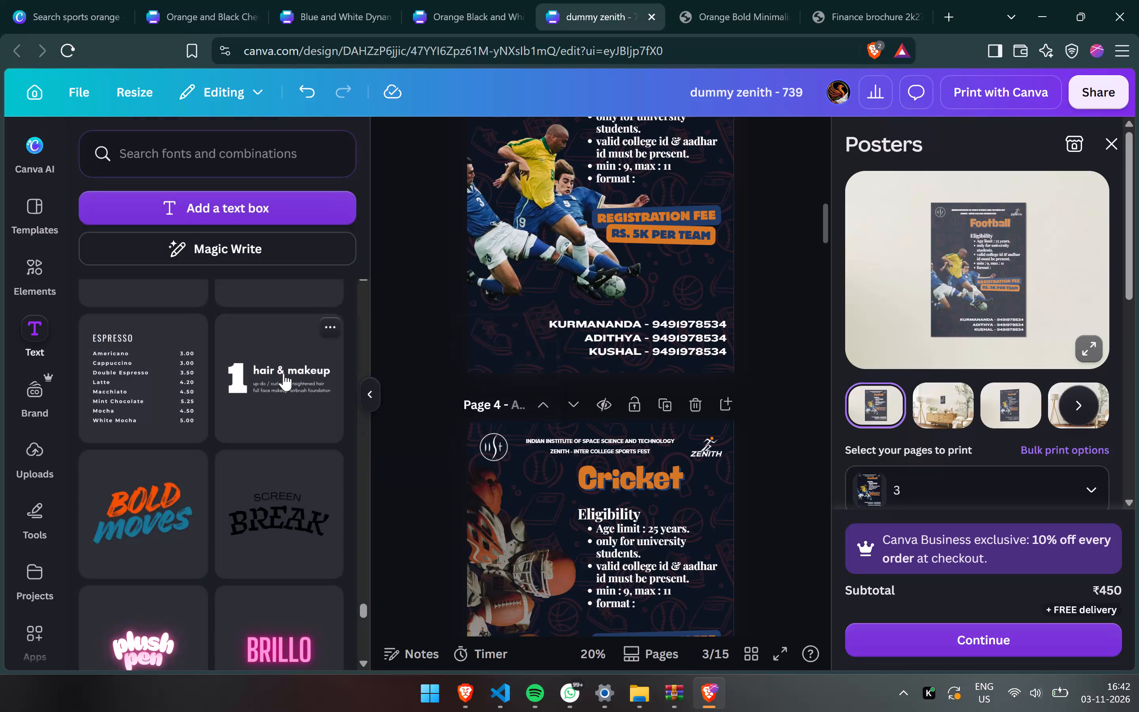
right_click(284, 373)
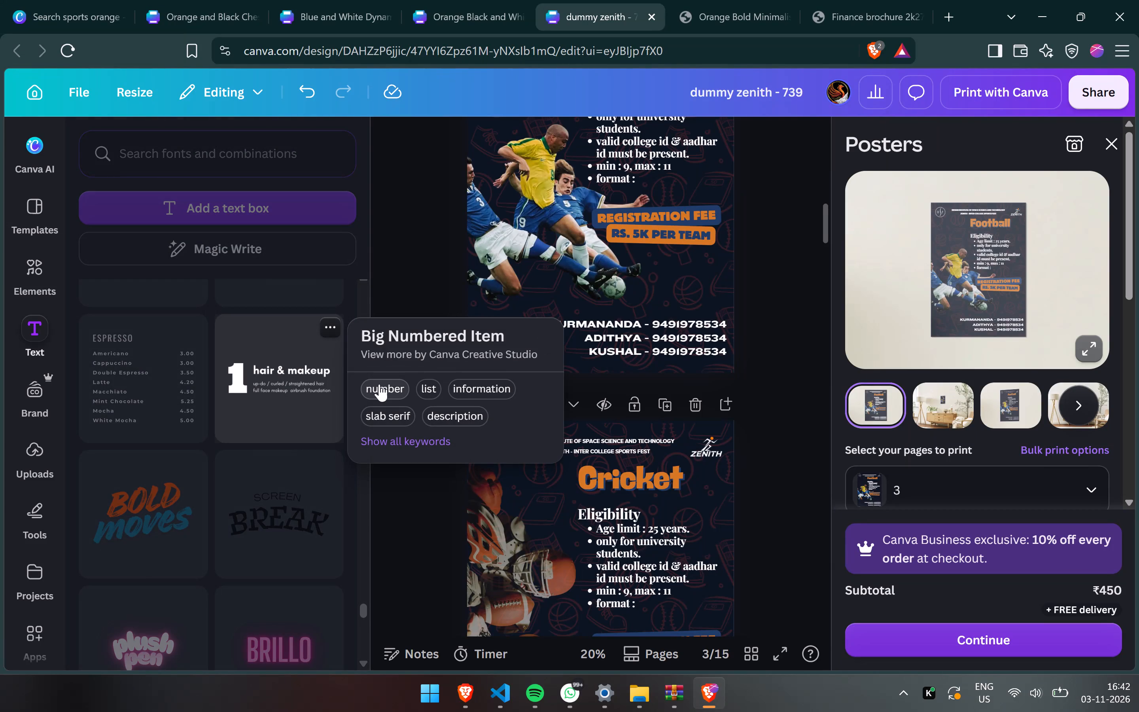
click(379, 384)
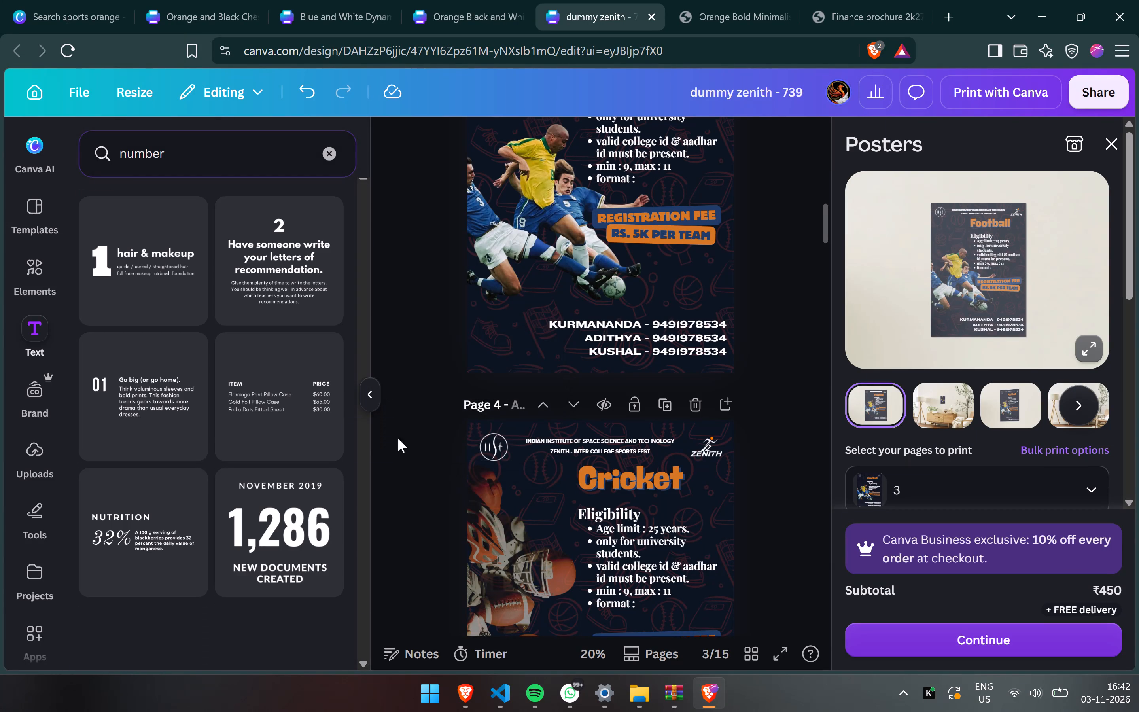
scroll(288, 481, down, 3)
scroll(288, 481, up, 2)
scroll(274, 561, up, 1)
click(145, 271)
Place the combination below the registration fee banner, changing its numeral to 75k in a box wide enough for one line.
scroll(567, 271, up, 5)
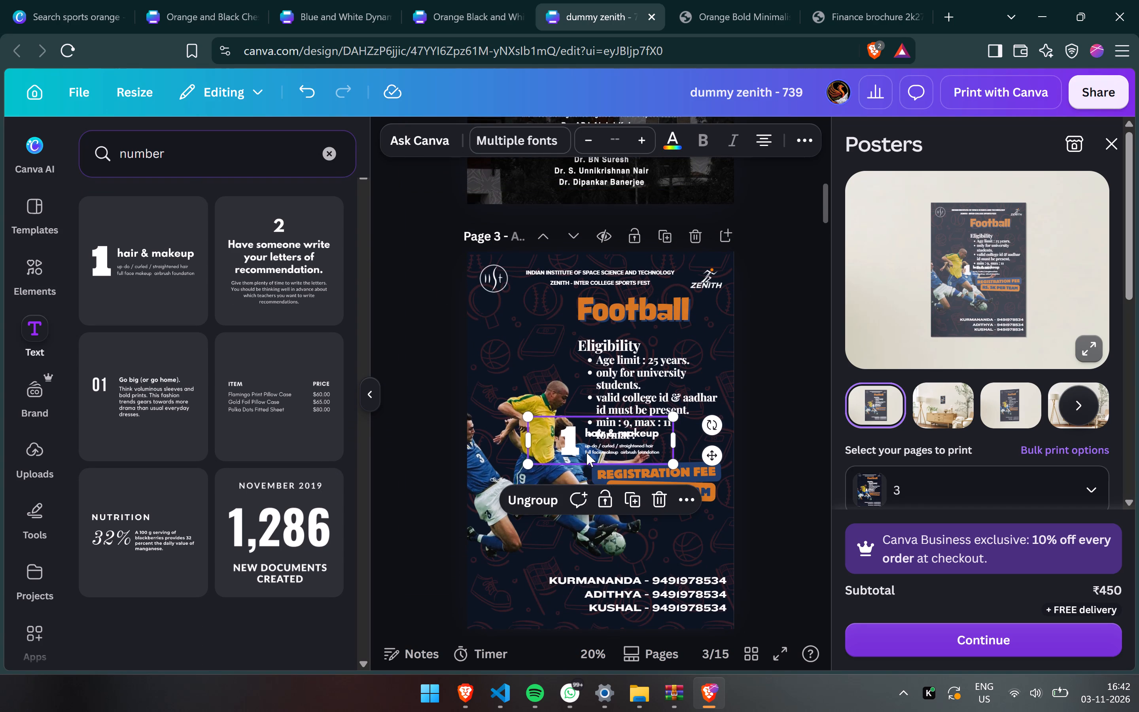
drag(571, 443, 651, 539)
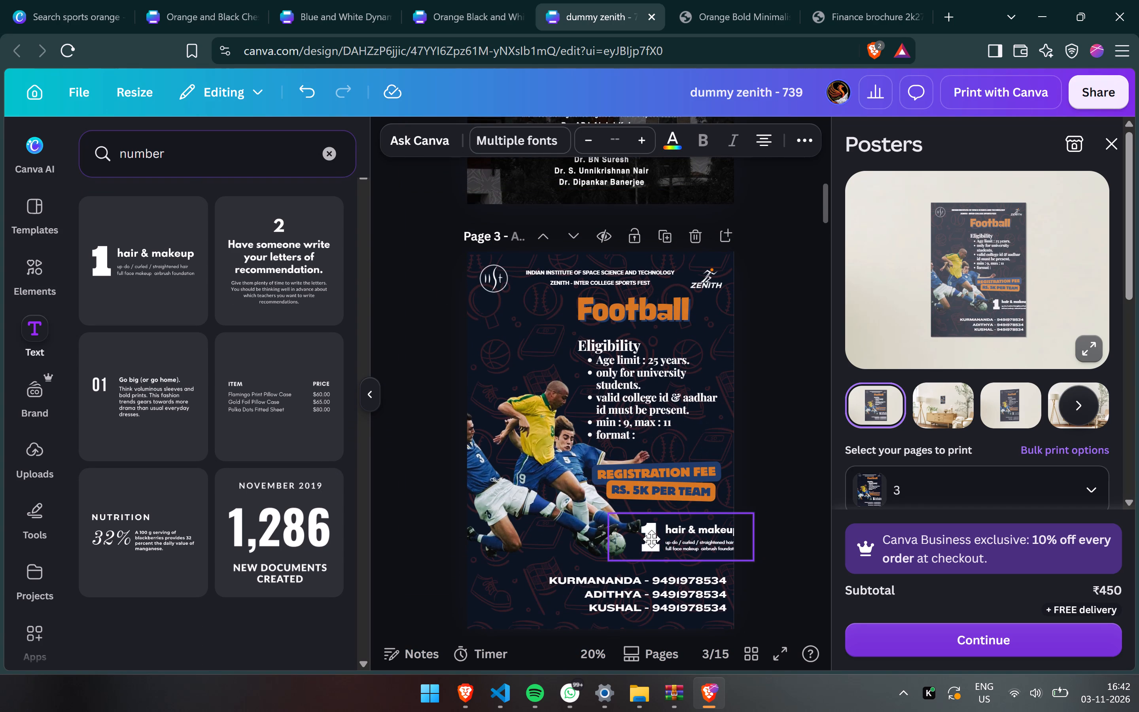
drag(651, 539, 651, 537)
double_click(651, 537)
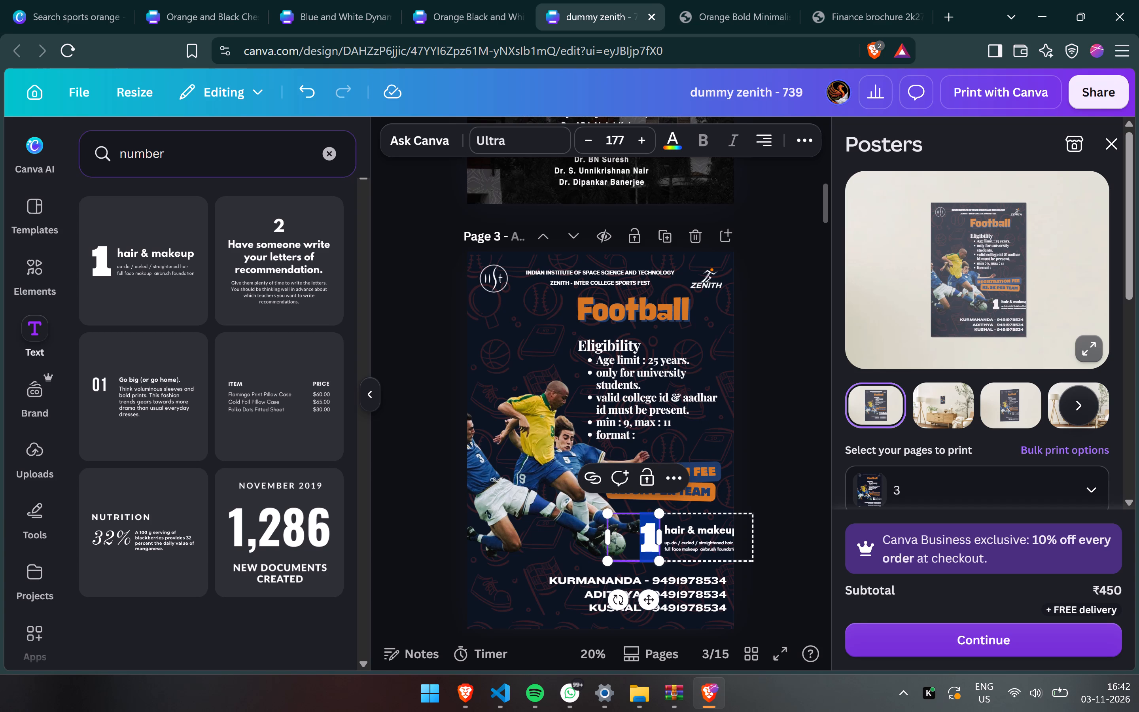
text(75k)
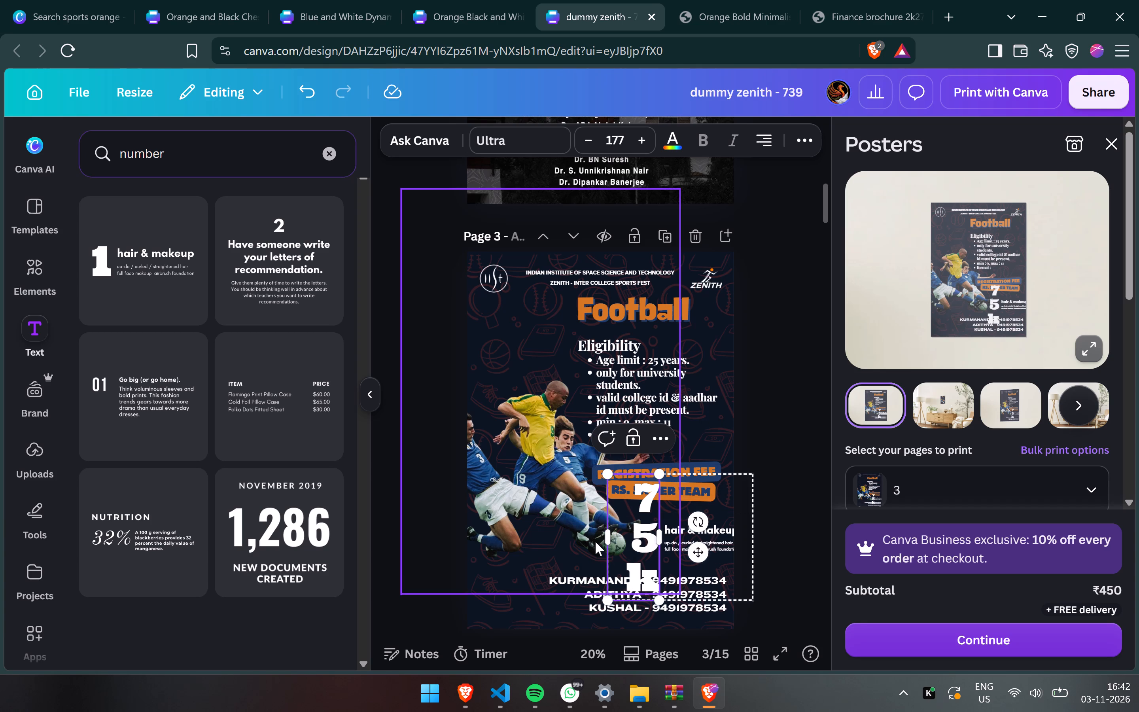
drag(613, 537, 609, 537)
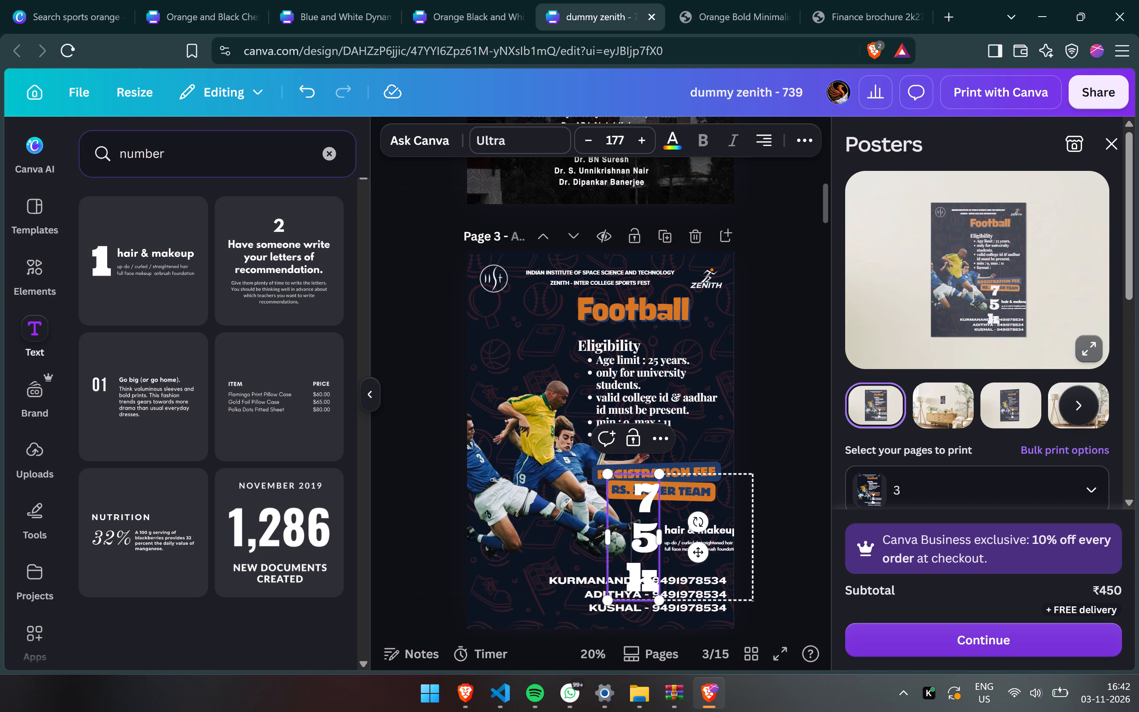
drag(604, 538, 542, 543)
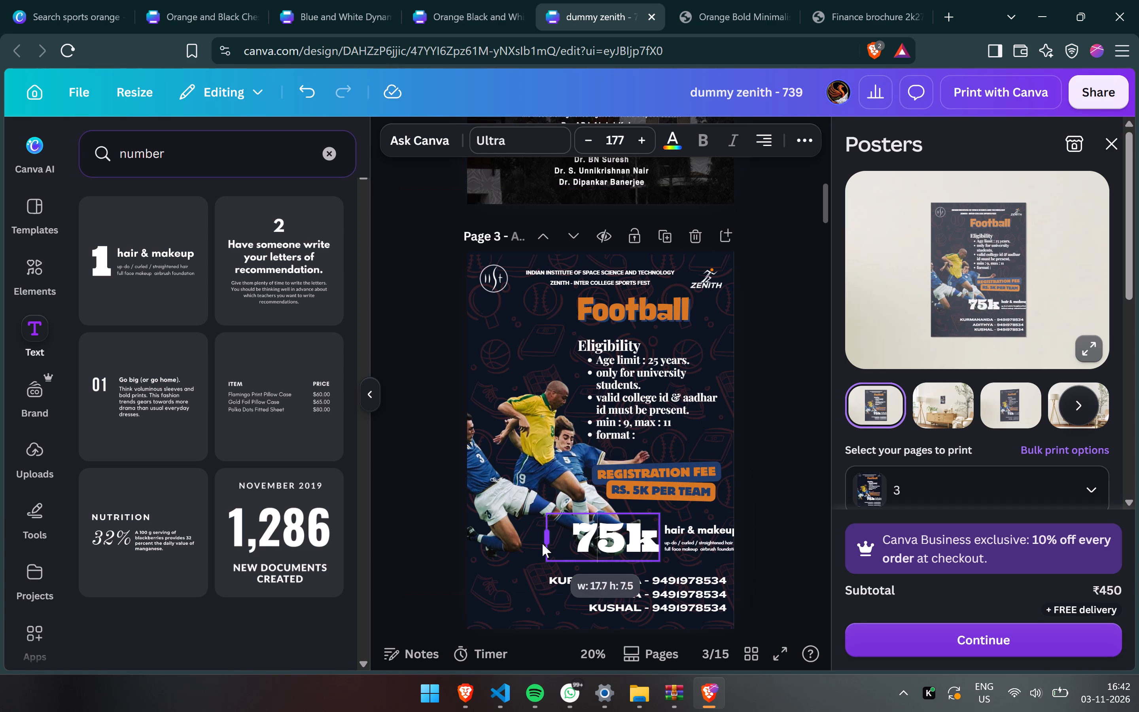
click(772, 473)
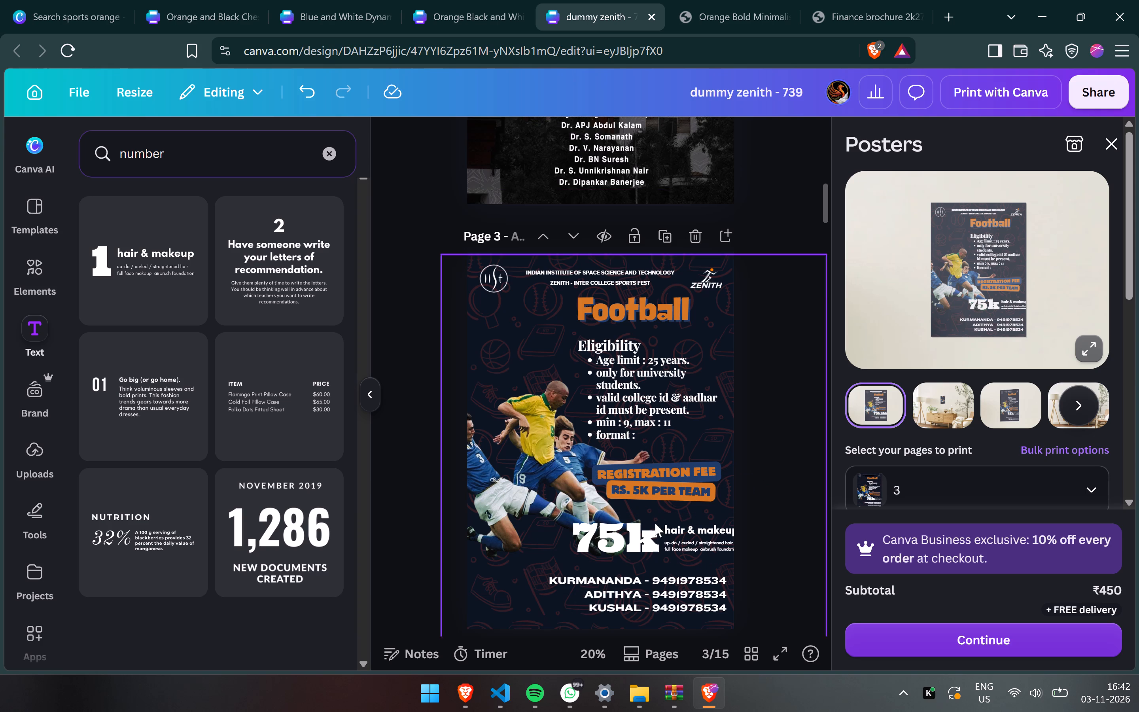
Delete the "hair & makeup" heading and the small description beside the 75k text.
drag(636, 536, 702, 530)
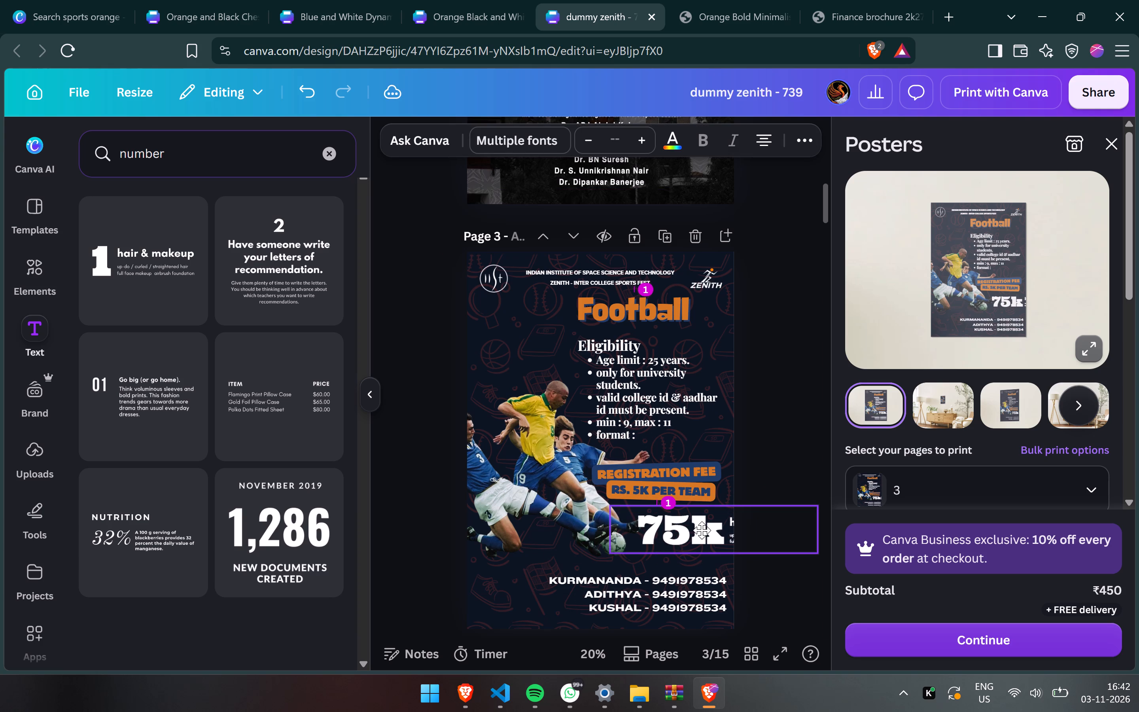
drag(702, 530, 632, 539)
click(681, 539)
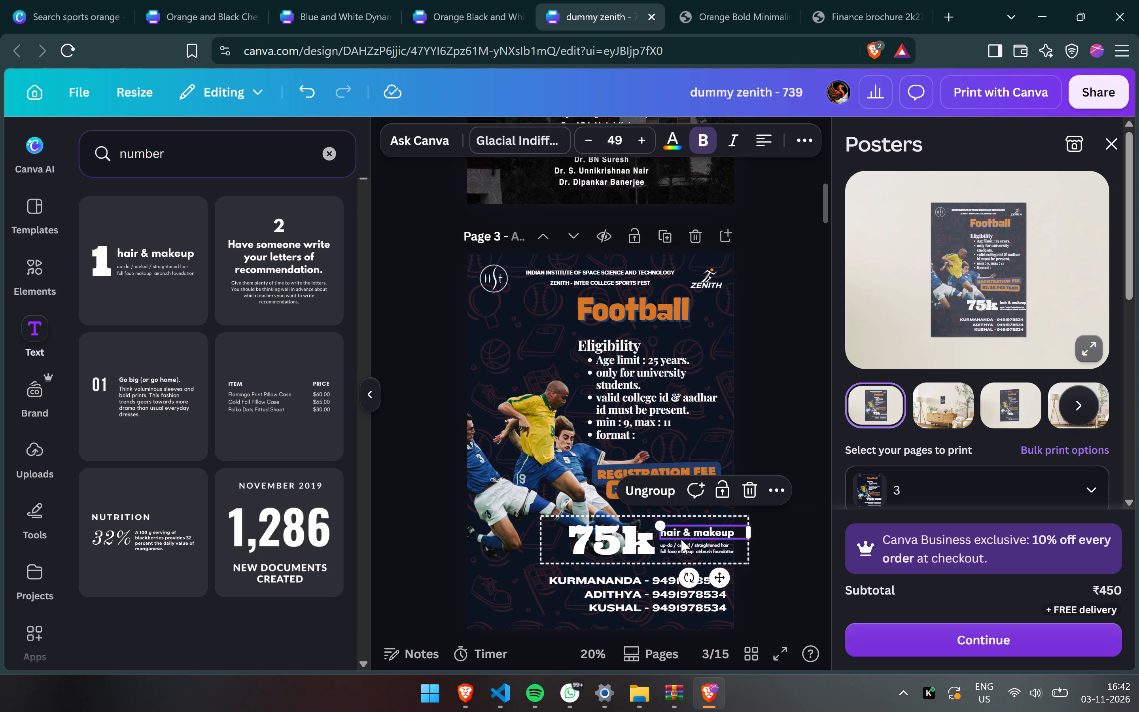
key(BackSpace)
click(688, 548)
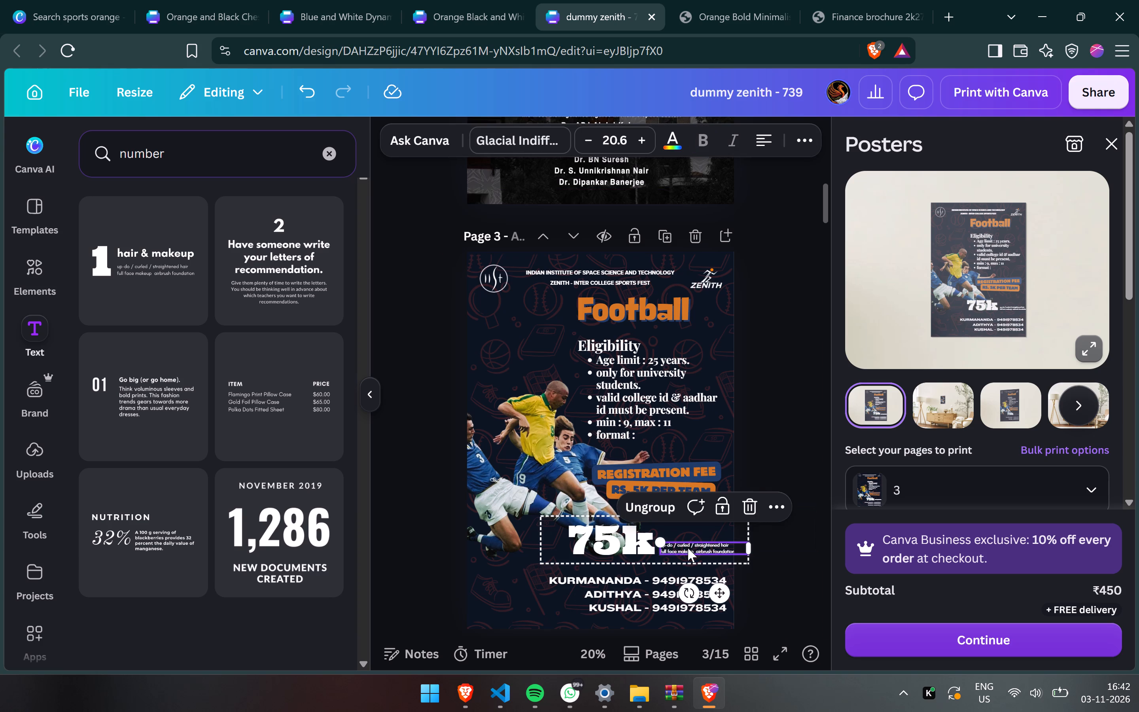
key(BackSpace)
Enlarge the 75k text to size 232 and position it between the registration fee banner and the contact list.
drag(615, 536, 660, 532)
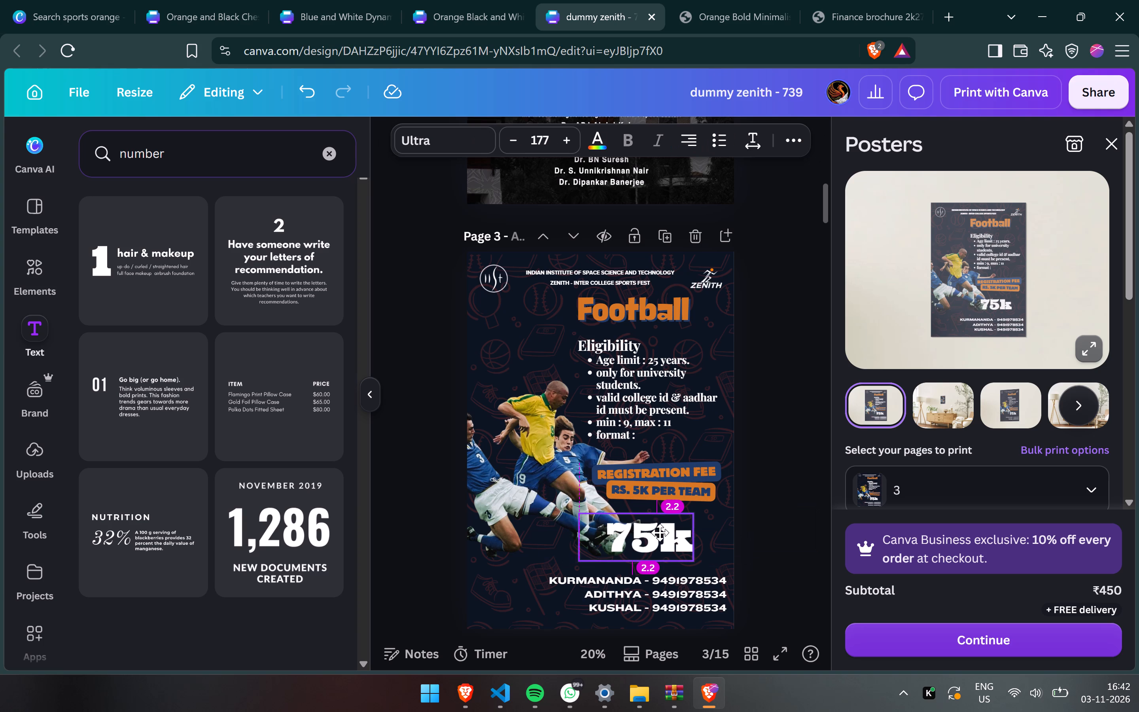
drag(660, 532, 687, 533)
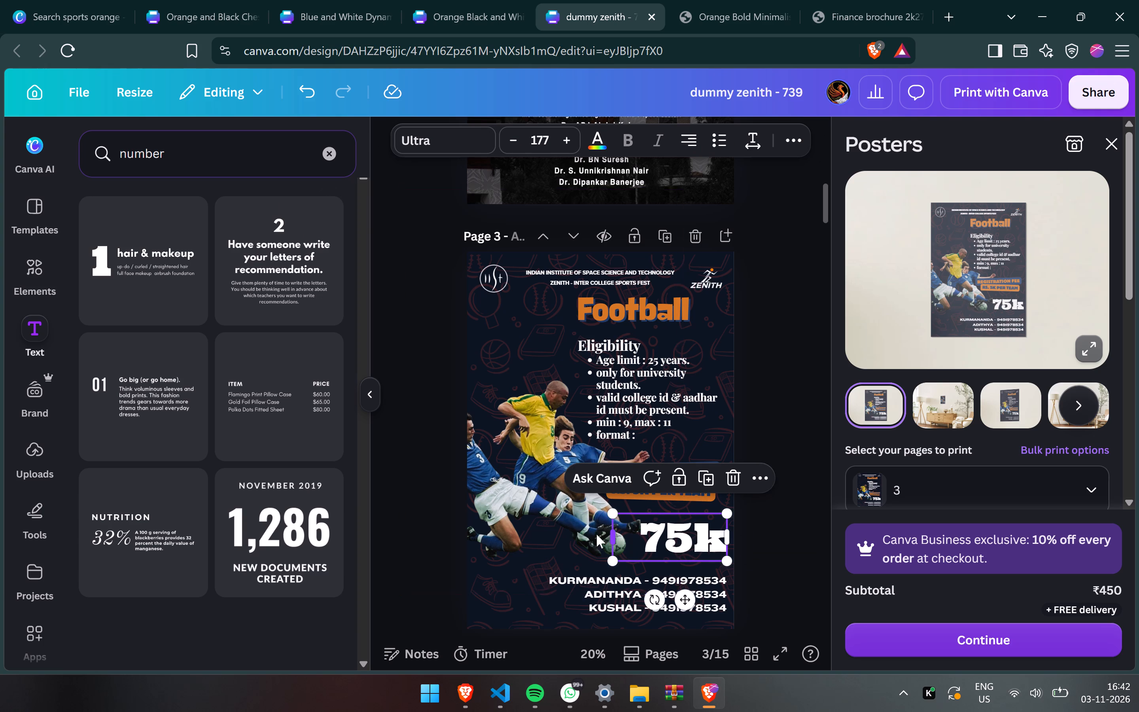
drag(658, 536, 499, 600)
scroll(564, 531, down, 1)
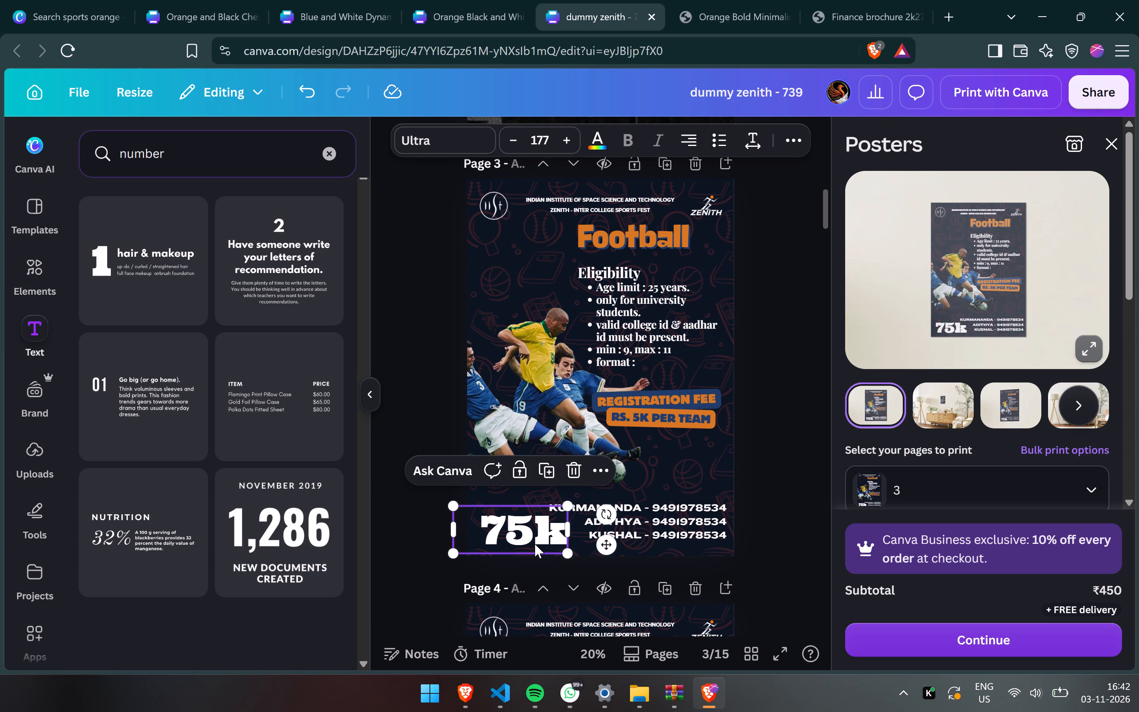
drag(514, 536, 669, 467)
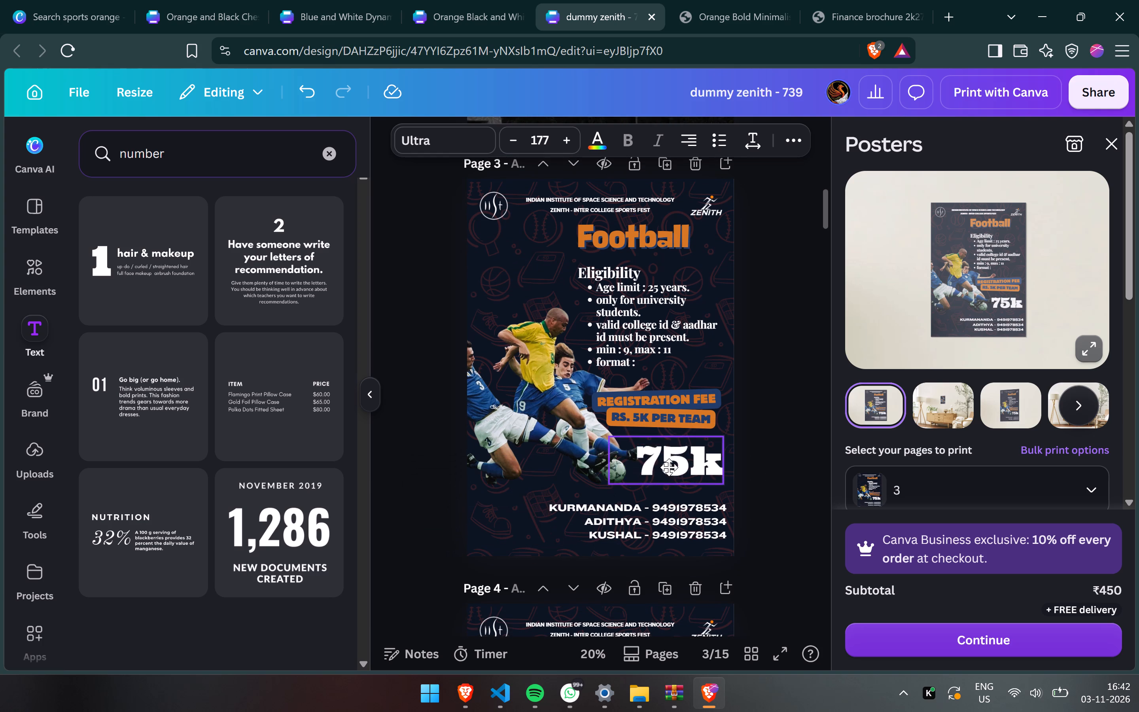
drag(669, 467, 665, 482)
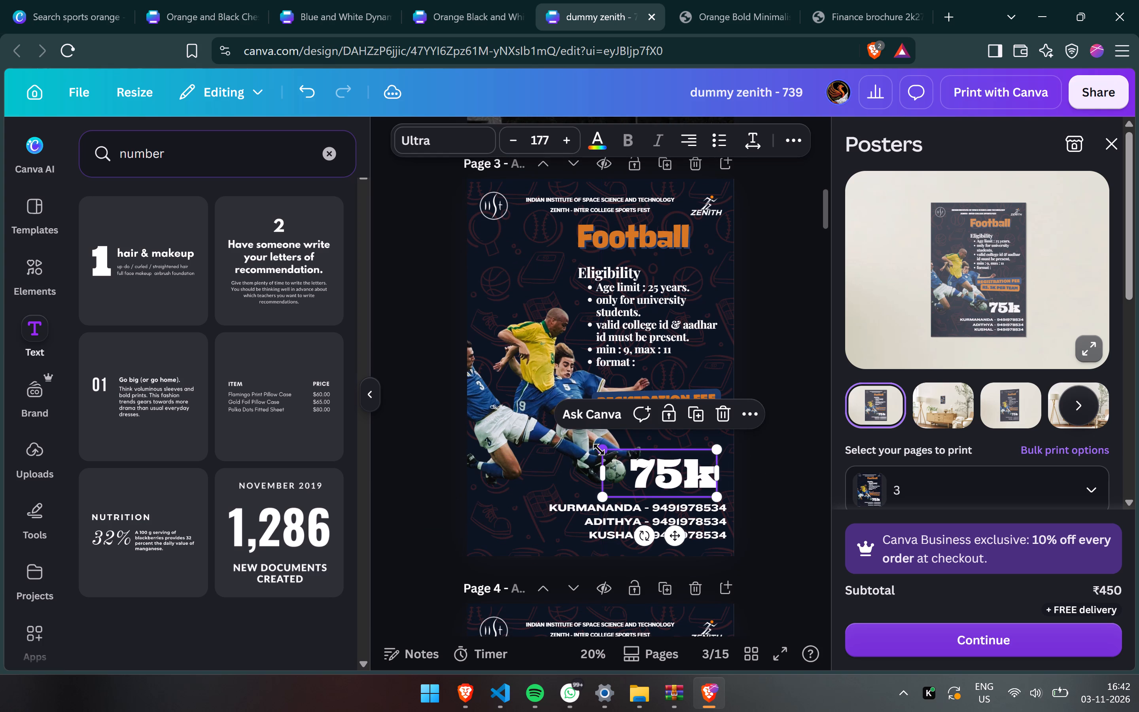
drag(602, 449, 569, 424)
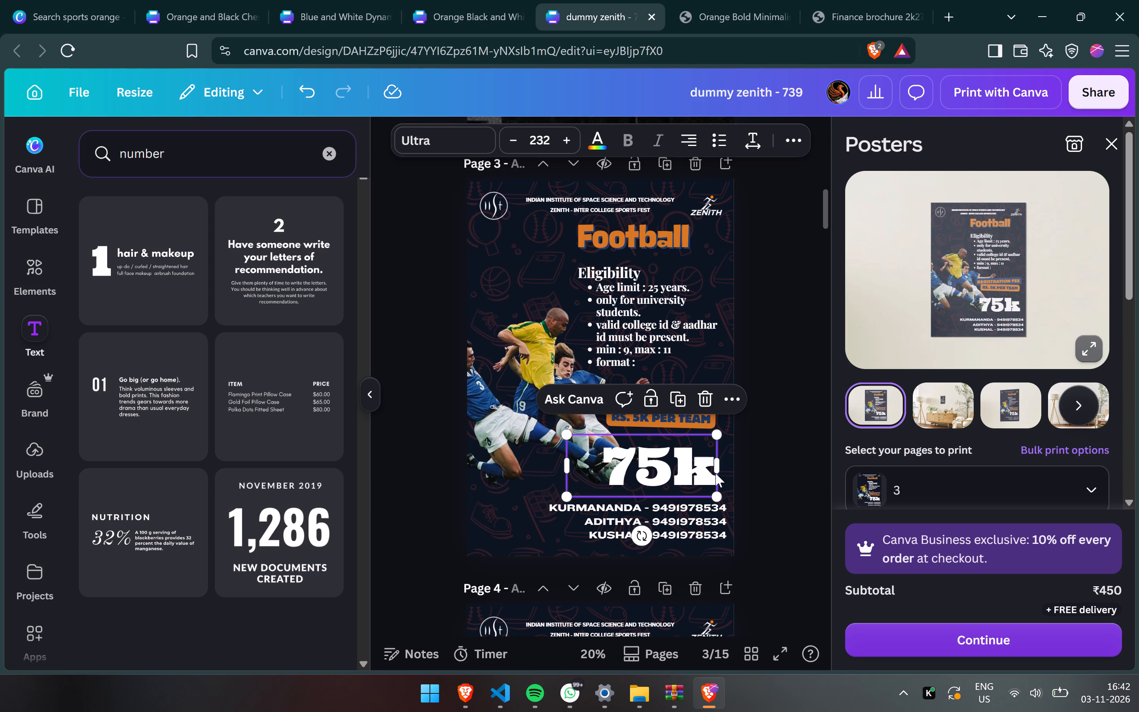
drag(682, 460, 556, 256)
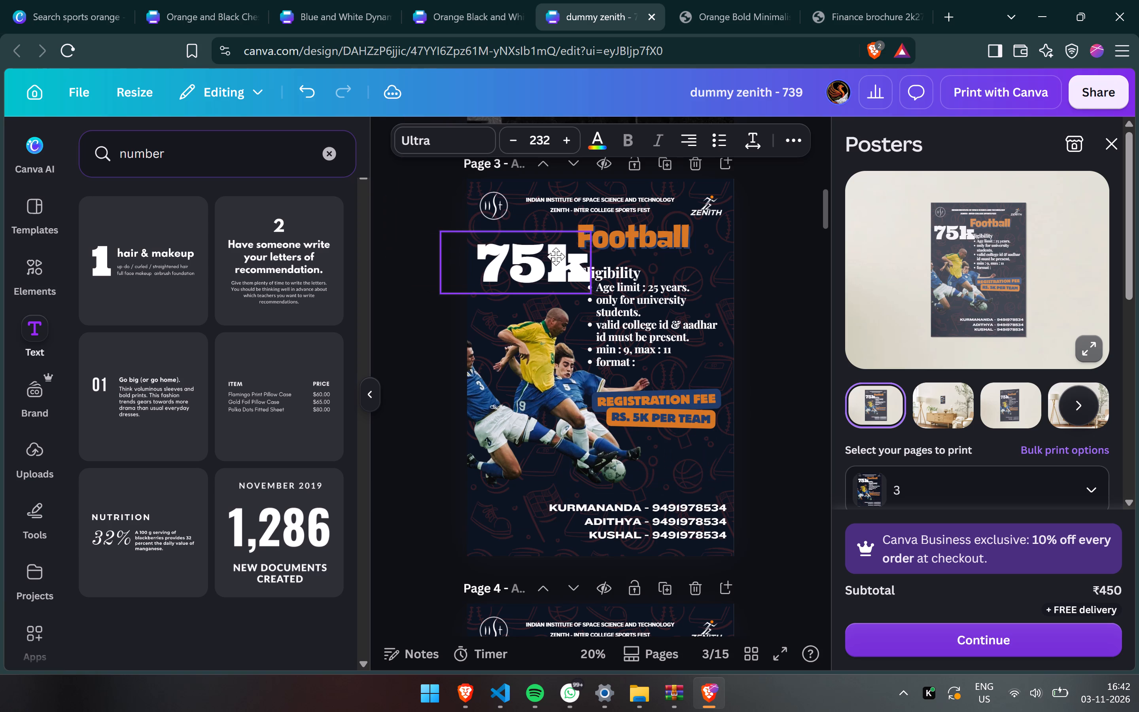
drag(556, 256, 682, 456)
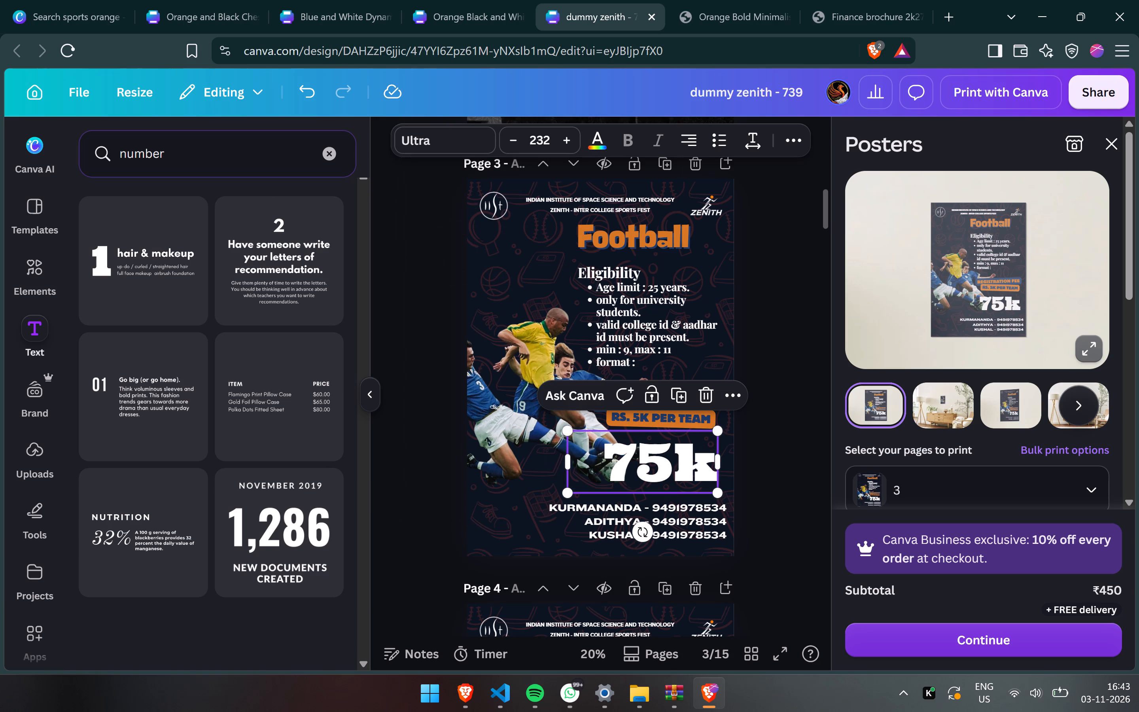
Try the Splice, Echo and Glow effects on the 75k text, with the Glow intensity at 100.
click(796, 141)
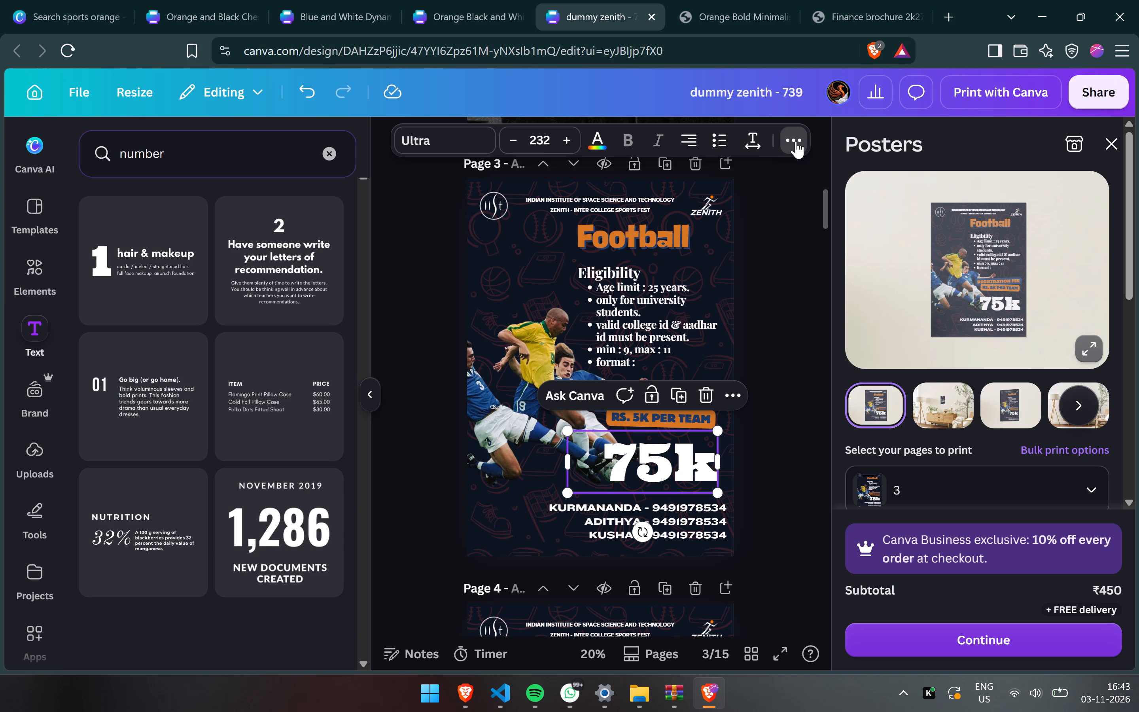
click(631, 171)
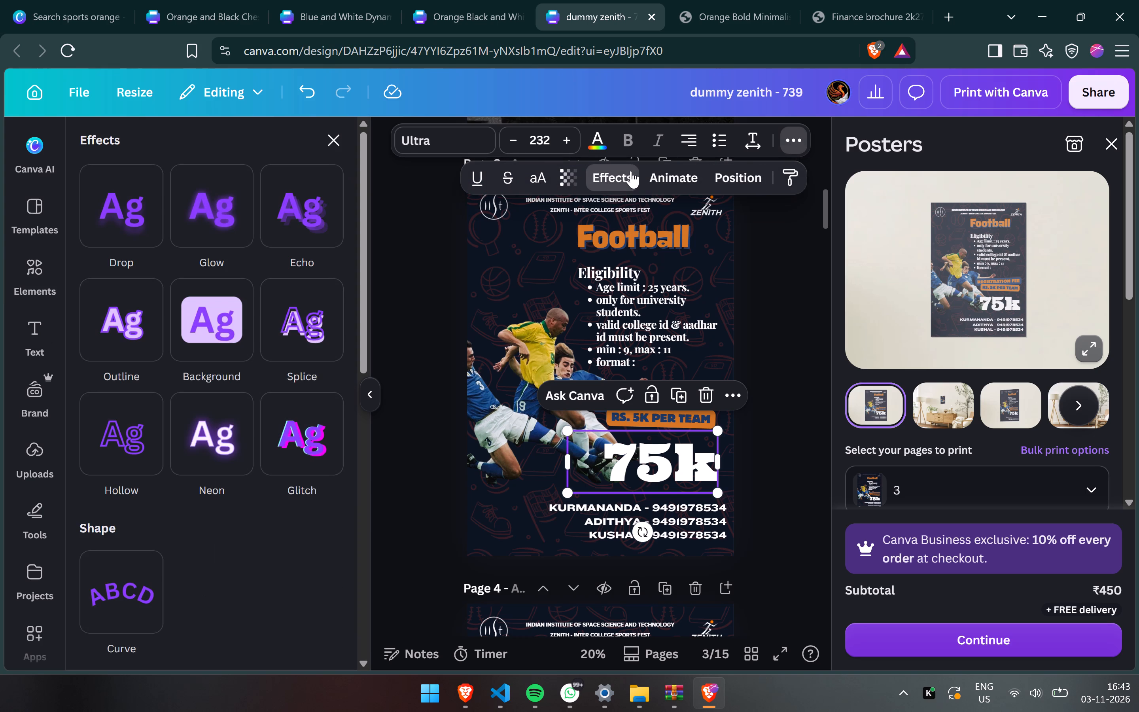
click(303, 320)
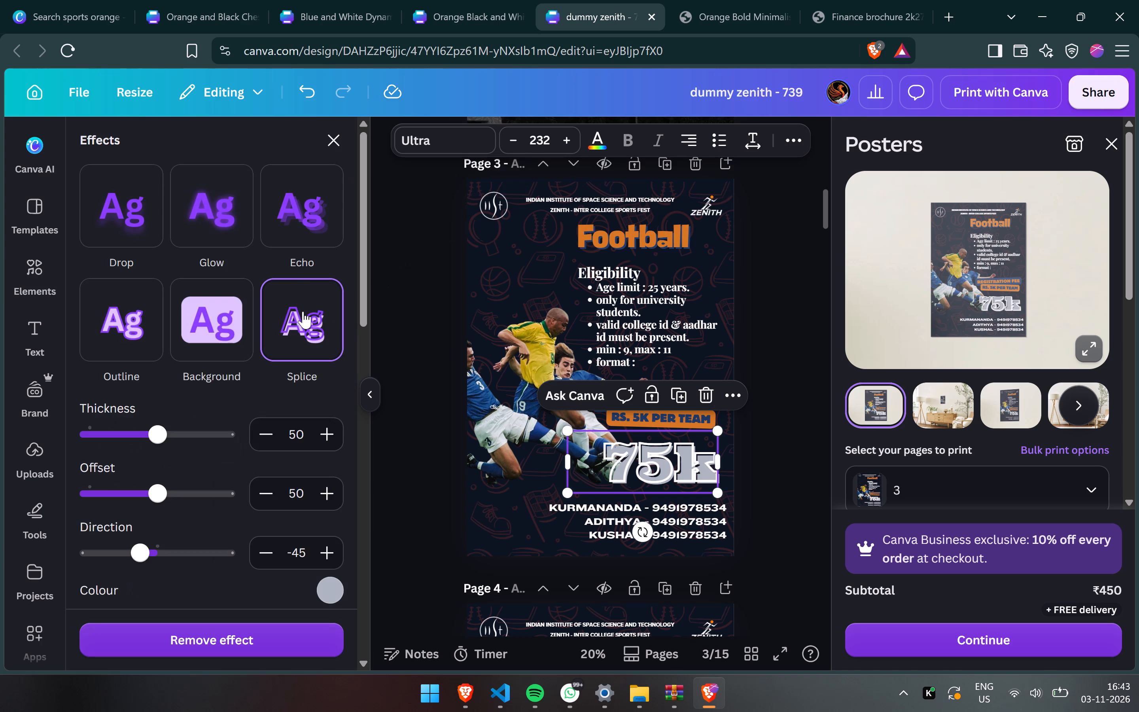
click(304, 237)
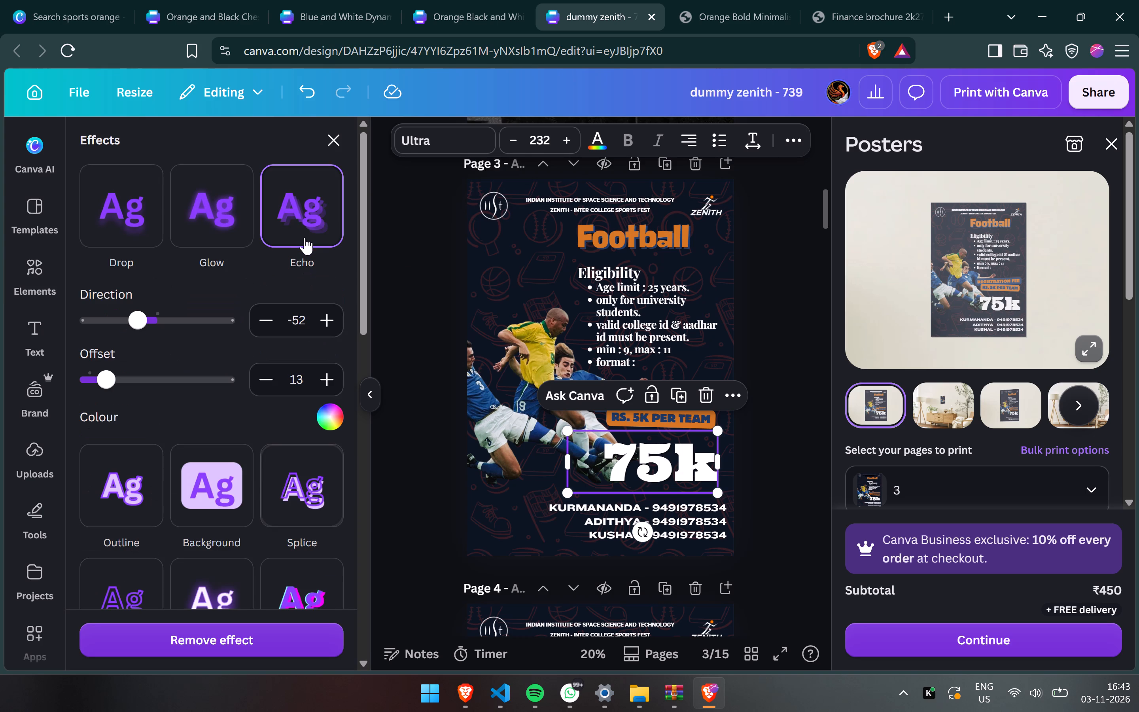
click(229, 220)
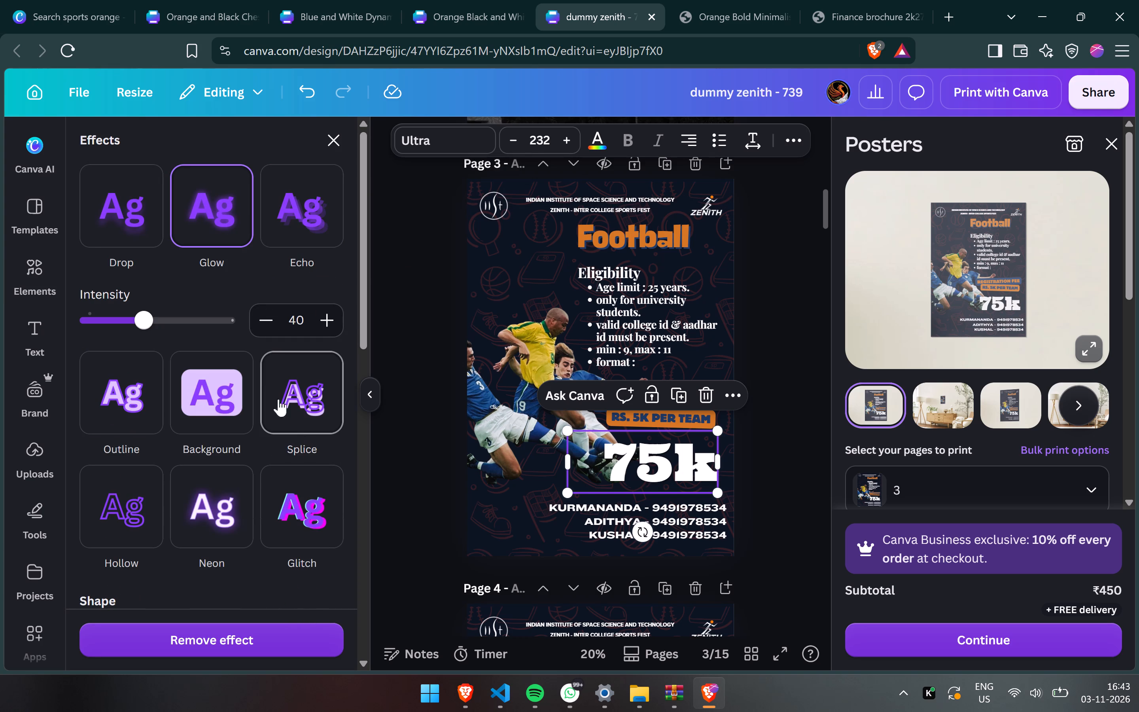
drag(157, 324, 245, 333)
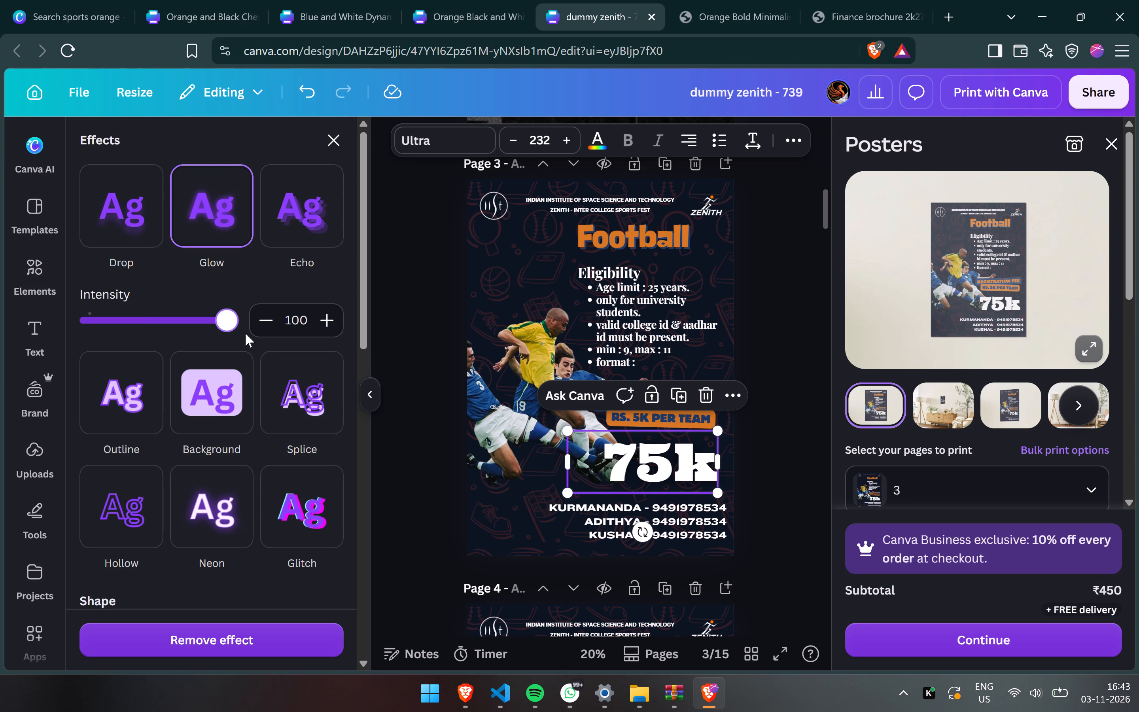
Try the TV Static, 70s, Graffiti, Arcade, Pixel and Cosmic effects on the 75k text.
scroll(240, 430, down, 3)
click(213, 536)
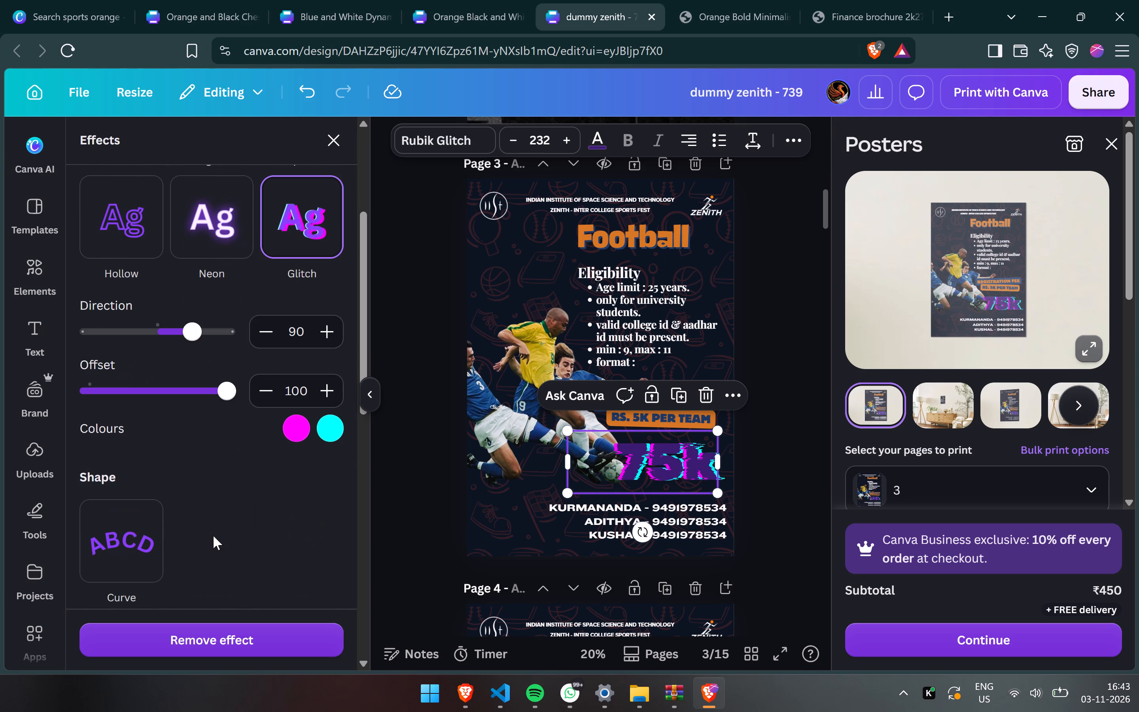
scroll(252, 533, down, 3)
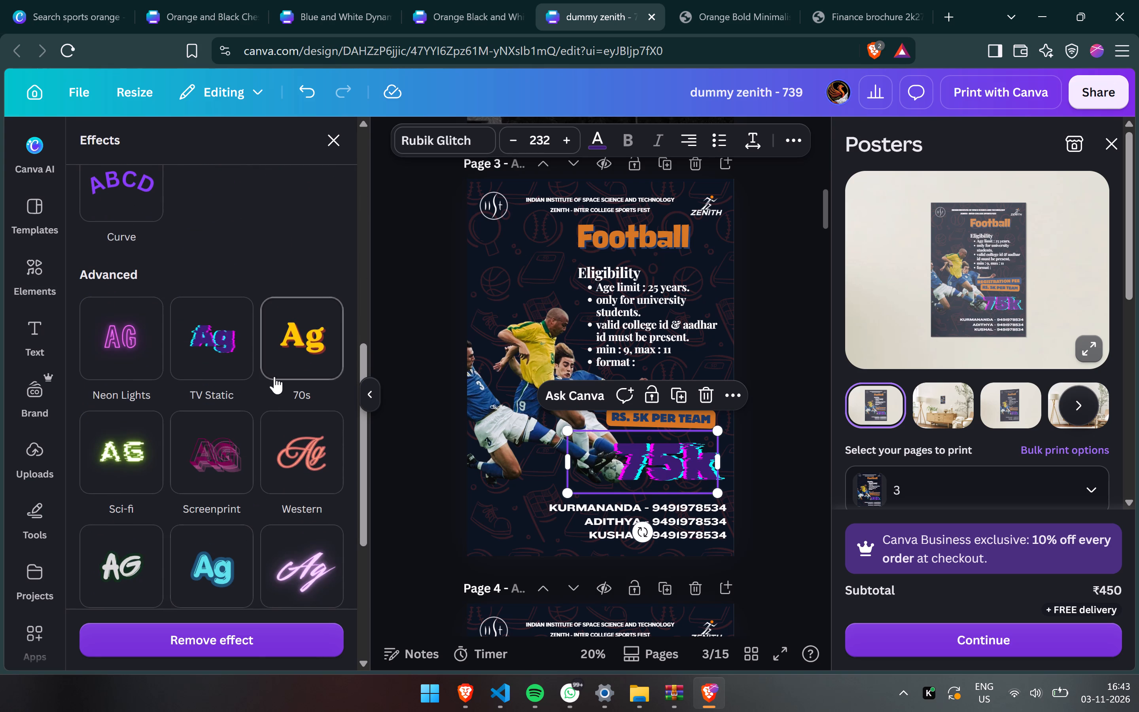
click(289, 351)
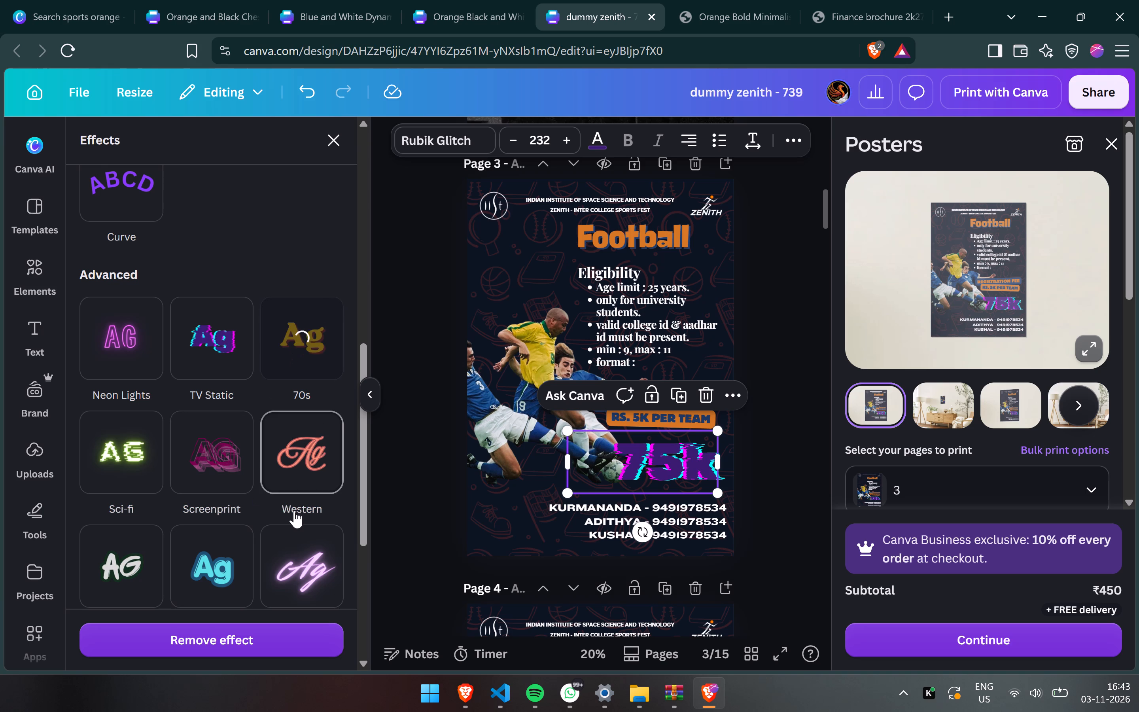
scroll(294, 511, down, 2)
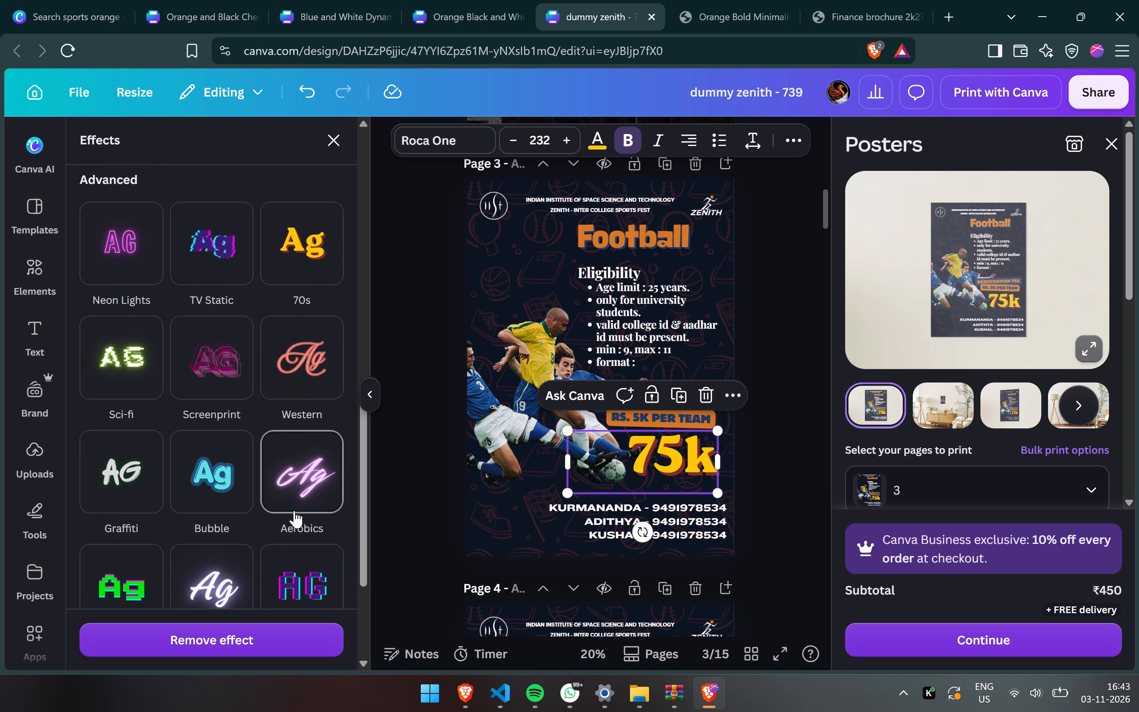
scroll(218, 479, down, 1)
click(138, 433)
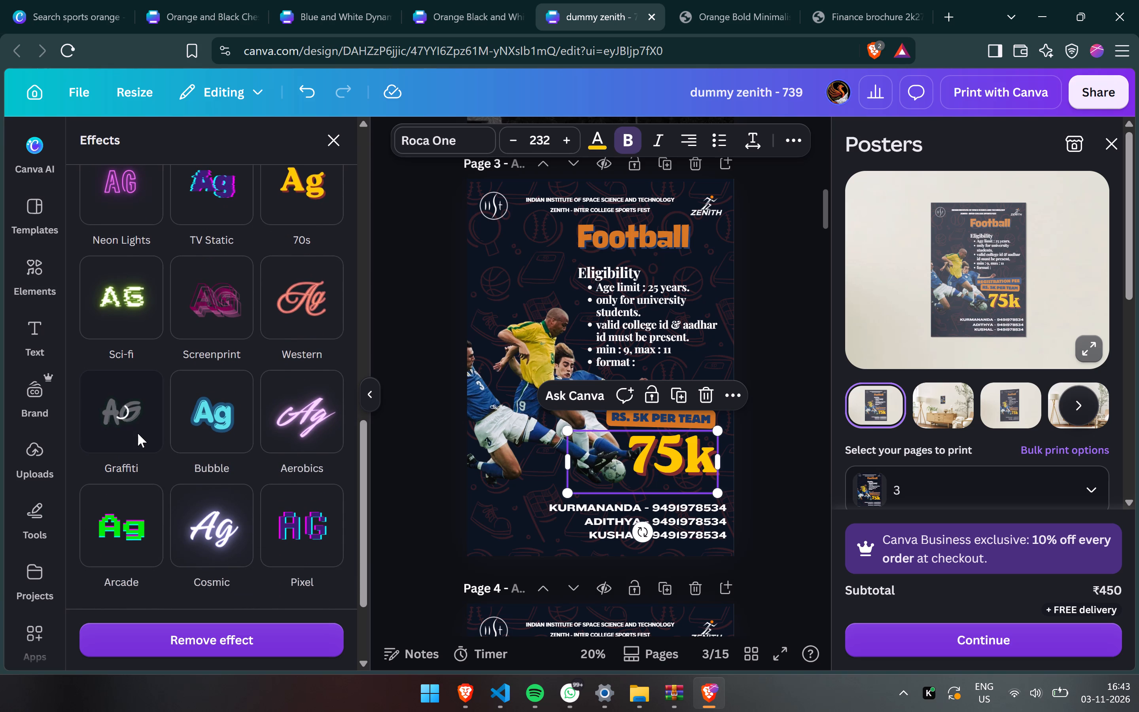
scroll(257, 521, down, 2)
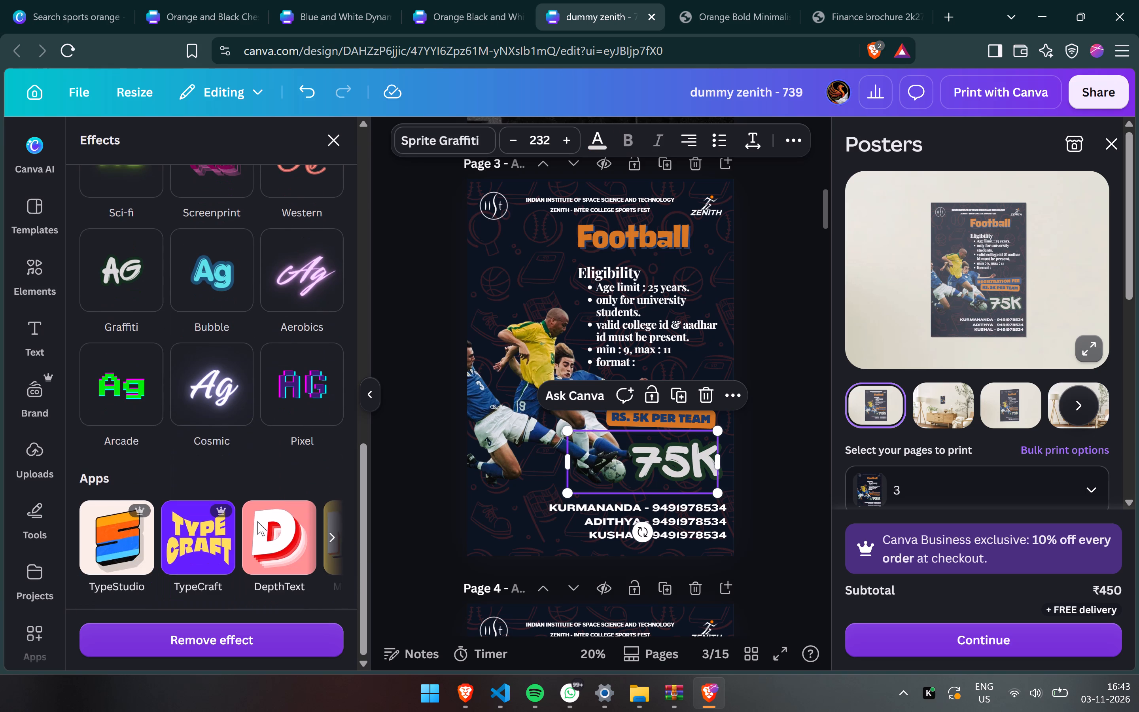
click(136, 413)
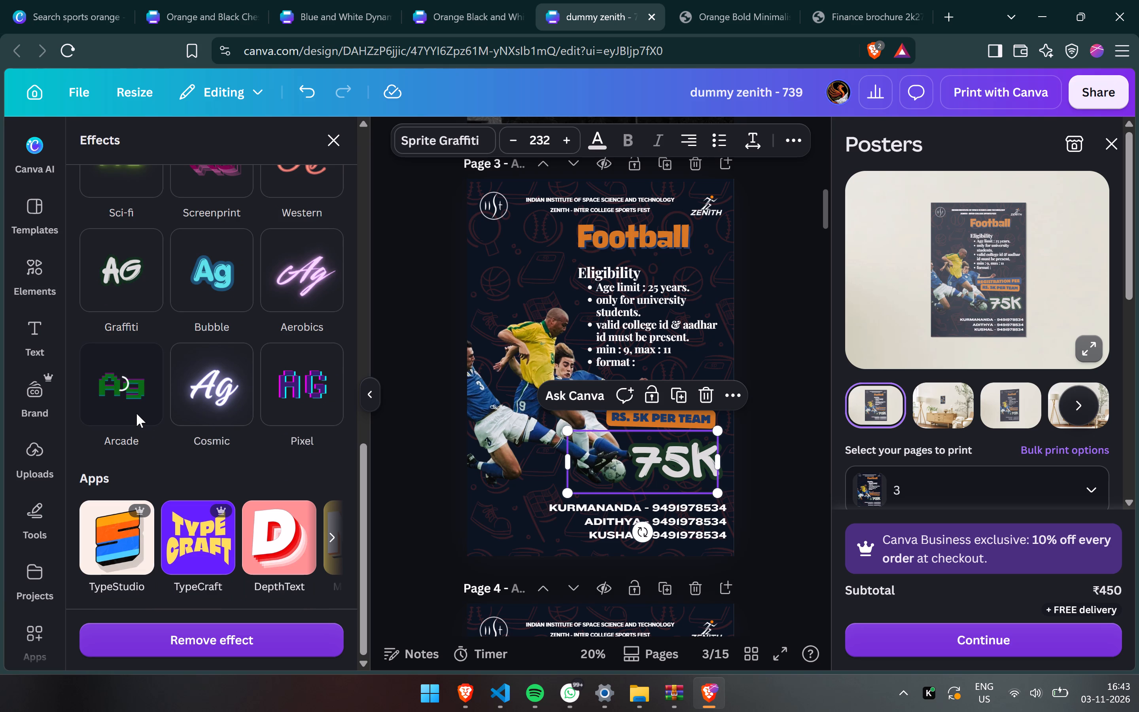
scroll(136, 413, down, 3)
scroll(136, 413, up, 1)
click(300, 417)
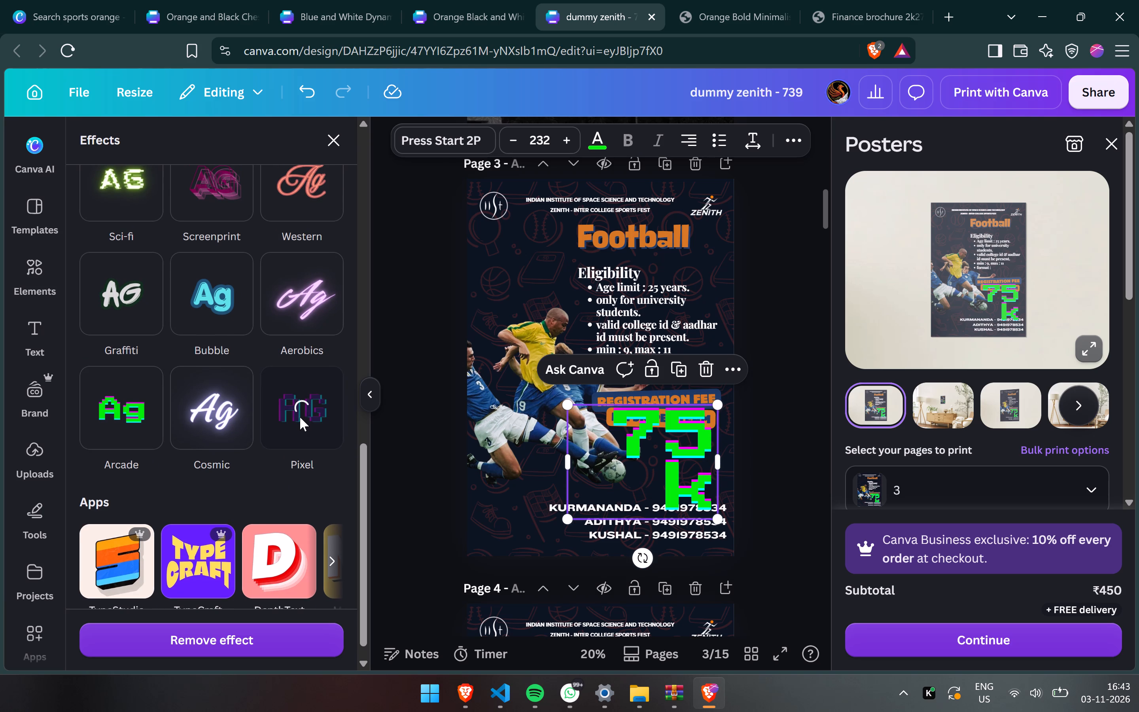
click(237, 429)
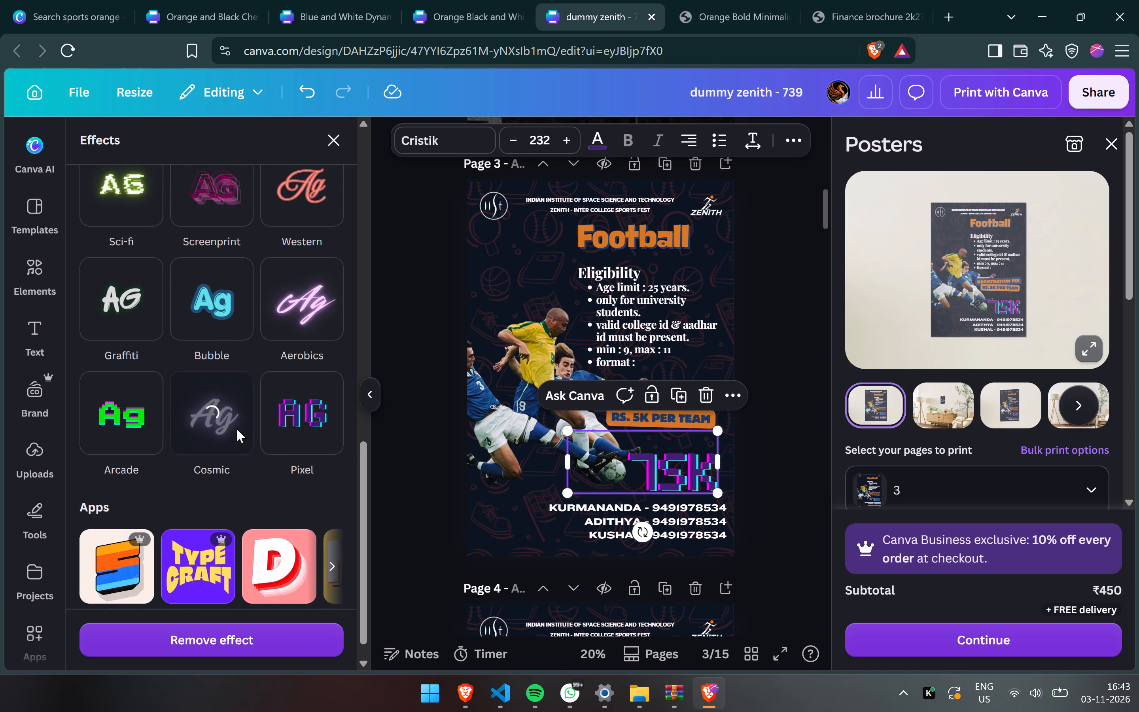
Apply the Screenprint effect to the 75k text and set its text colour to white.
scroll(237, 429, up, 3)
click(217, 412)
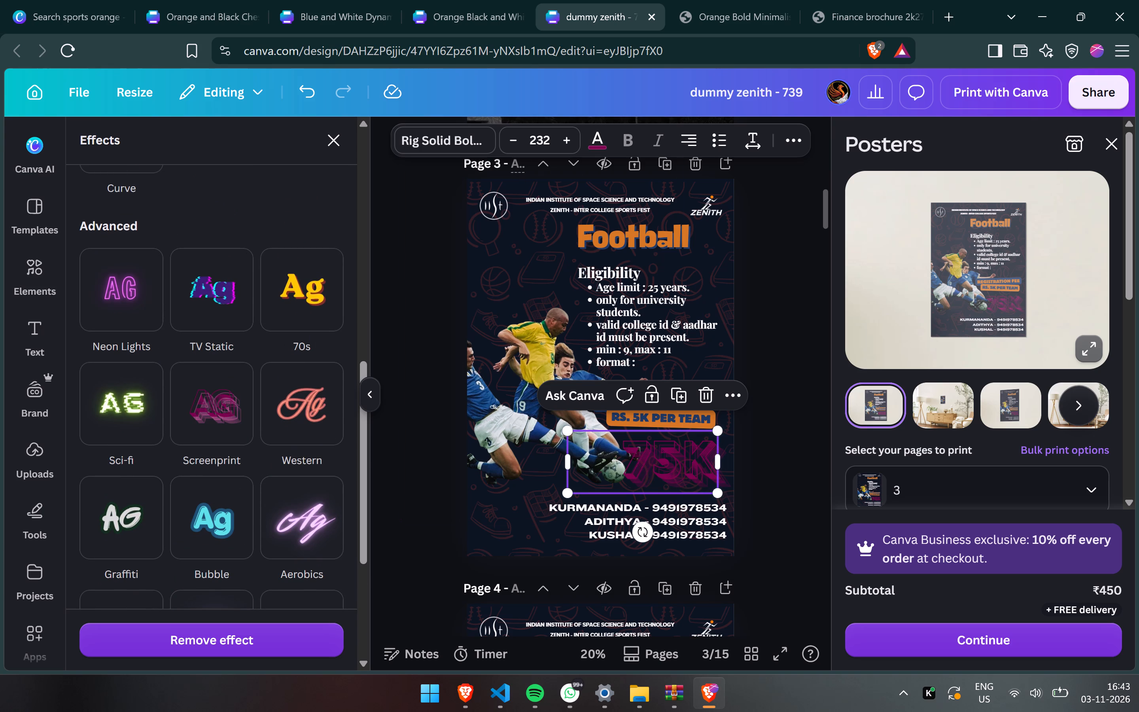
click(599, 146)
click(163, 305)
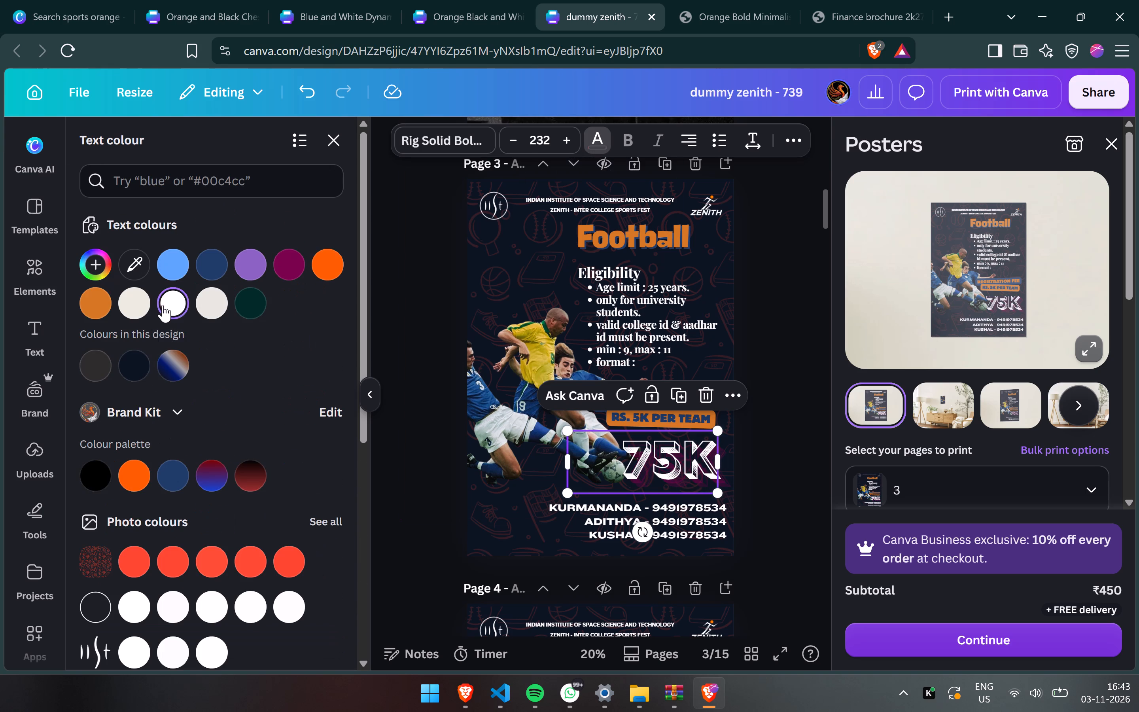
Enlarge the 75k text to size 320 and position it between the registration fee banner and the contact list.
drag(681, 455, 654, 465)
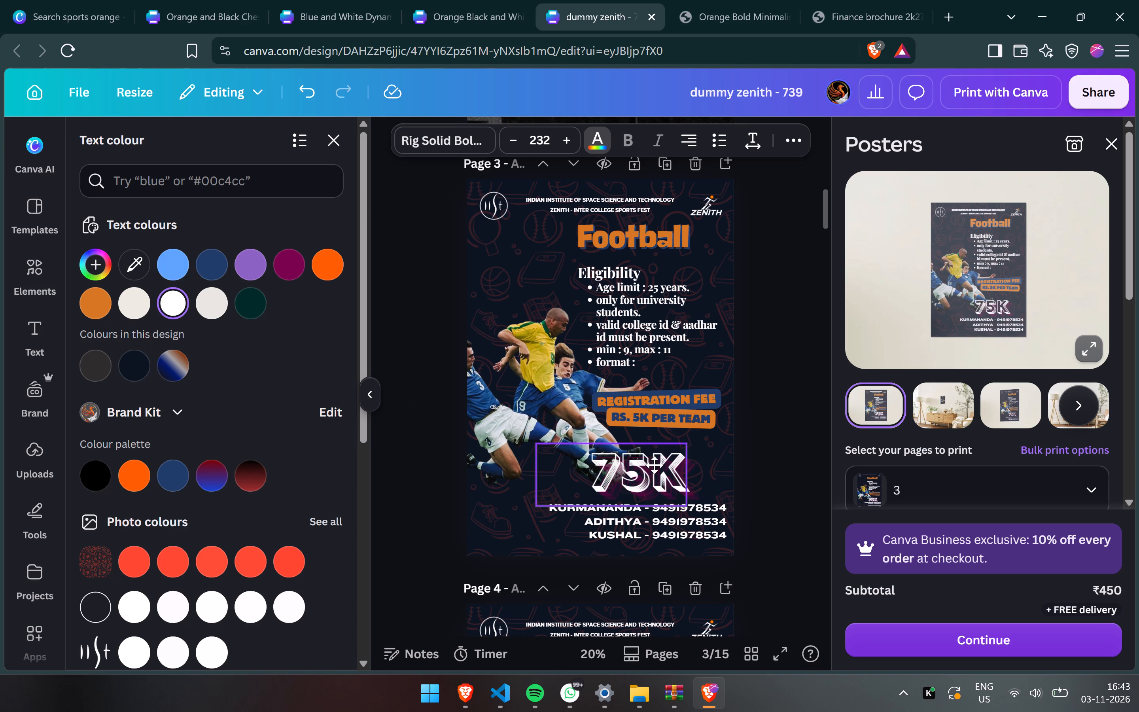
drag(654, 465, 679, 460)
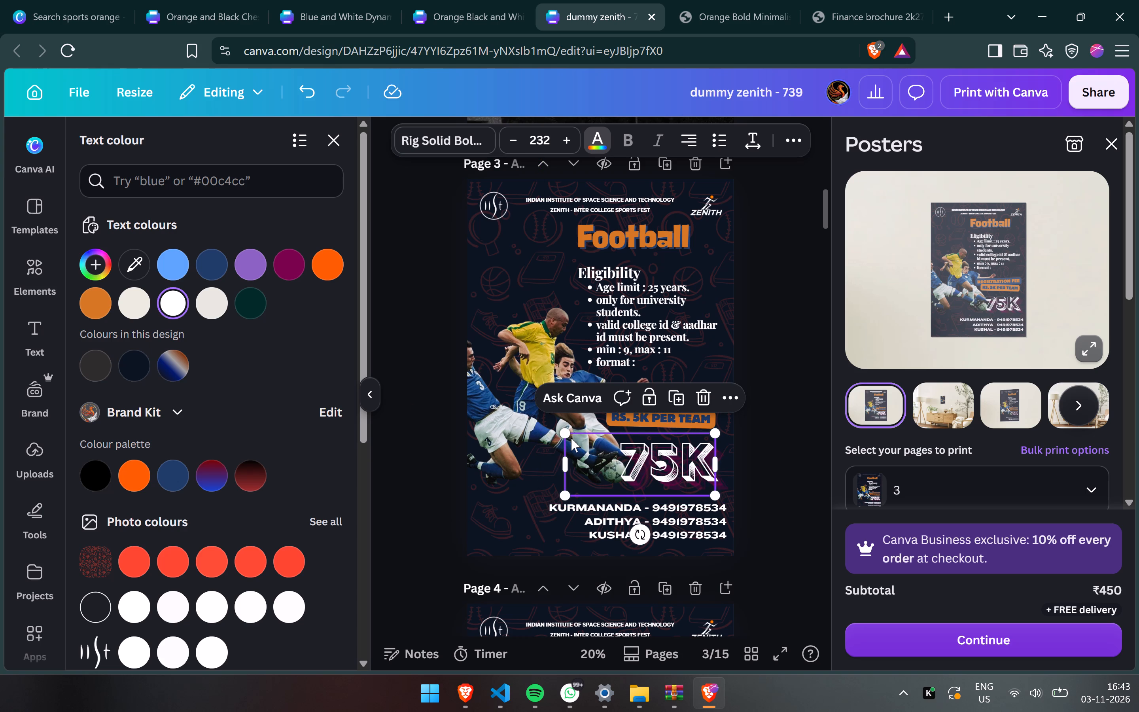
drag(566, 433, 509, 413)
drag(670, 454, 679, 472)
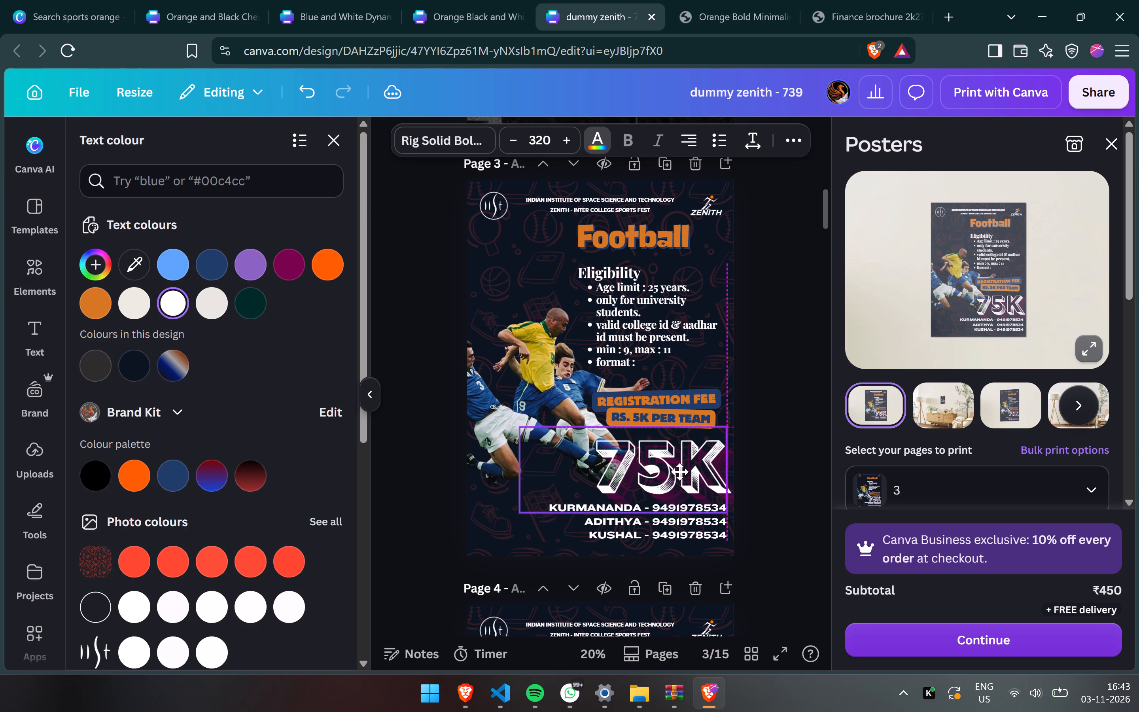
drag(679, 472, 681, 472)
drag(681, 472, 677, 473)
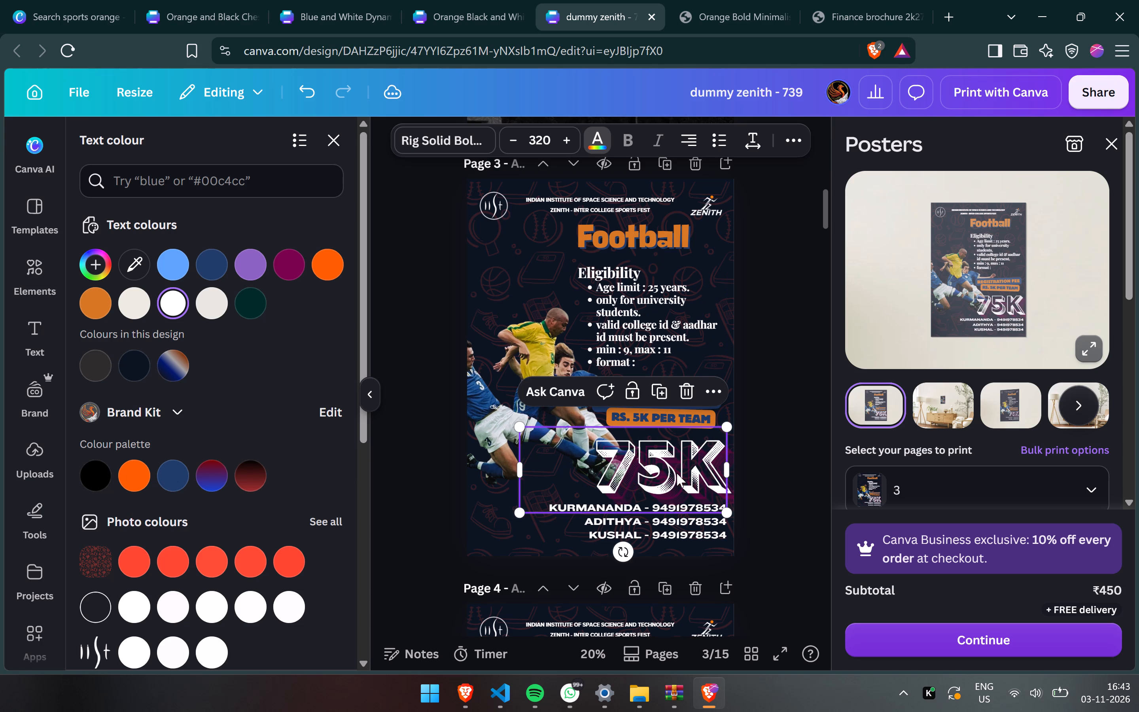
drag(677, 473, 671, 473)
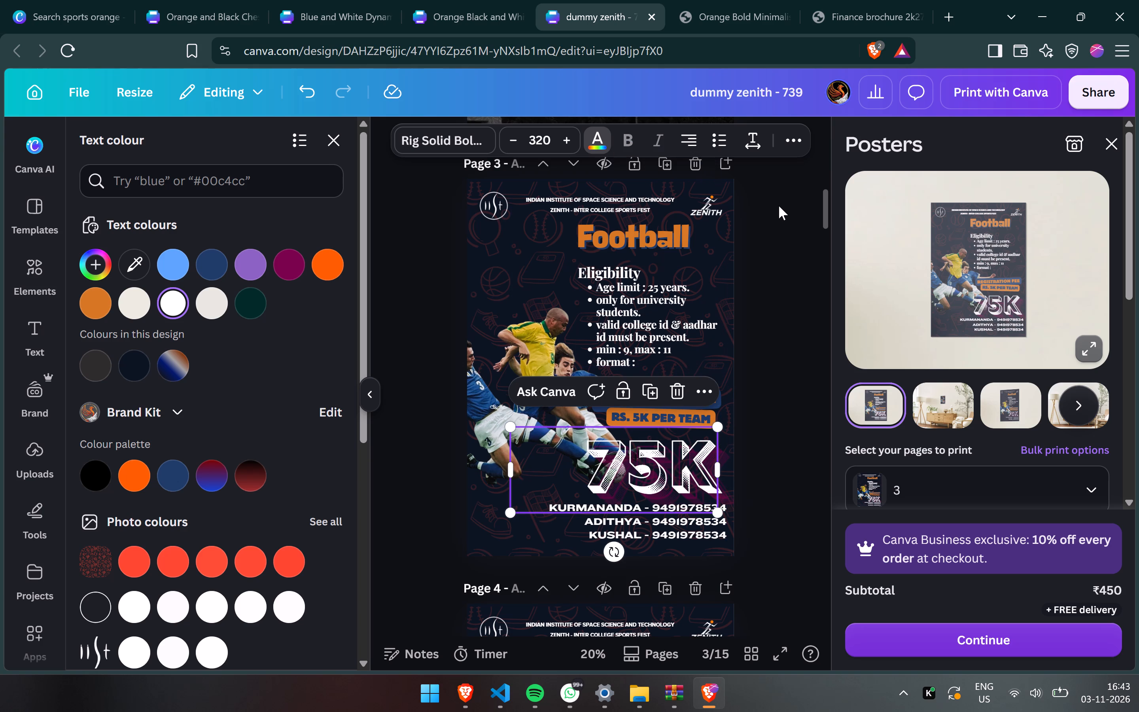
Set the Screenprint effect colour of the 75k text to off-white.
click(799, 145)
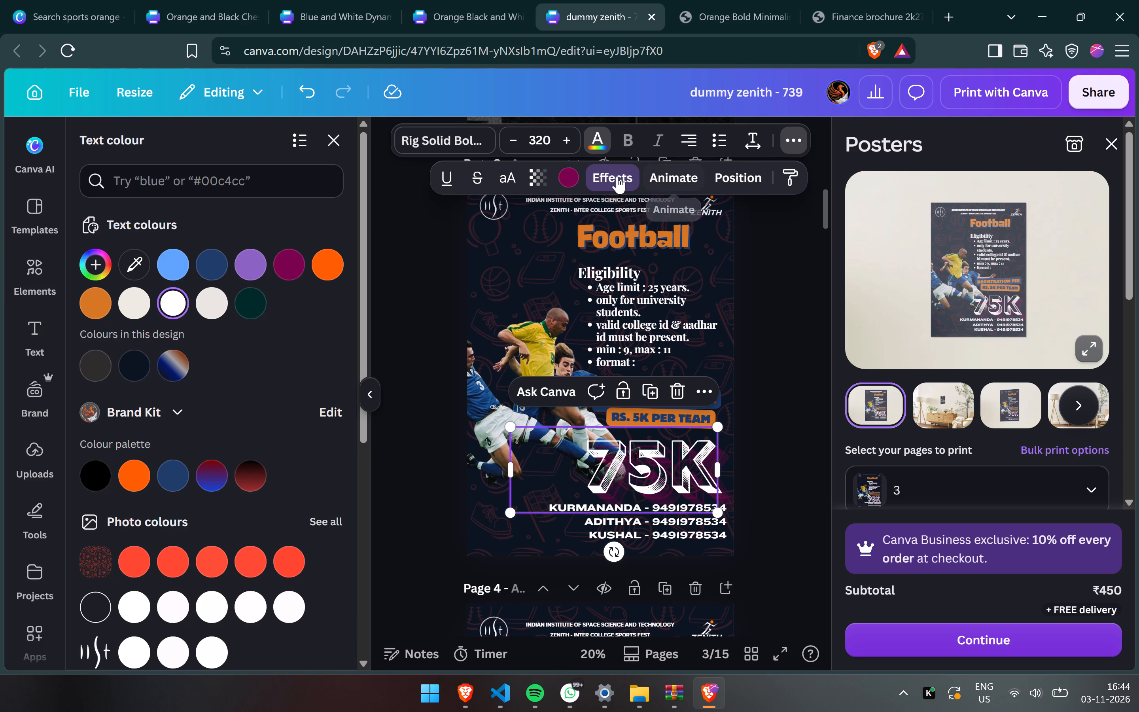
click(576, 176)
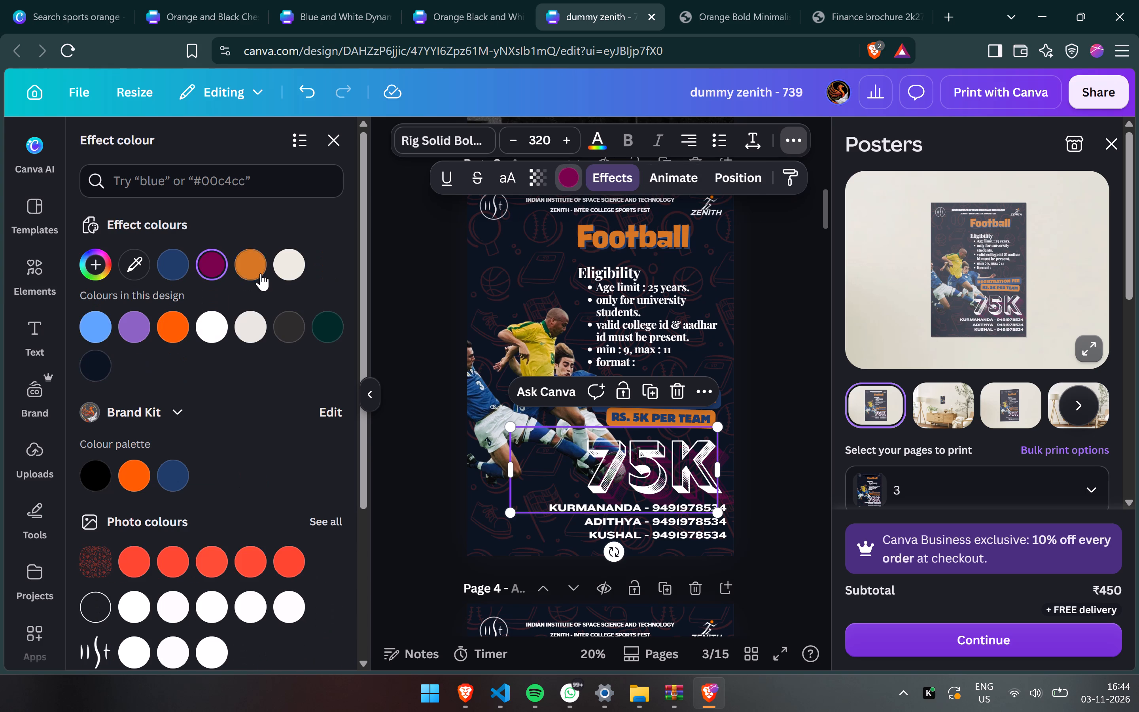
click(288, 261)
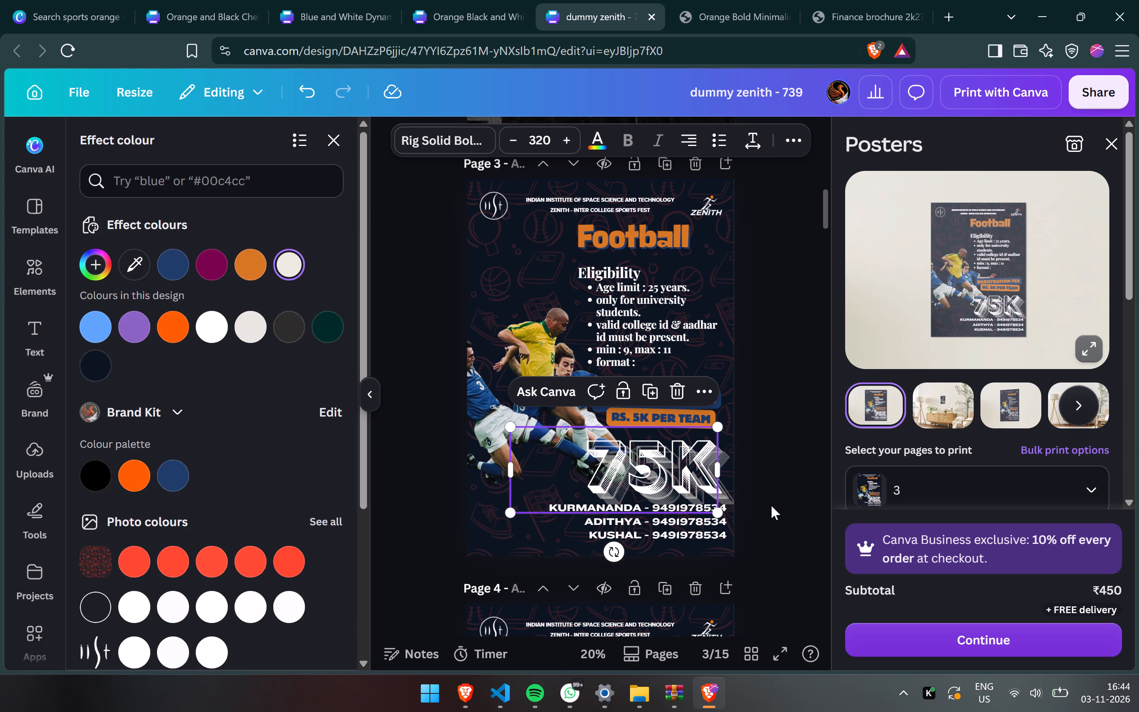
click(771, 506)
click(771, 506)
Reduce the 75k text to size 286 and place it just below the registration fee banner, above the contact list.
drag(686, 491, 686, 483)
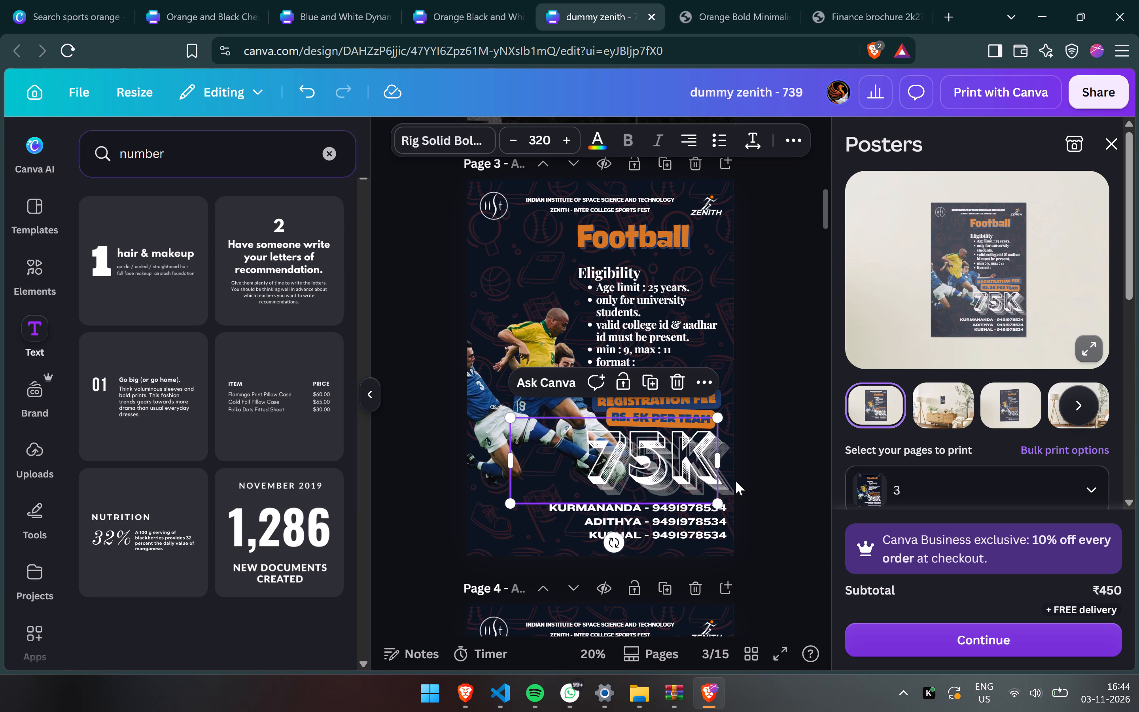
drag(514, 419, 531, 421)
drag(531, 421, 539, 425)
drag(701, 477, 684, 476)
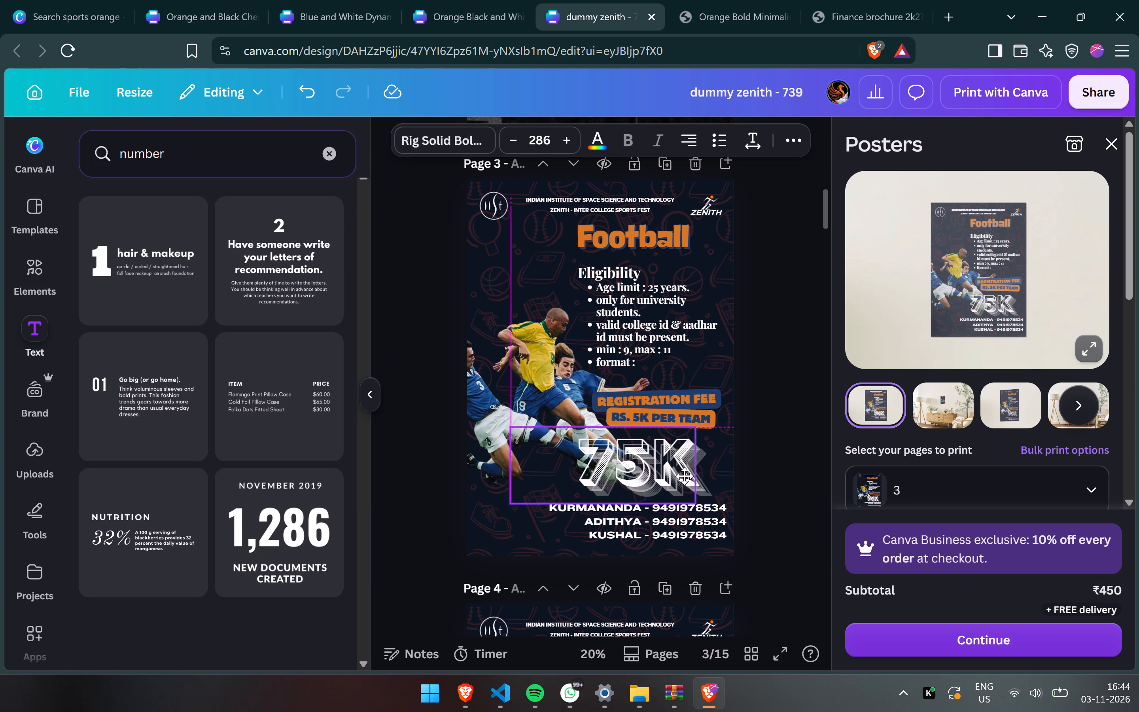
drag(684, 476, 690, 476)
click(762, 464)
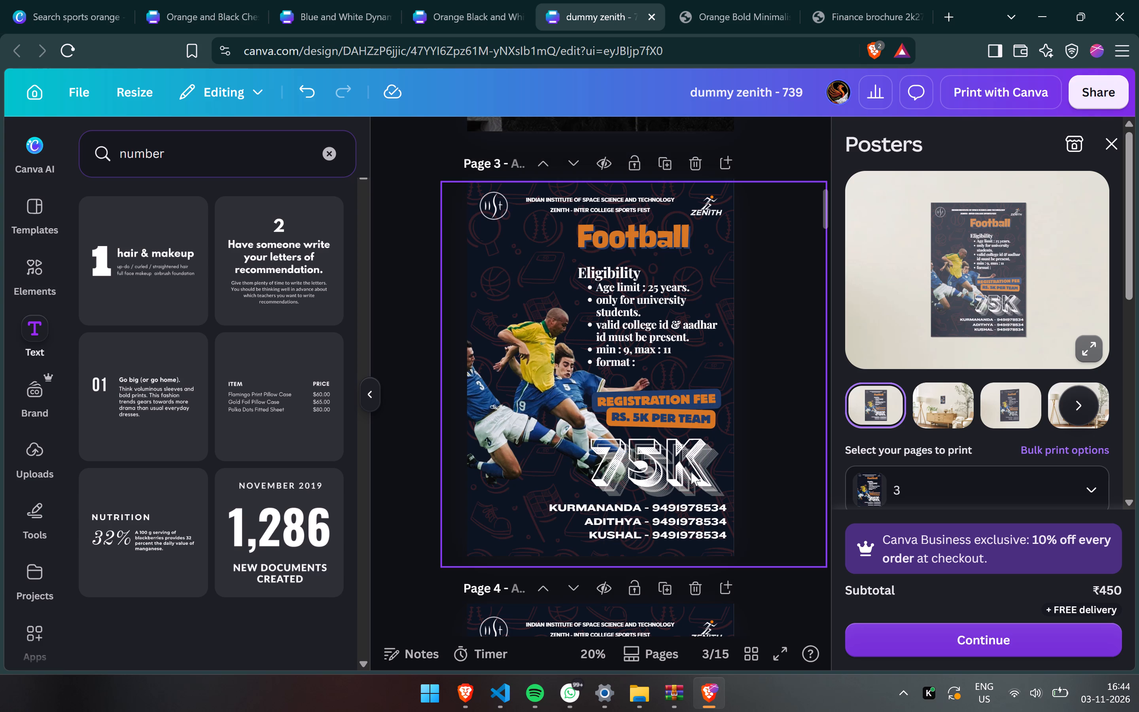
Delete the 75k text from the Football page.
click(683, 472)
key(BackSpace)
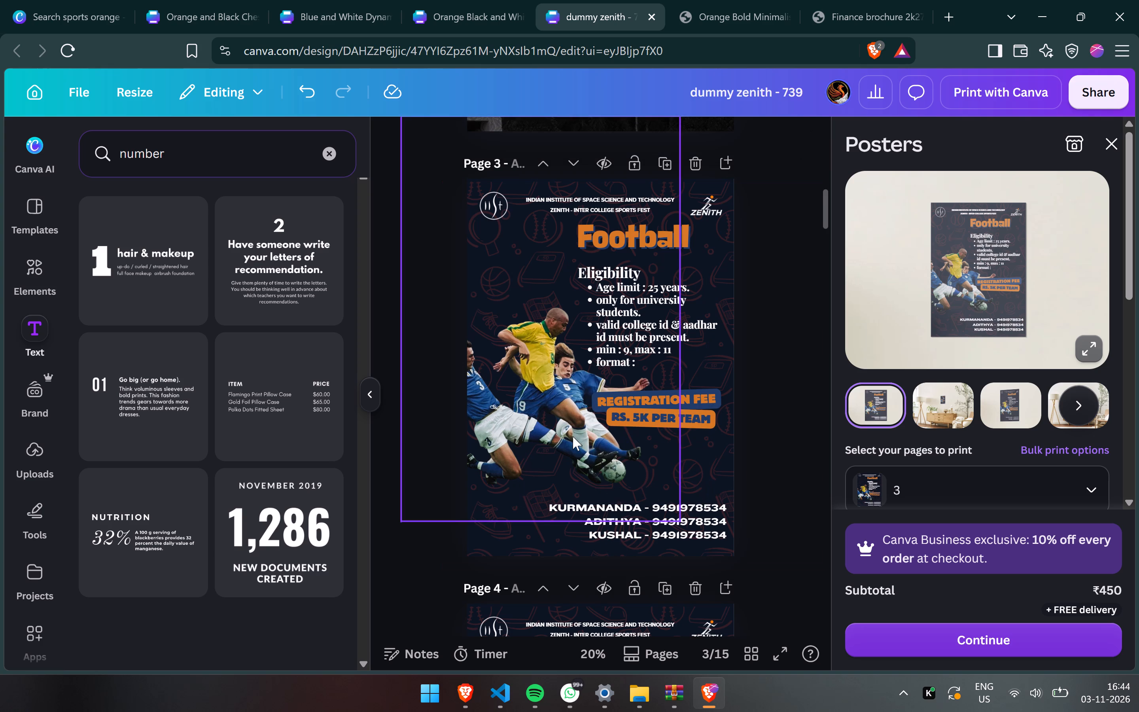
Clear the number search and browse the font combinations for a bold style suited to the prize text.
scroll(292, 509, down, 2)
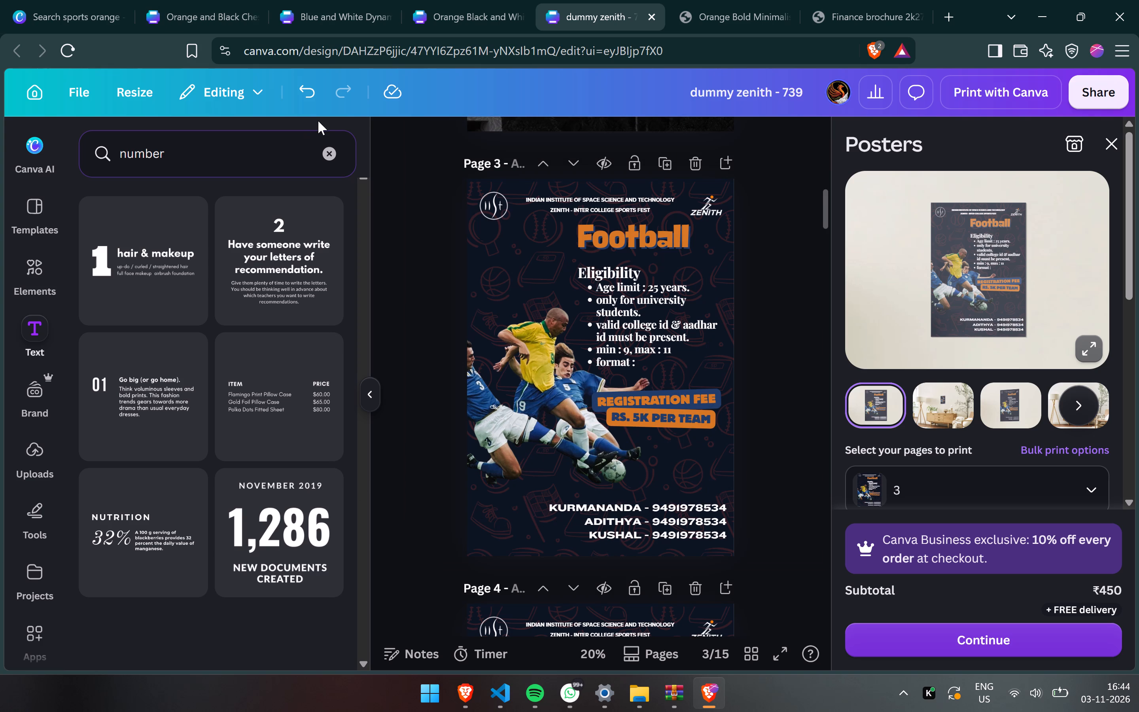
click(328, 142)
click(262, 152)
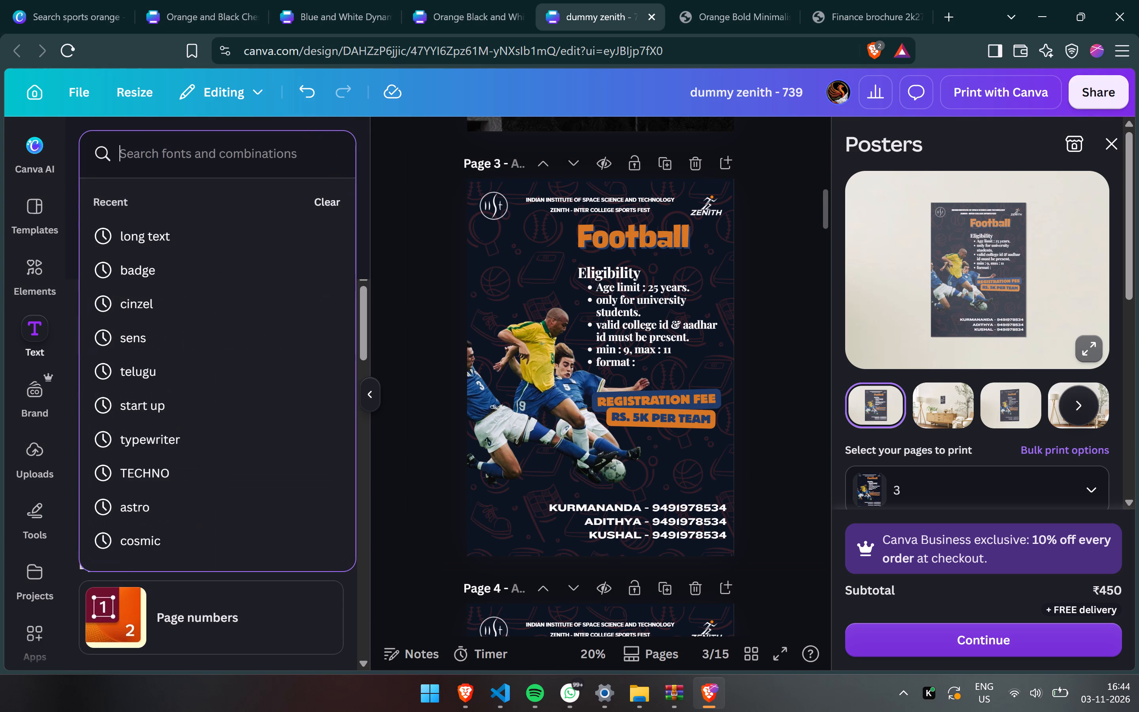
key(Escape)
scroll(263, 388, down, 6)
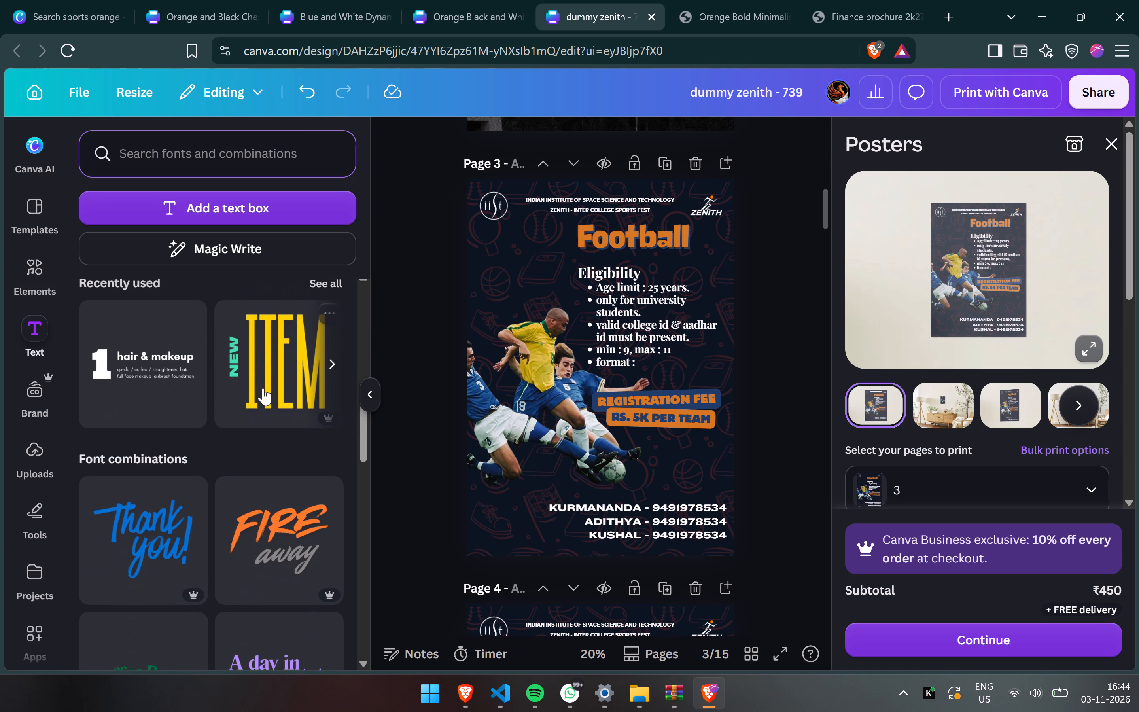
scroll(263, 388, down, 3)
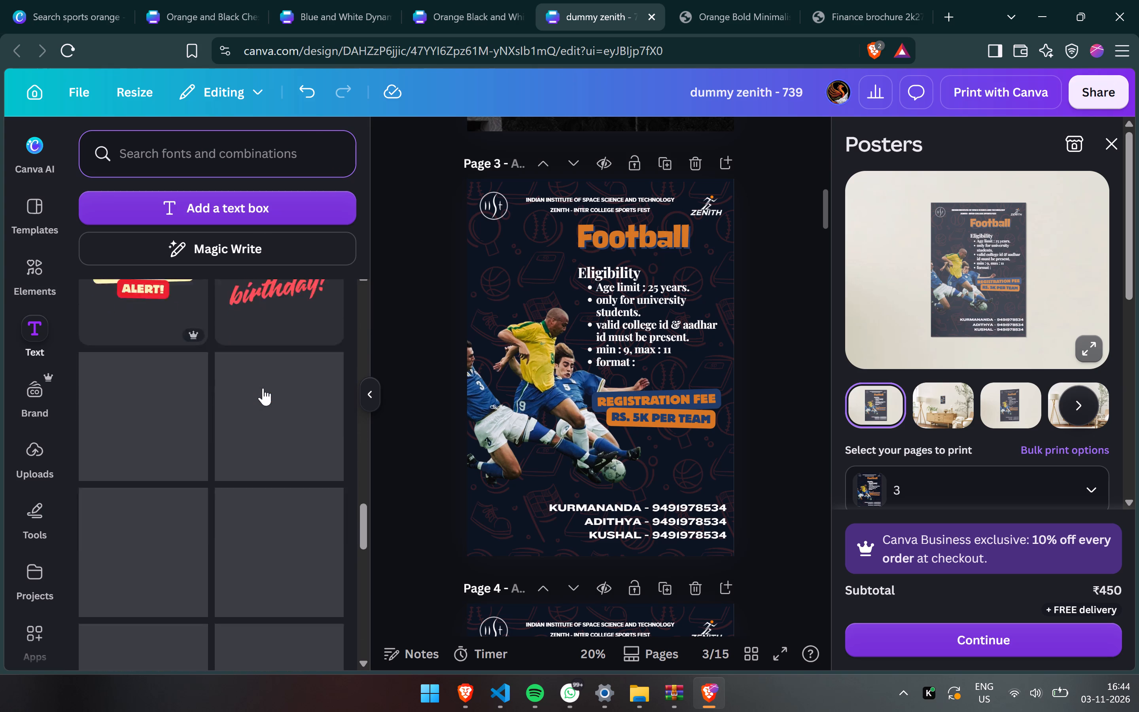
scroll(263, 388, down, 3)
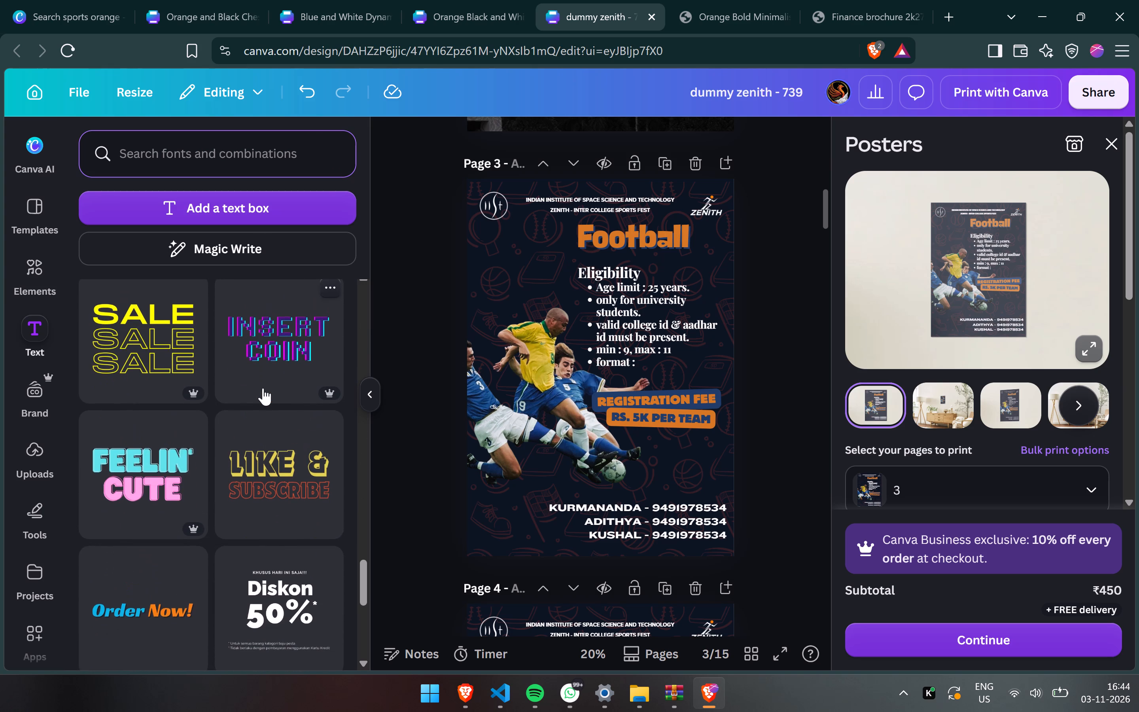
scroll(263, 388, down, 3)
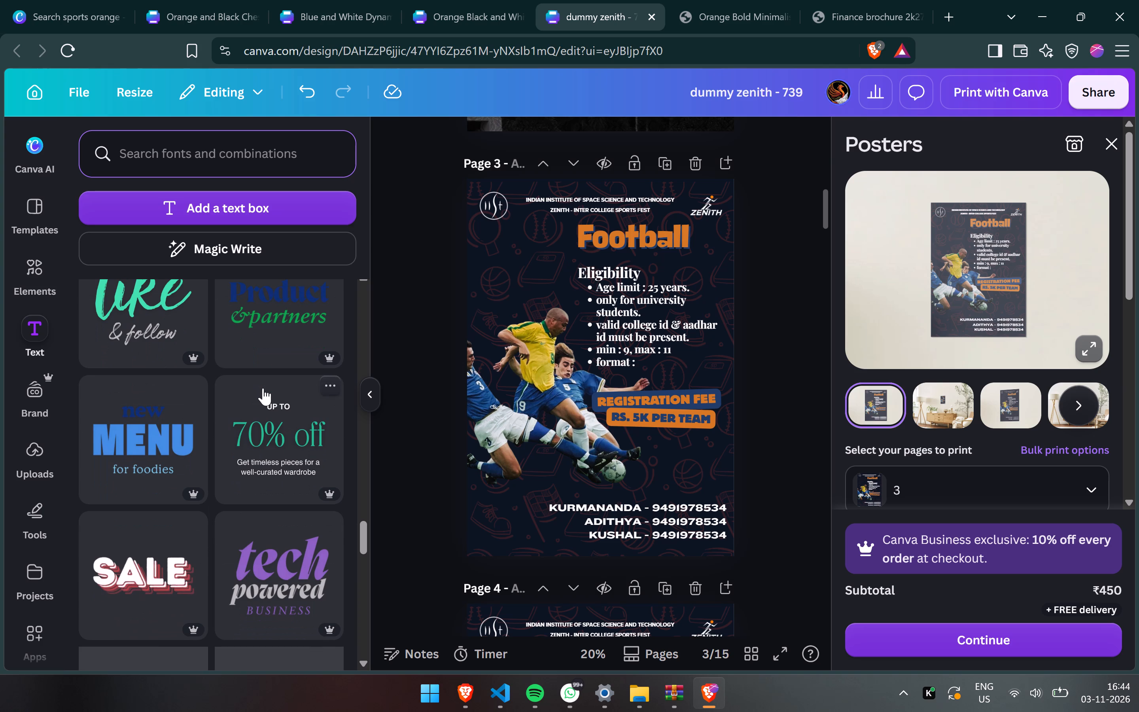
scroll(263, 388, up, 2)
scroll(263, 388, down, 3)
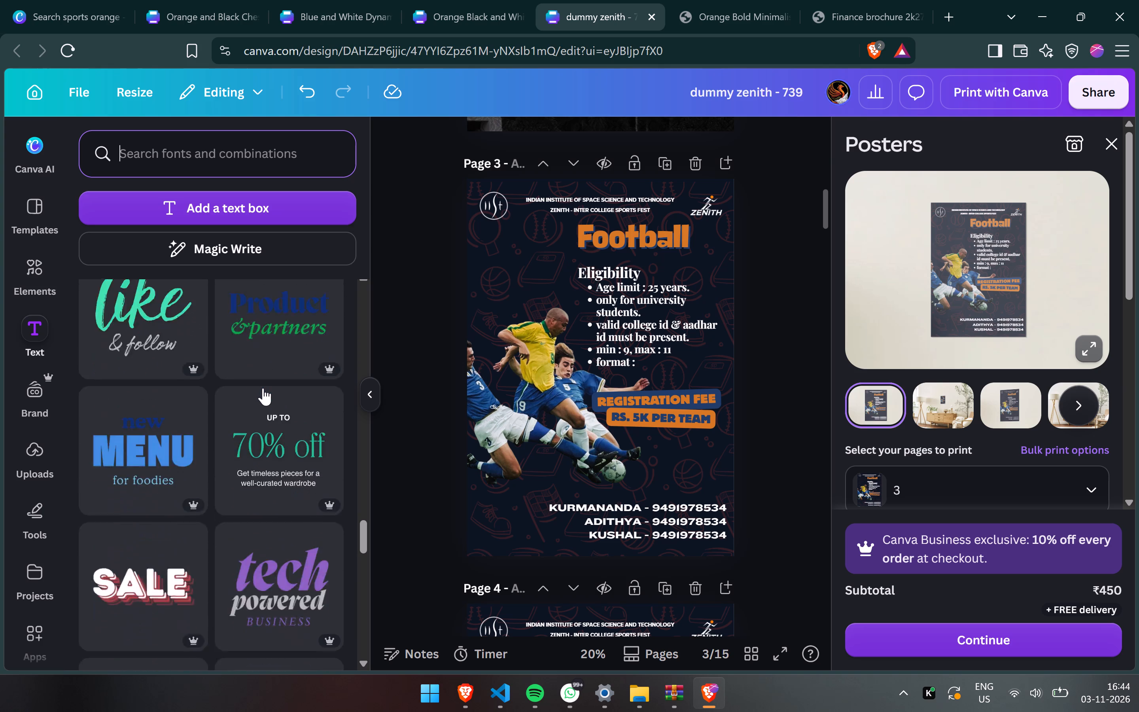
scroll(263, 388, down, 5)
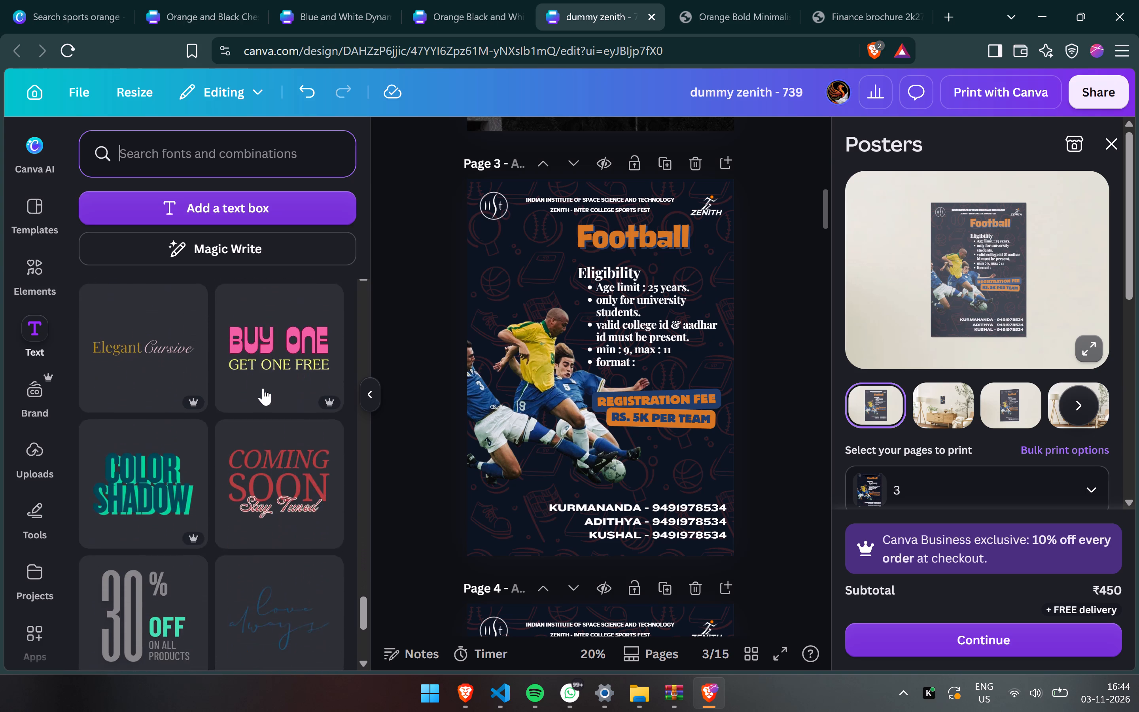
scroll(263, 388, down, 6)
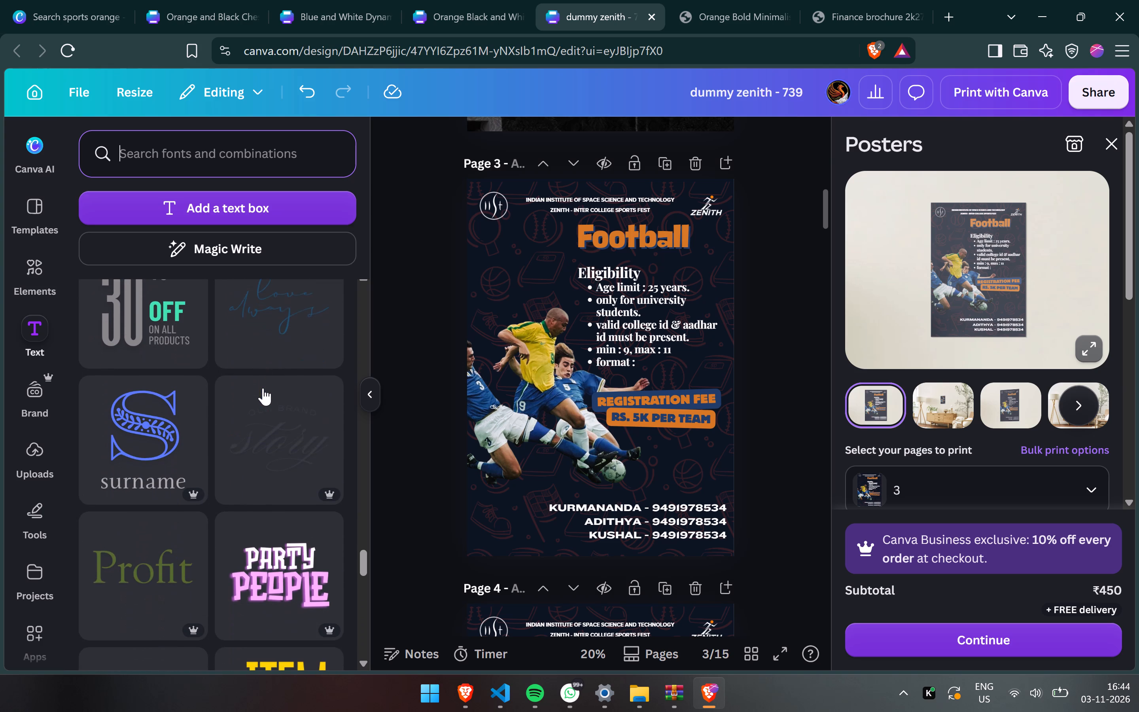
scroll(263, 388, down, 3)
scroll(263, 388, up, 1)
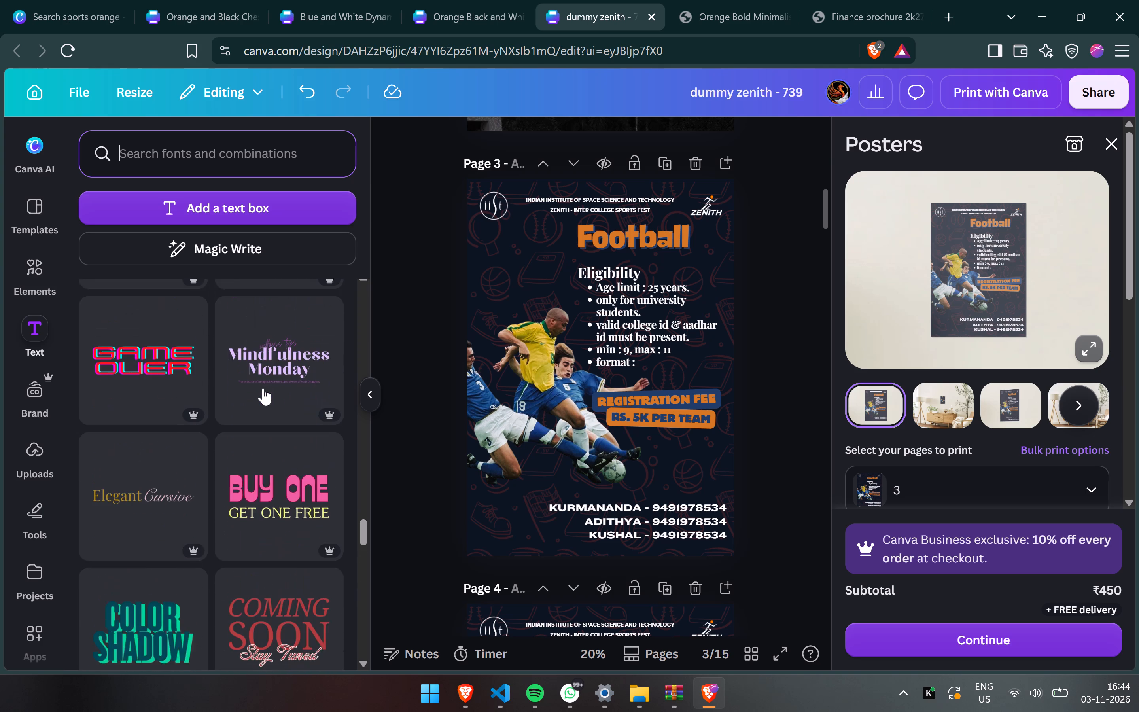
scroll(263, 388, down, 2)
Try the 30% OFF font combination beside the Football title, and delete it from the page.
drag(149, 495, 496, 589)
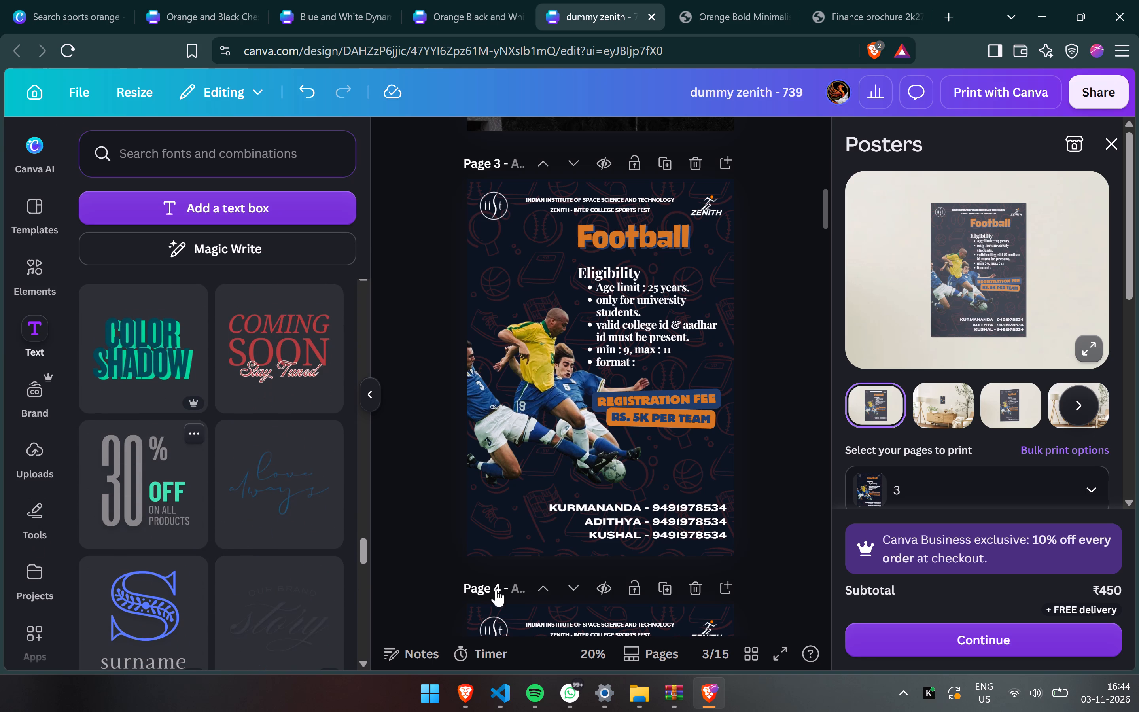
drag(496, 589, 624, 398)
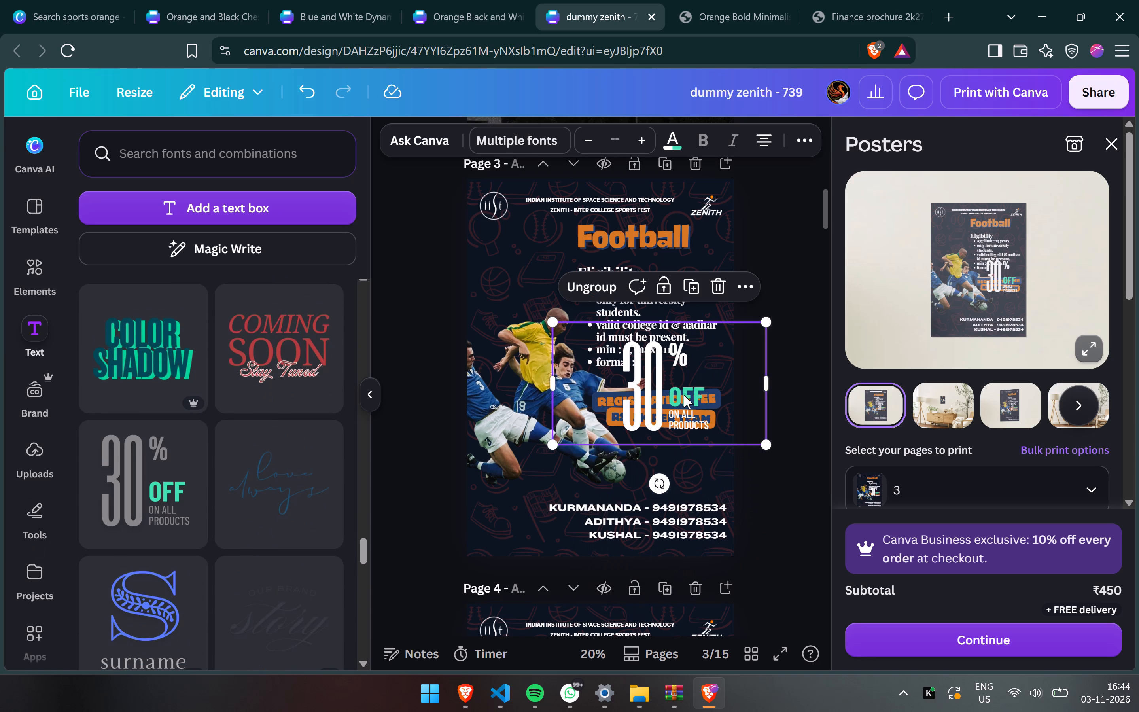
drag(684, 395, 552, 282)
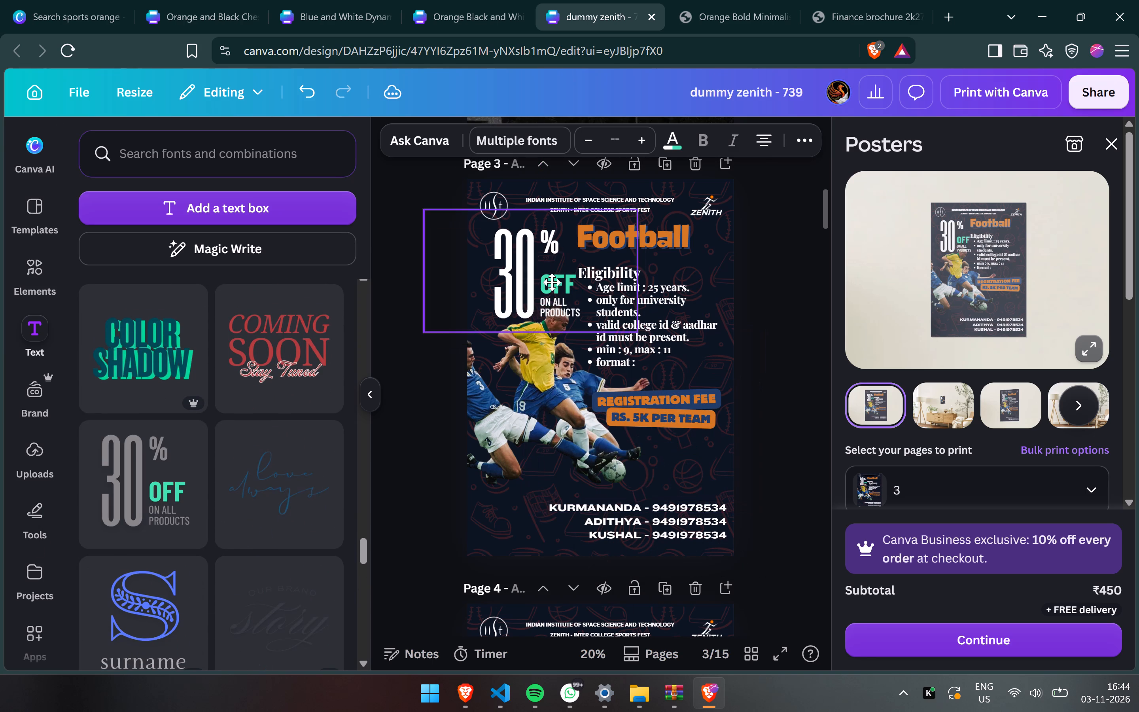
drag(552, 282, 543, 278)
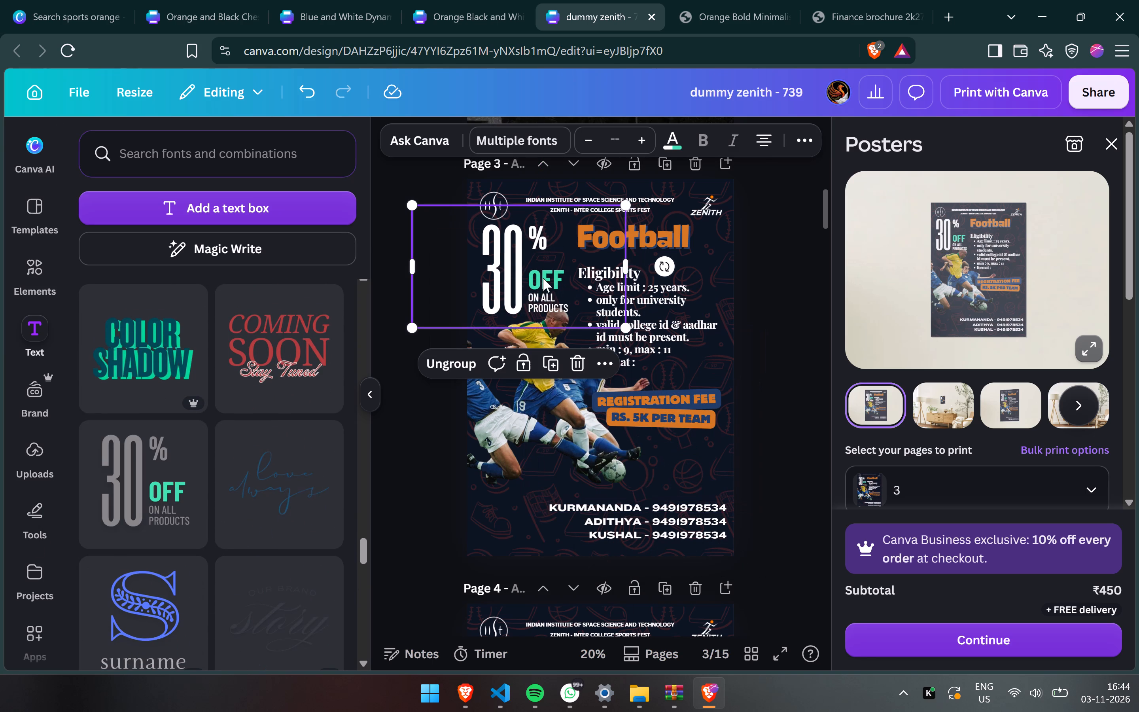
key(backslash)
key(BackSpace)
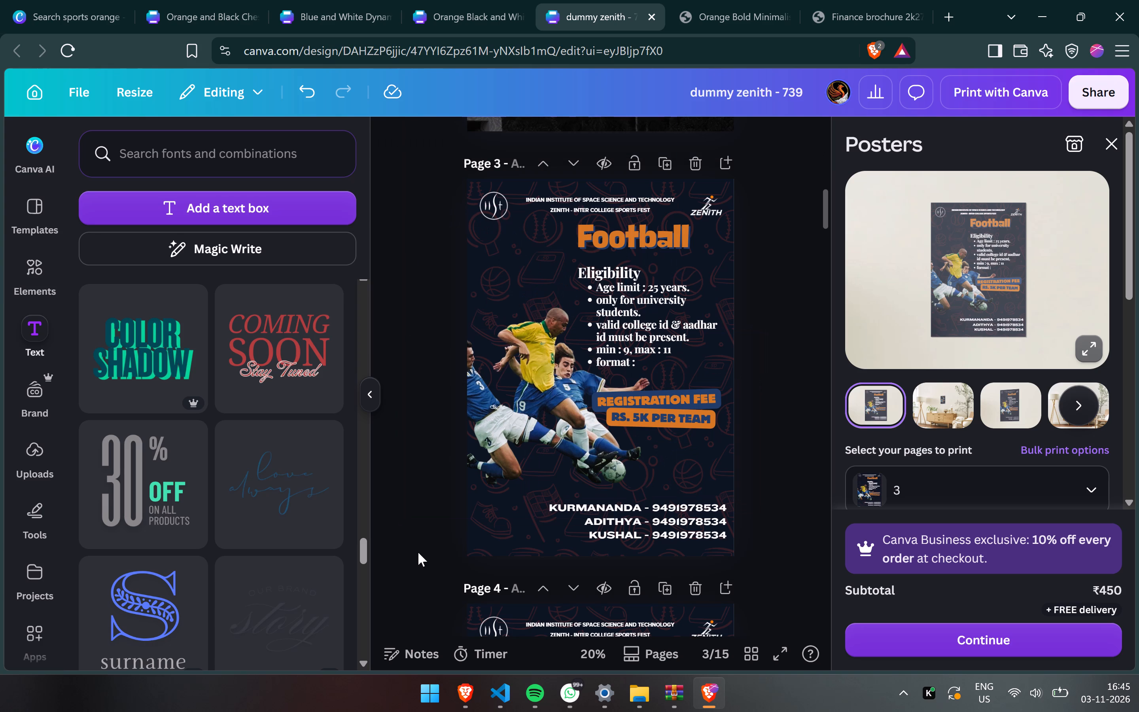
Add the TAX TIPS font combination to the Football page between the registration fee banner and the contact list.
scroll(292, 510, down, 5)
scroll(292, 510, up, 1)
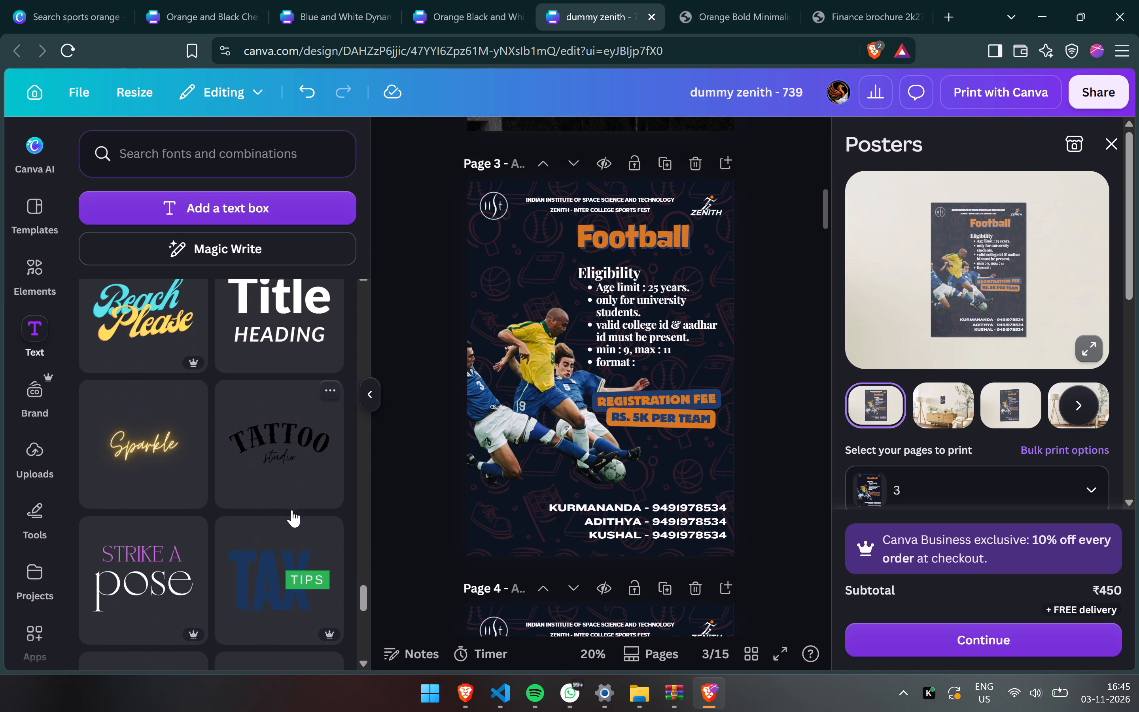
scroll(292, 510, up, 1)
scroll(292, 510, down, 6)
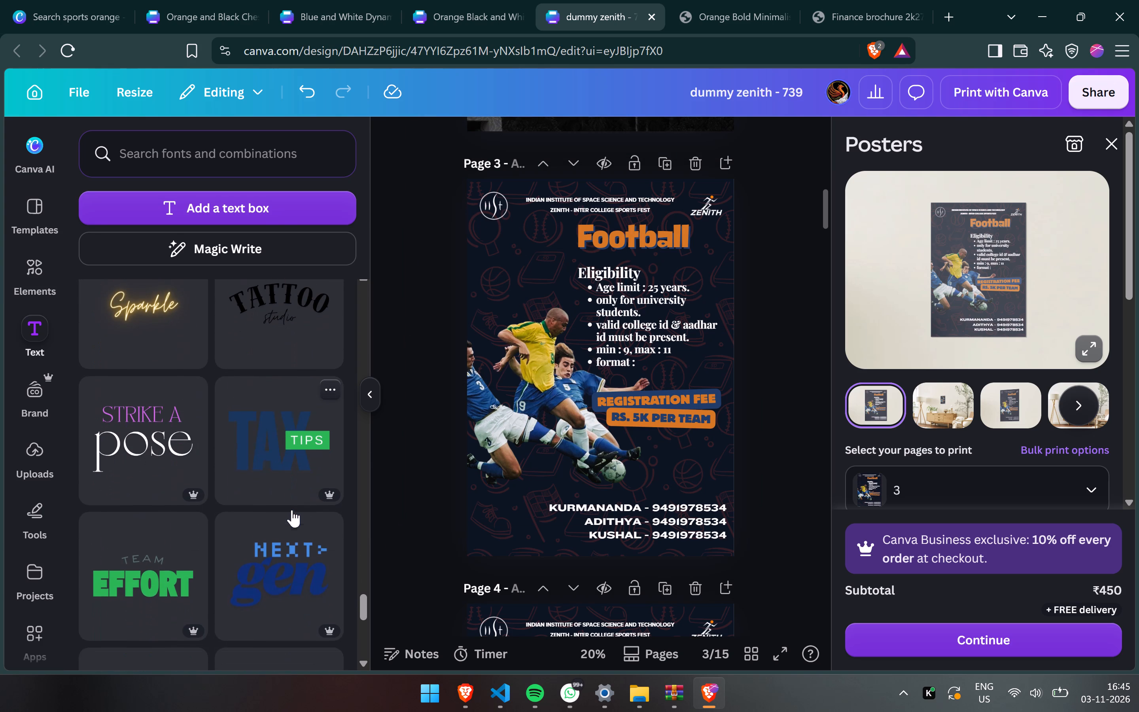
scroll(292, 510, down, 1)
drag(292, 439, 690, 513)
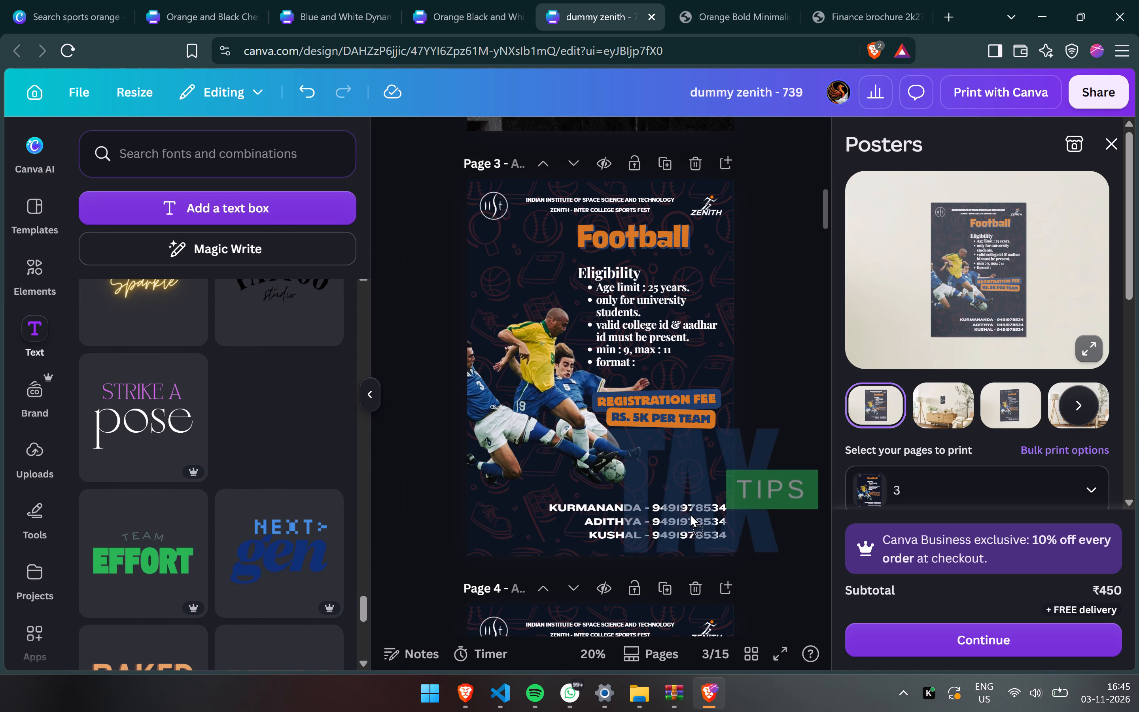
drag(690, 513, 614, 473)
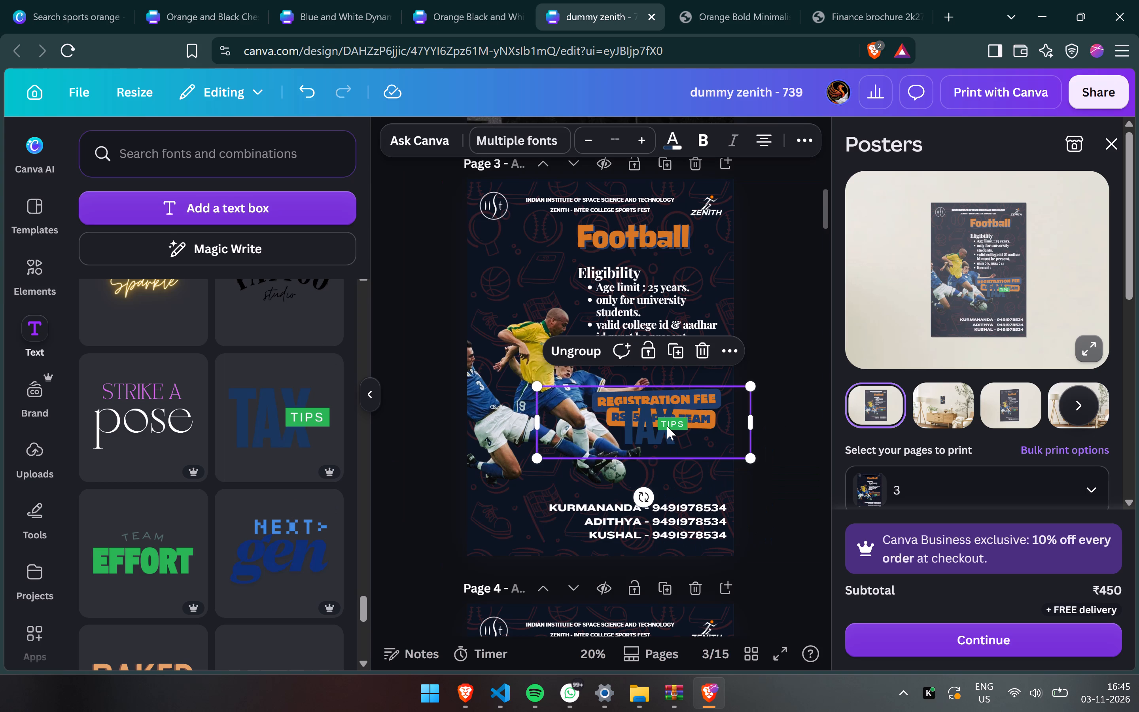
drag(667, 426, 660, 475)
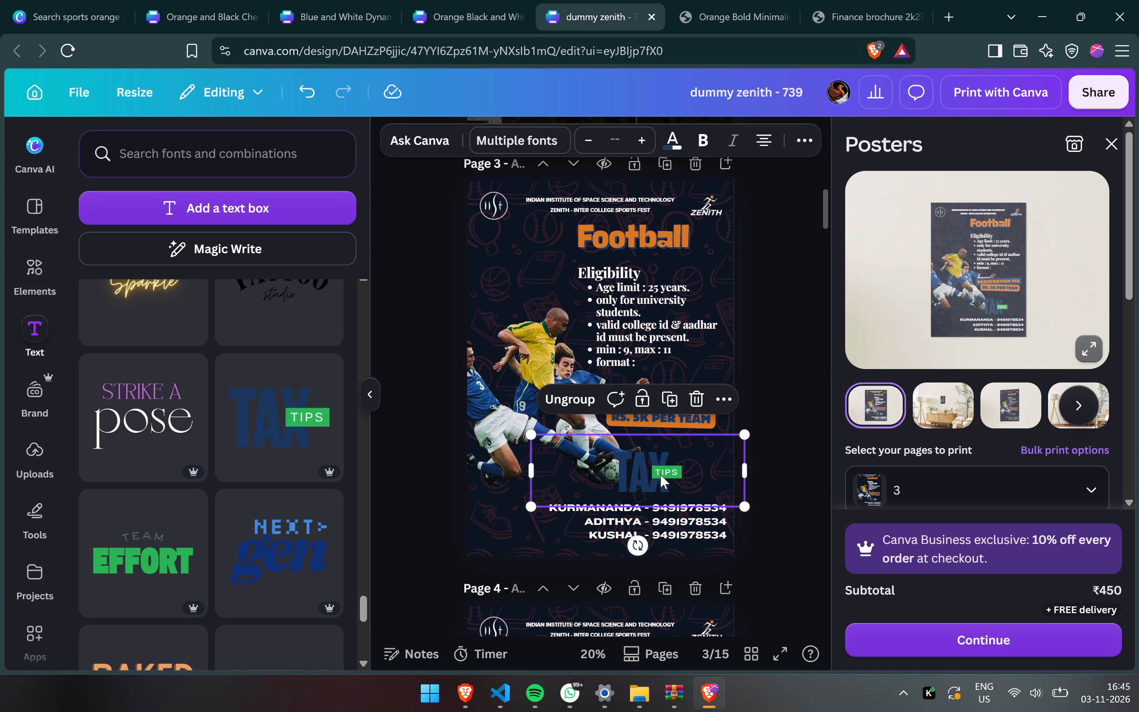
Recolour the TAX TIPS text to off-white after trying white and orange.
click(675, 147)
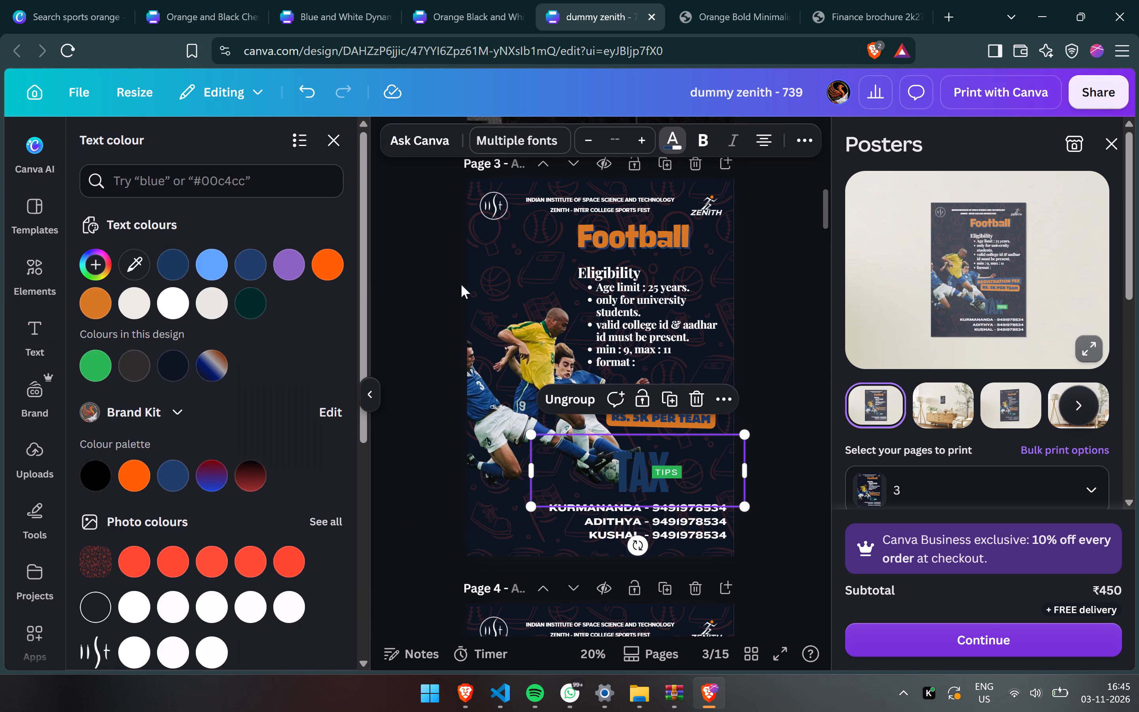
click(171, 306)
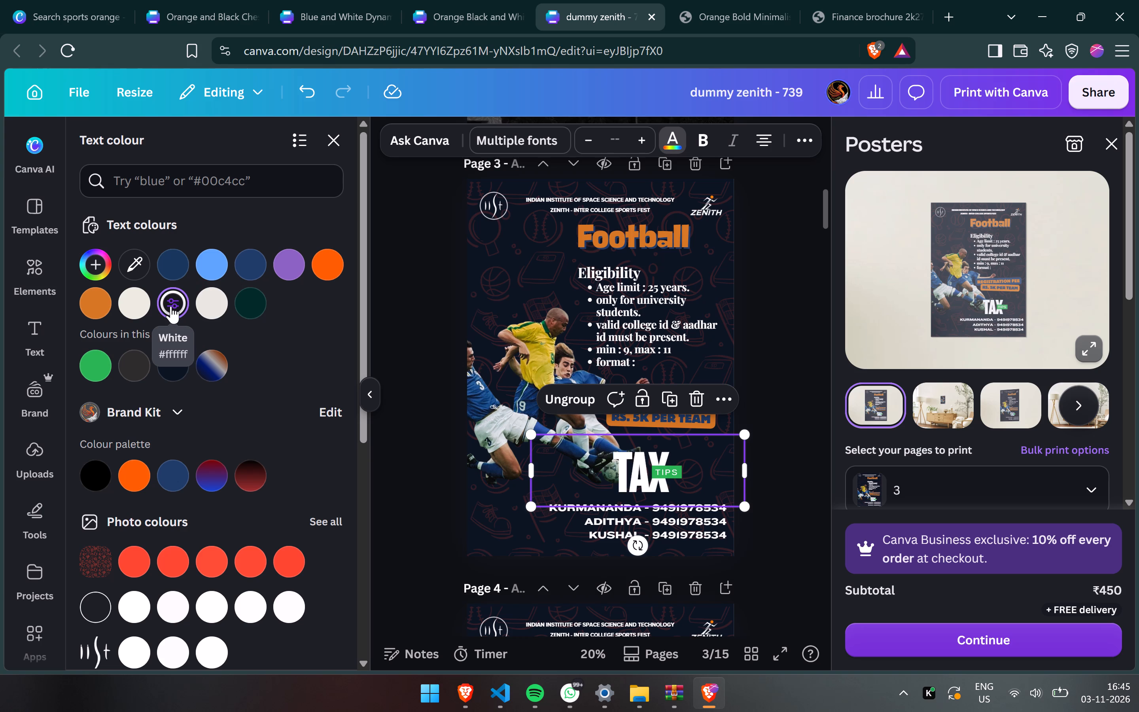
click(332, 260)
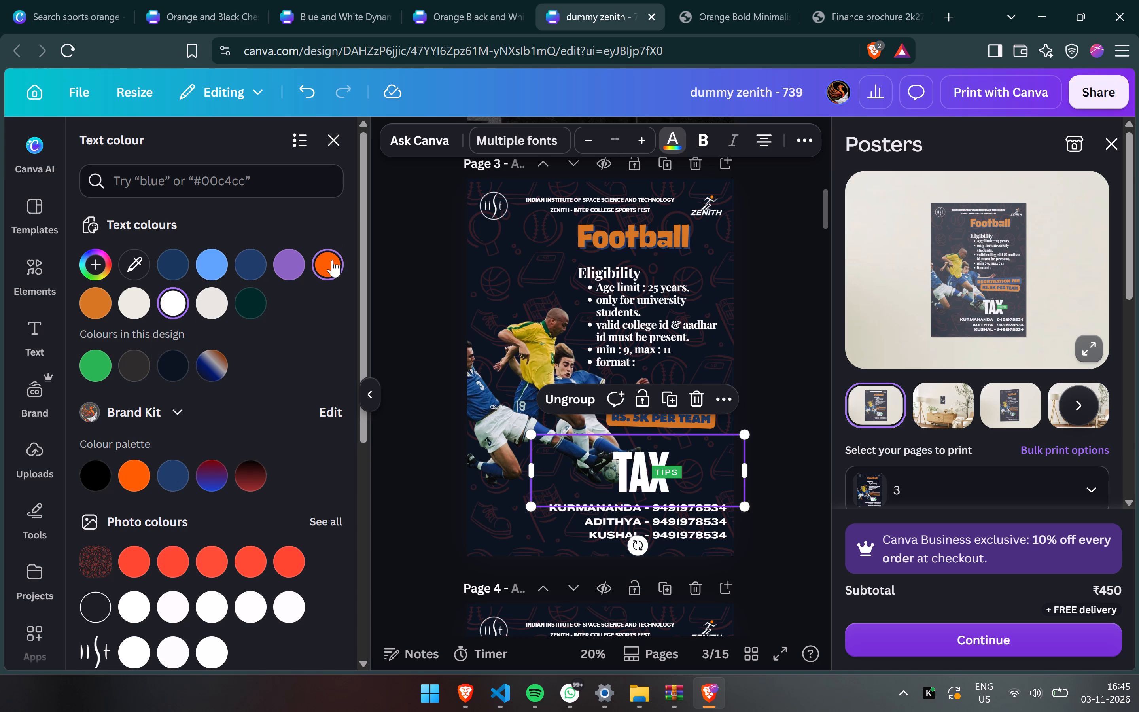
click(92, 299)
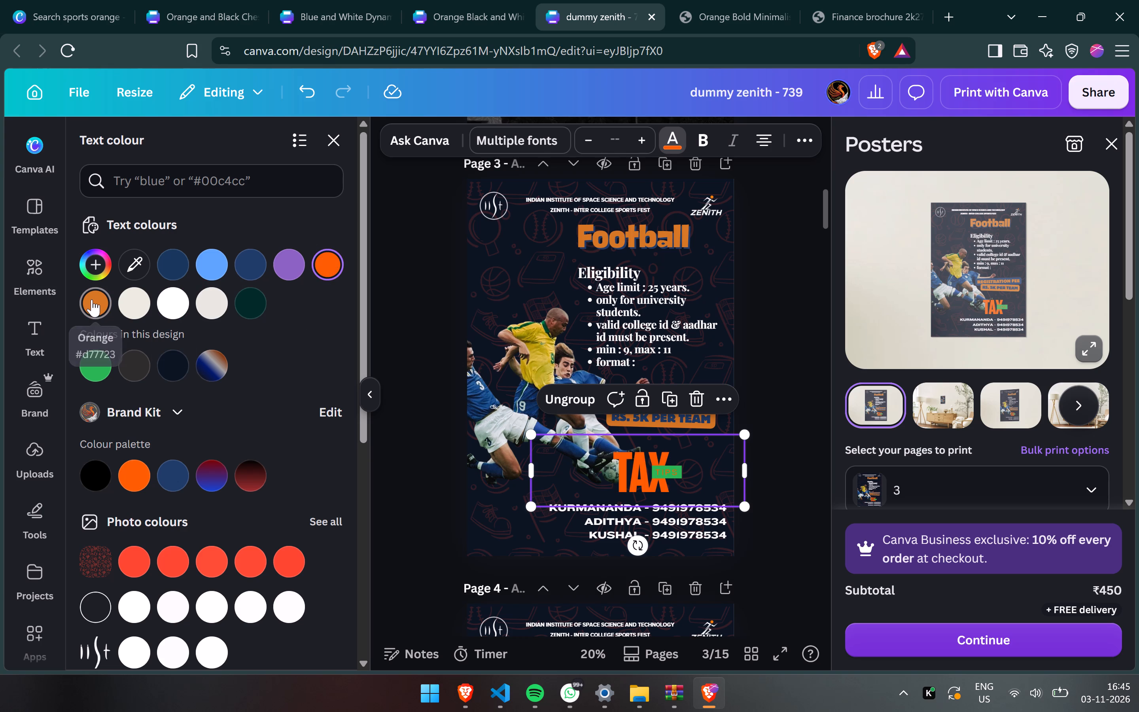
click(202, 309)
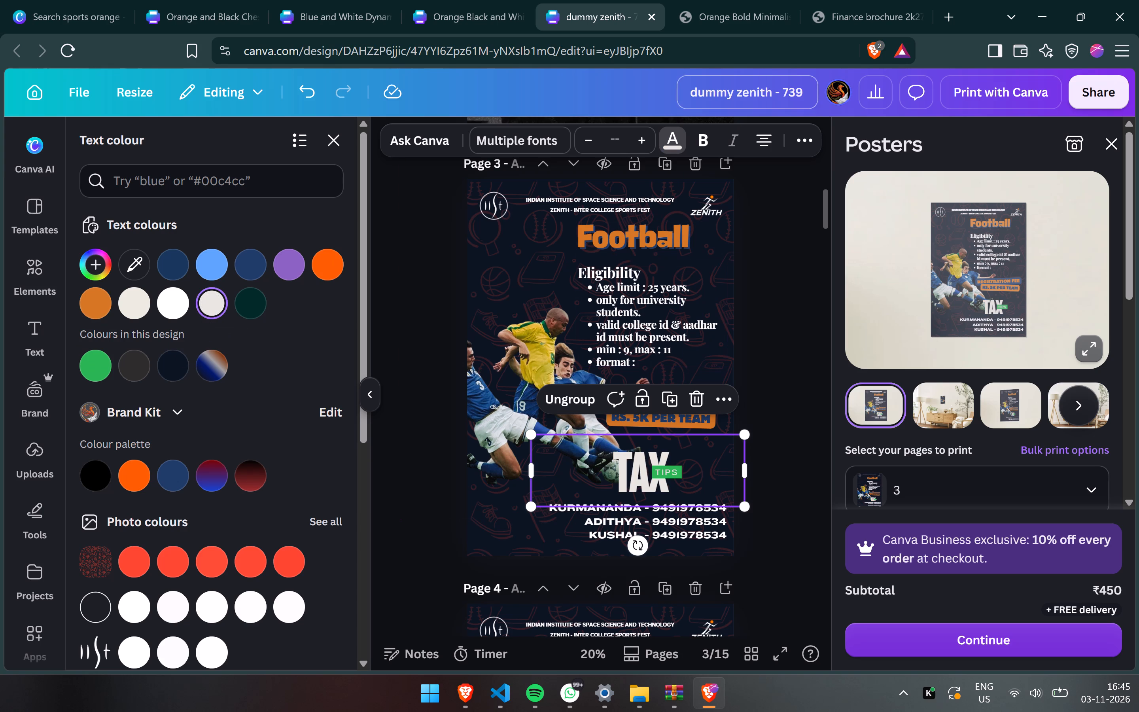
Select the TAX text inside the group and narrow its text box from the left edge towards the word.
click(801, 146)
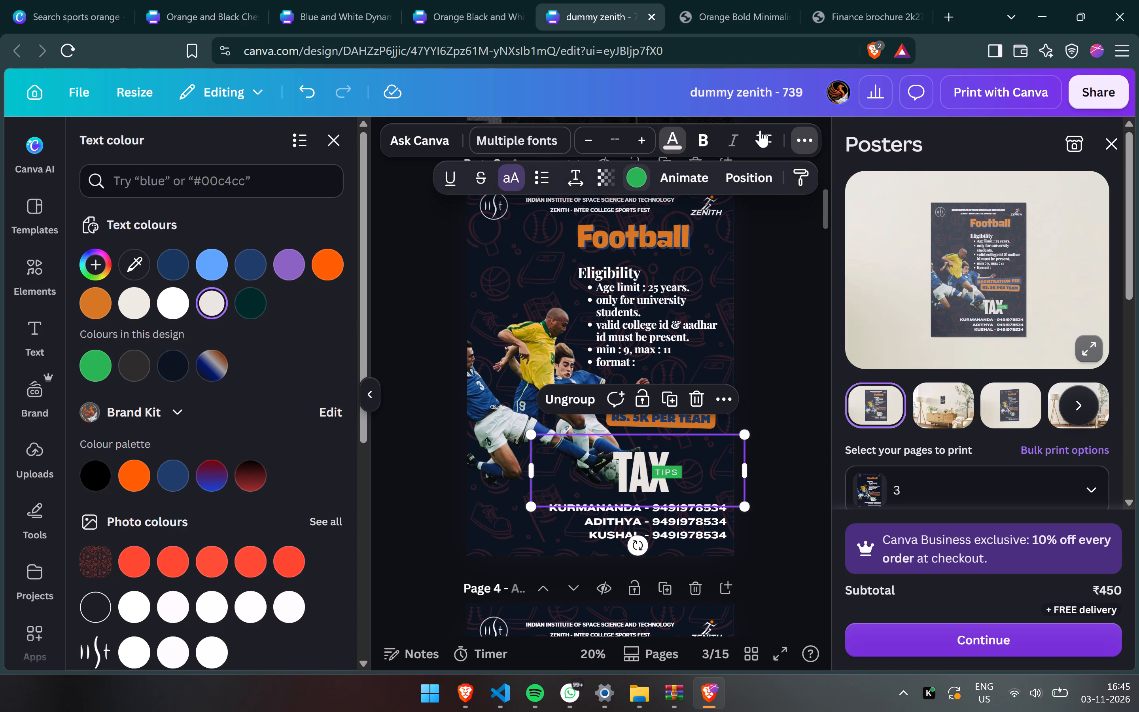
click(642, 461)
click(642, 461)
click(642, 461)
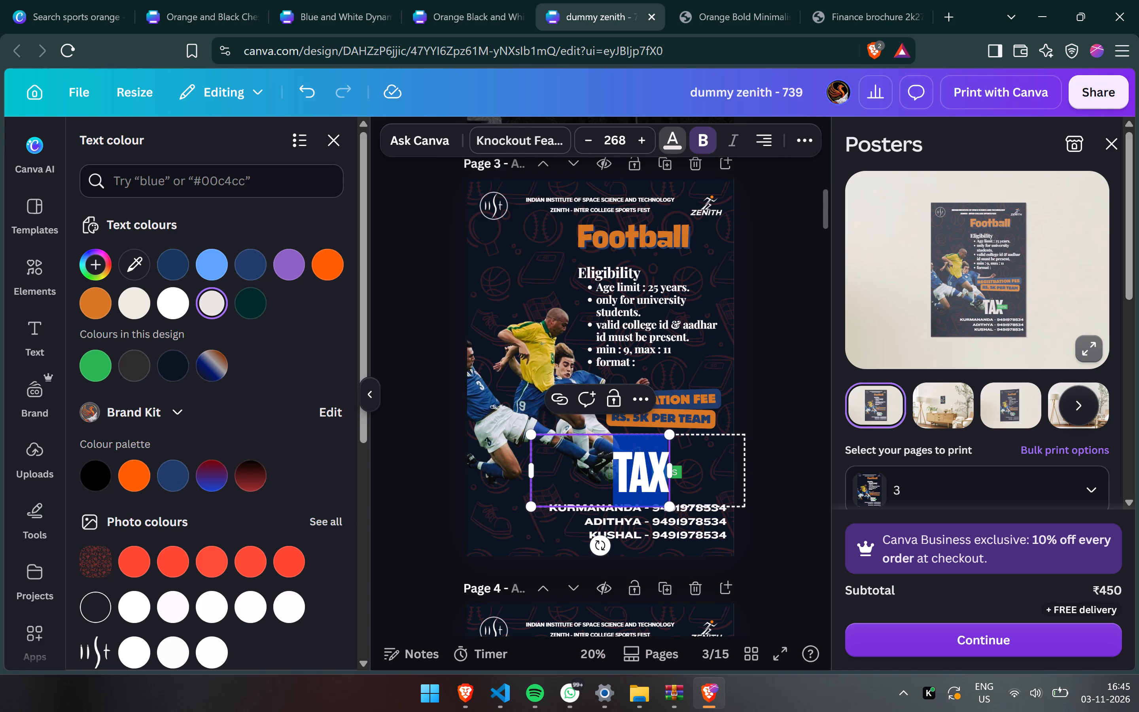
drag(528, 469, 581, 469)
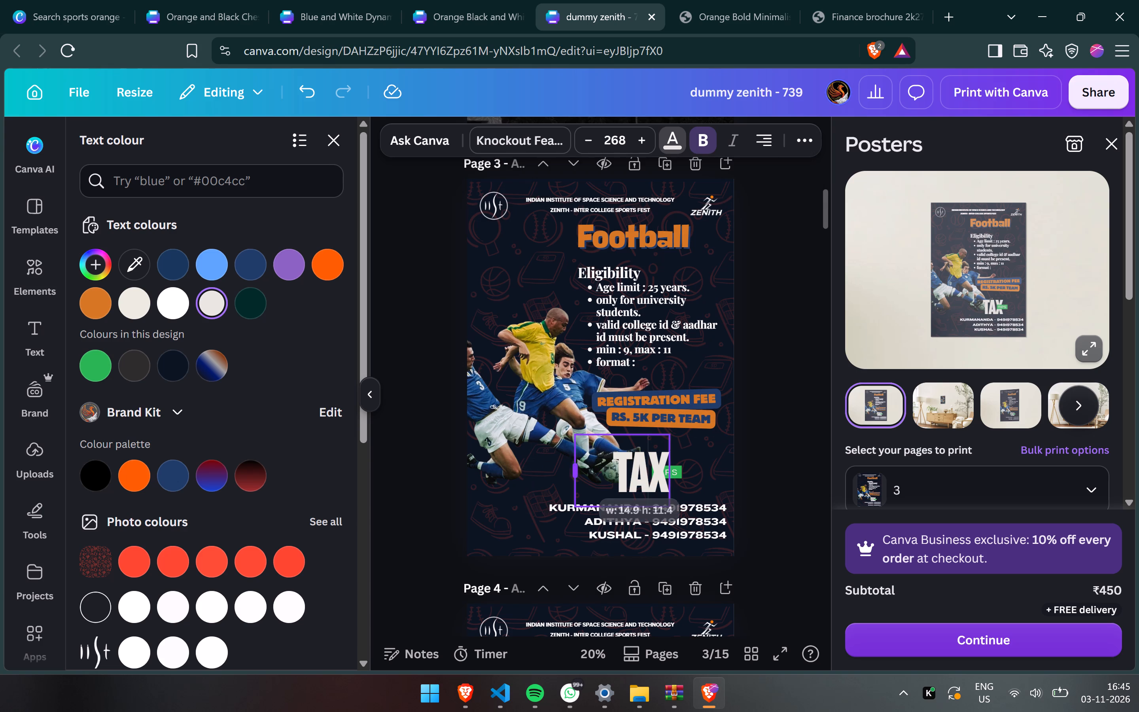
drag(581, 469, 586, 469)
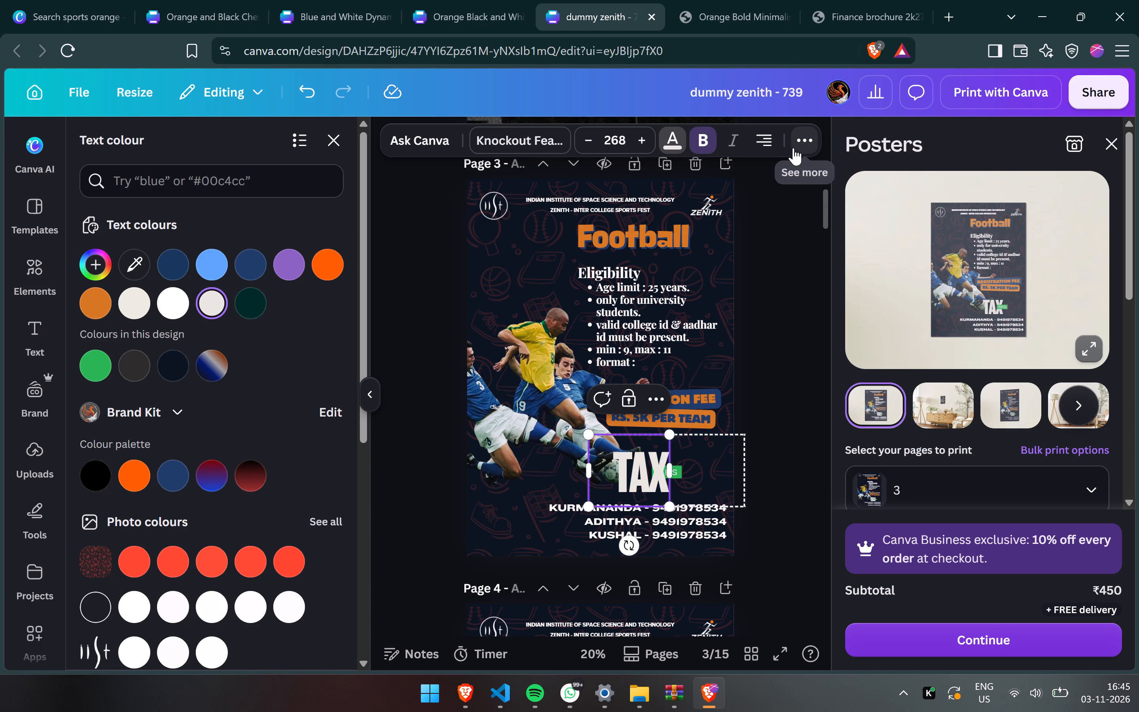
Apply the Outline effect to the TAX text after trying Echo, and set the outline colour to off-white.
click(794, 144)
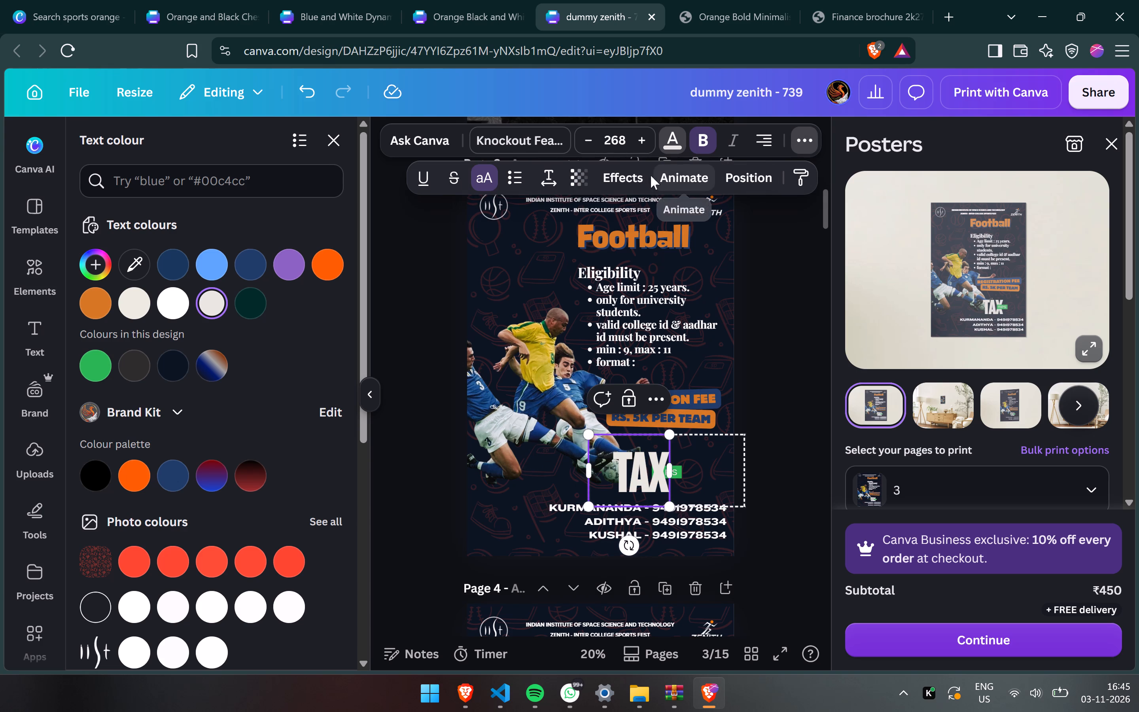
click(647, 175)
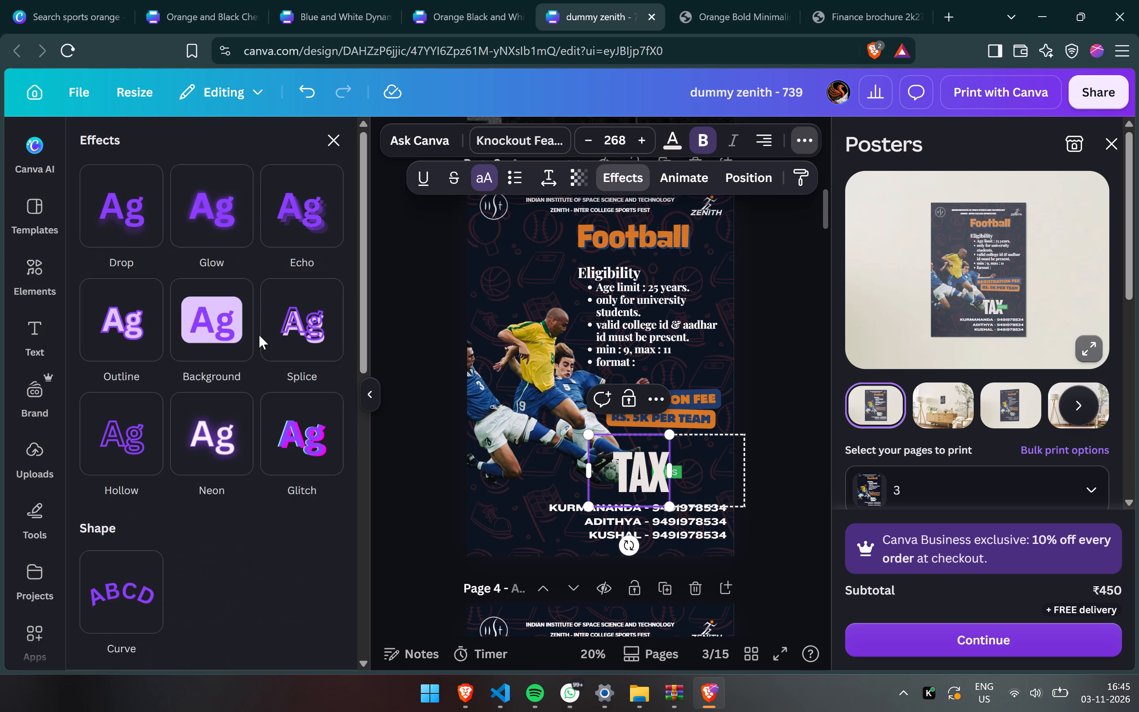
click(280, 214)
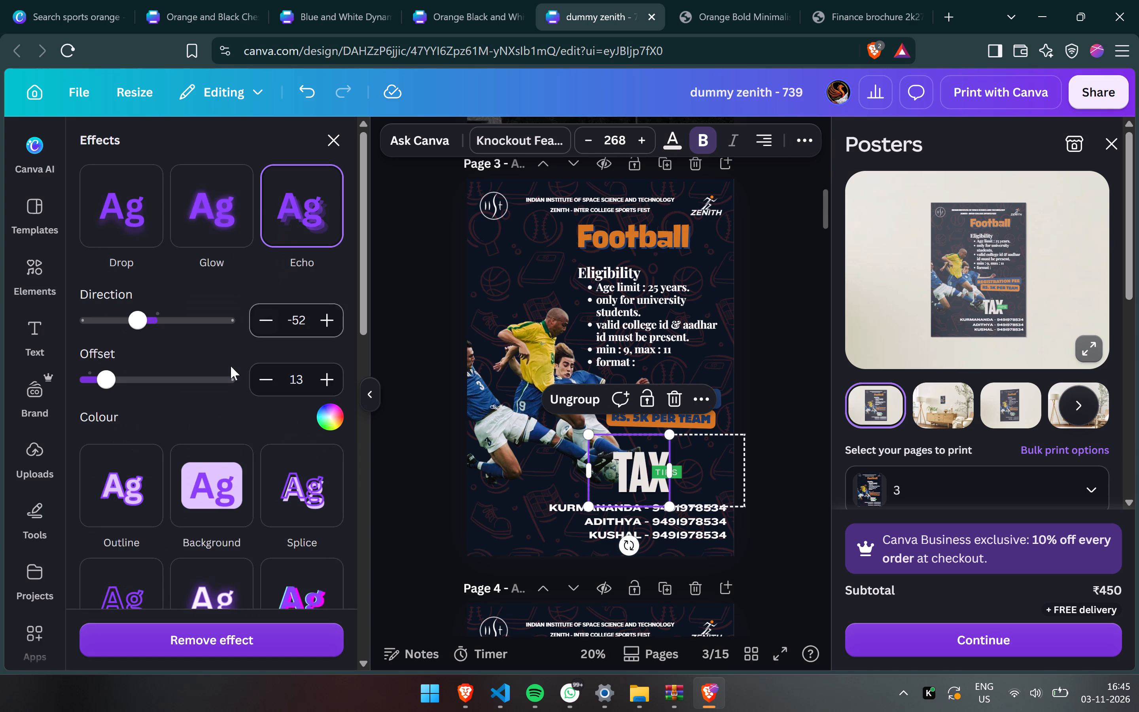
click(146, 489)
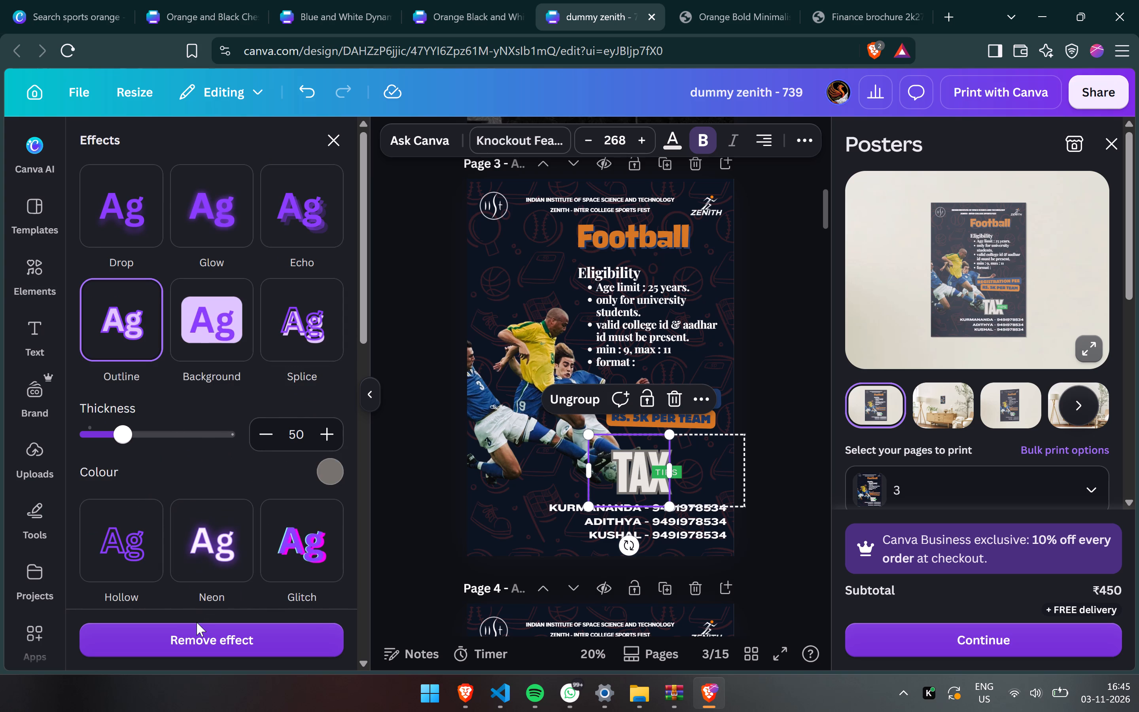
click(342, 463)
click(333, 468)
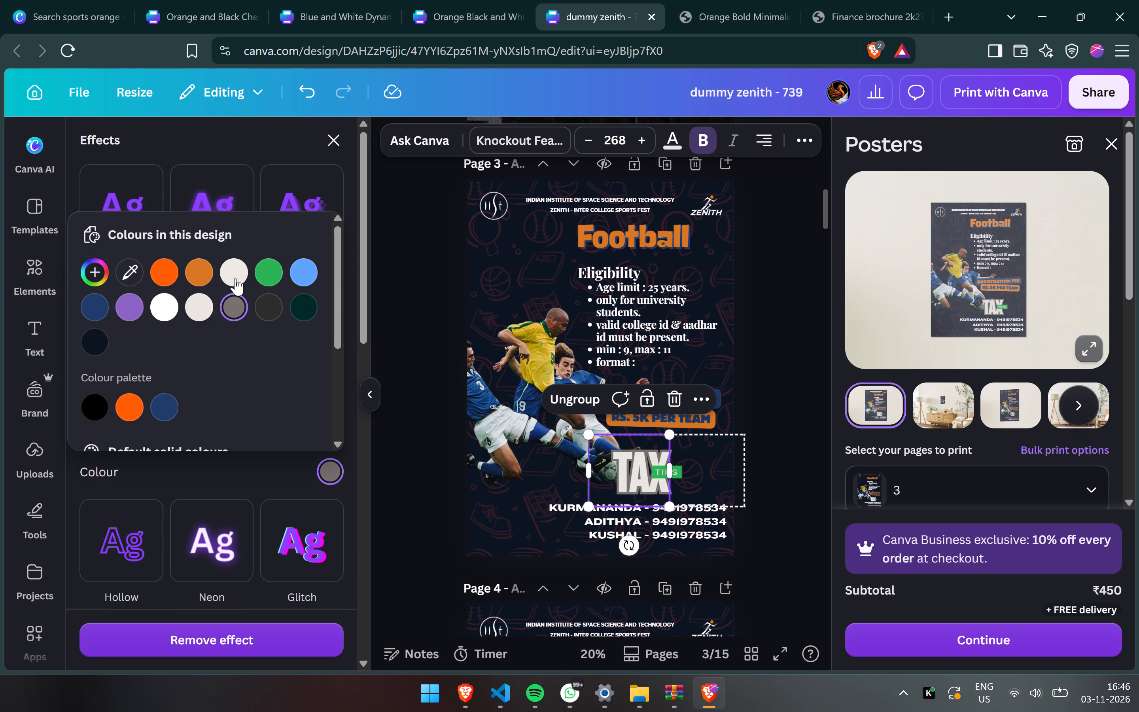
click(239, 273)
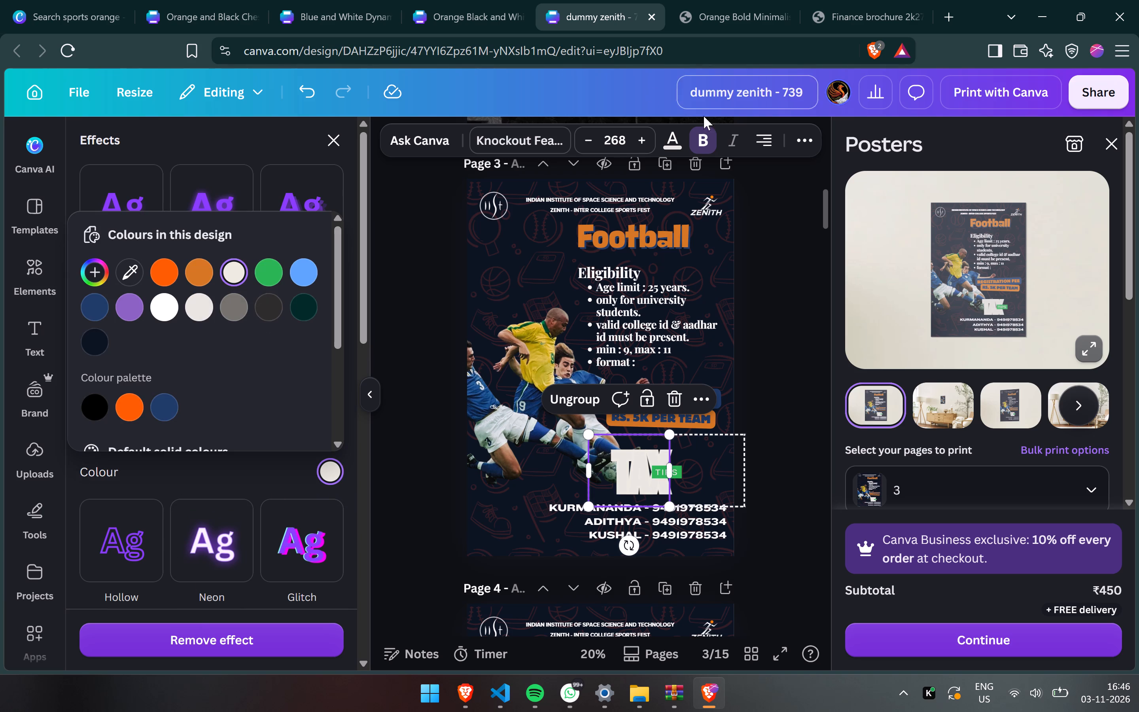
Set the outlined TAX text's fill colour to the design's dark navy.
click(674, 134)
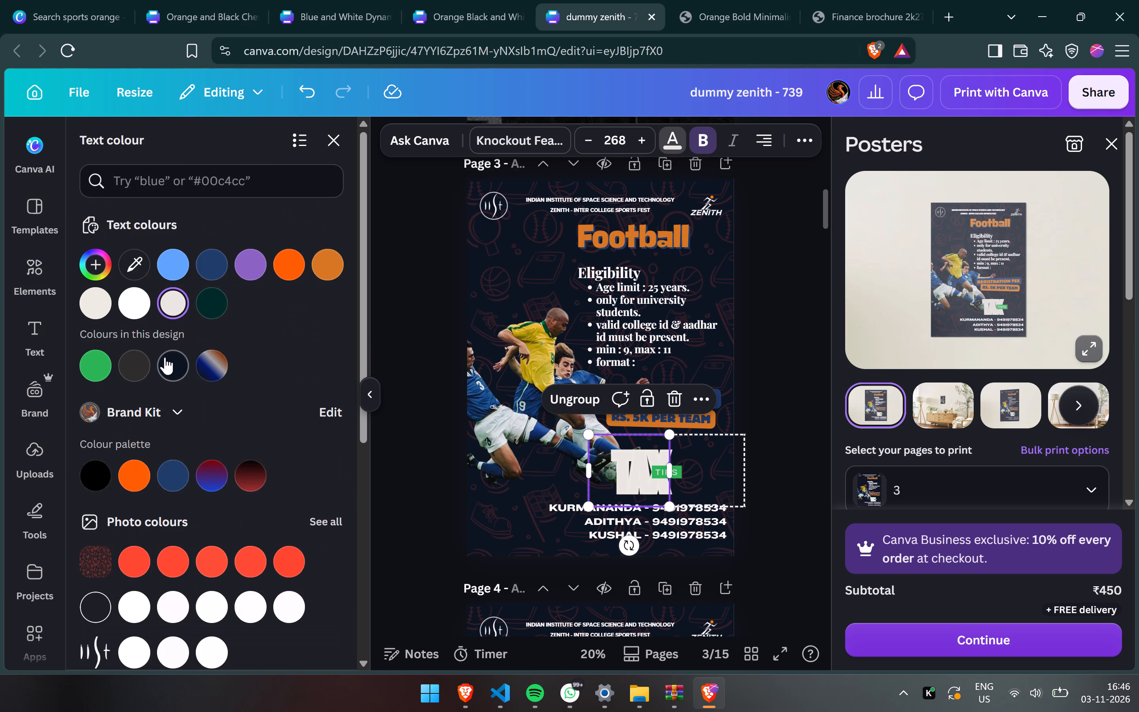
click(165, 357)
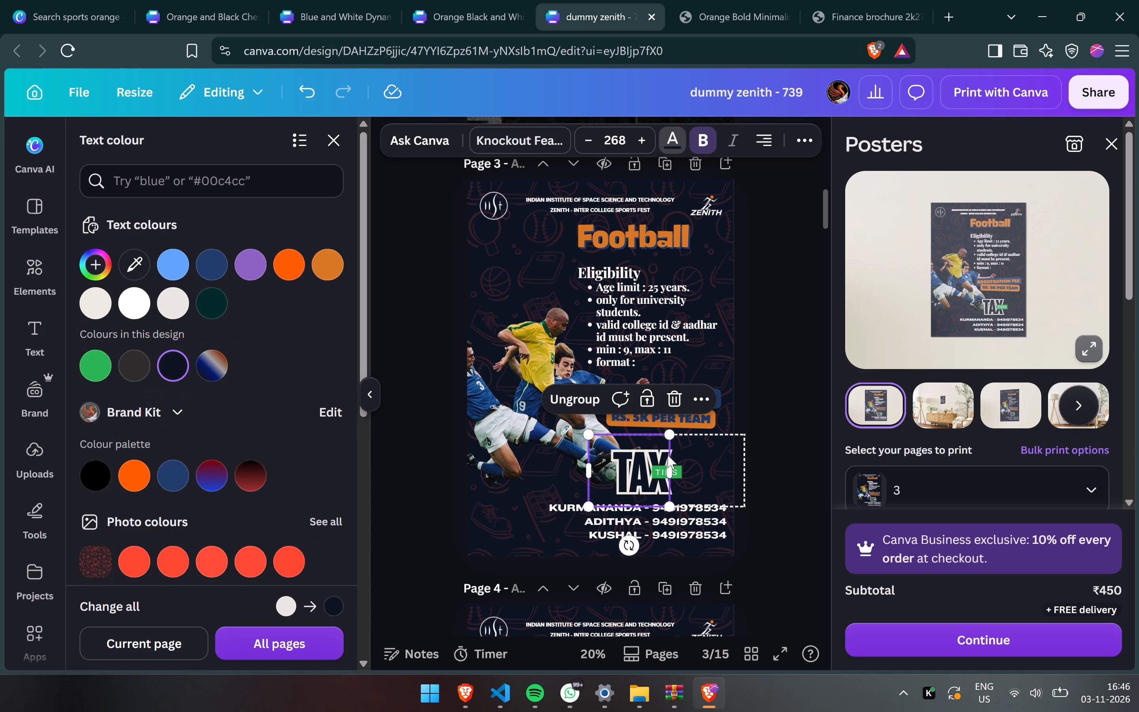
Replace the word TAX with 75K.
click(688, 468)
double_click(641, 477)
text(75k)
click(759, 505)
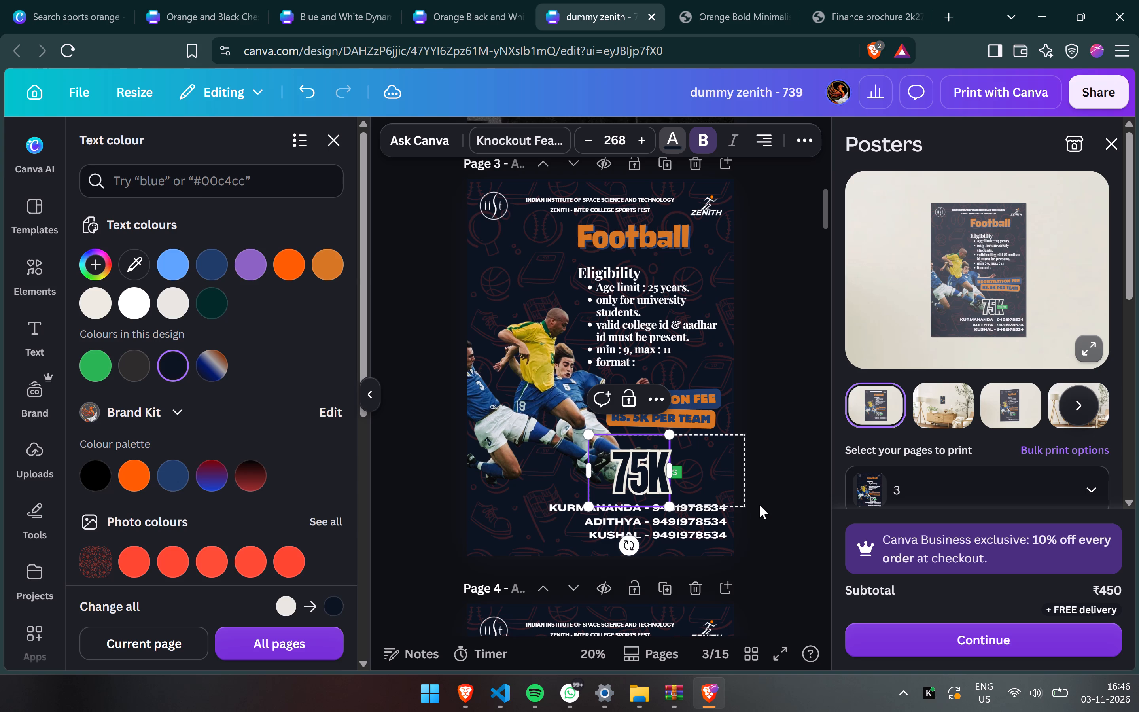
click(749, 503)
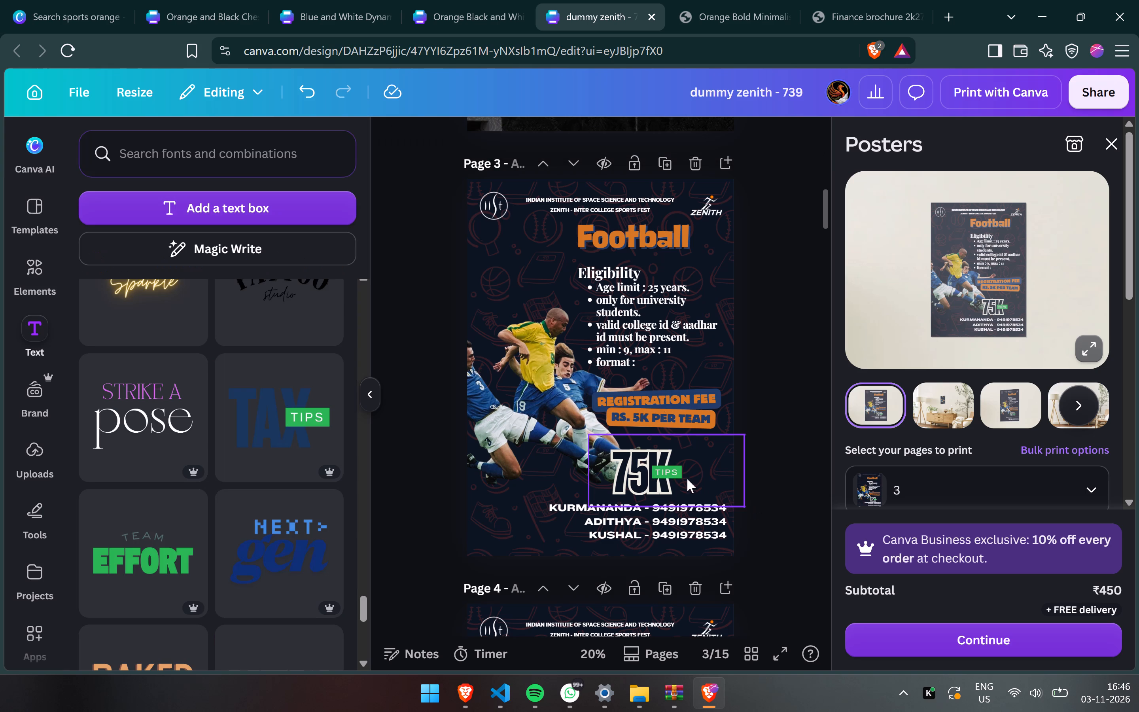
Replace TIPS in the small green label with "prize pool*".
double_click(669, 473)
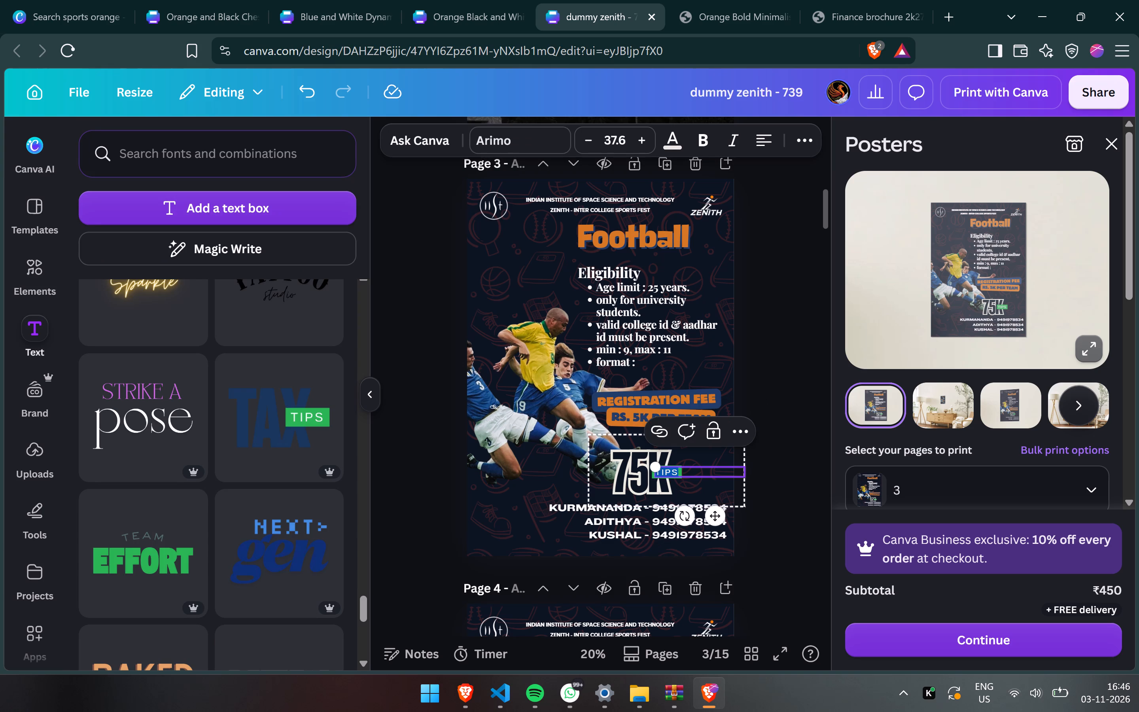
text(prix)
key(BackSpace)
text(ze pool)
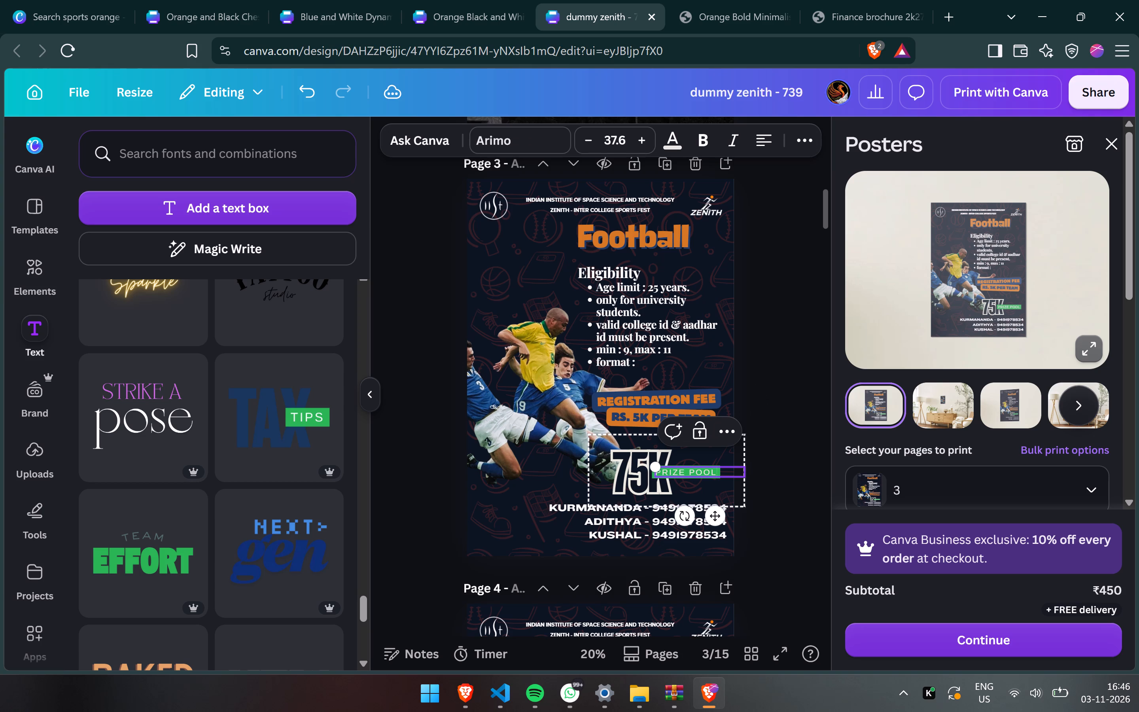
key(shift+asterisk)
key(Return)
key(BackSpace)
click(785, 448)
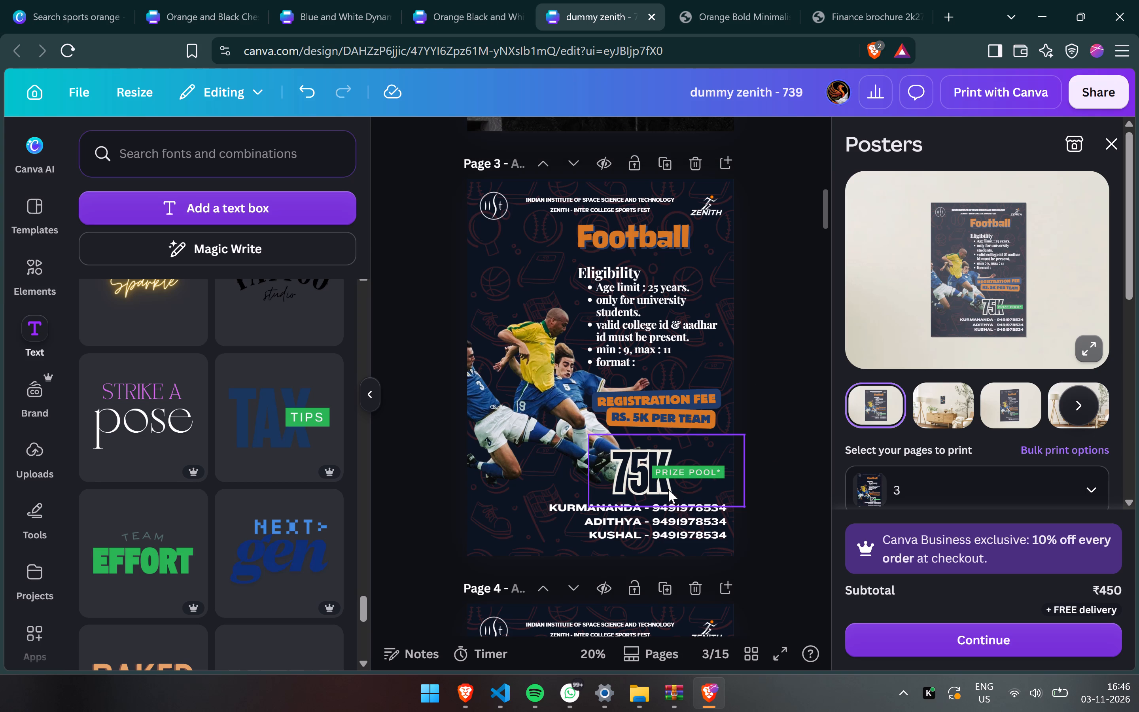
Shift the prize group slightly right and place the PRIZE POOL* label on the left side of 75K.
drag(668, 489, 685, 492)
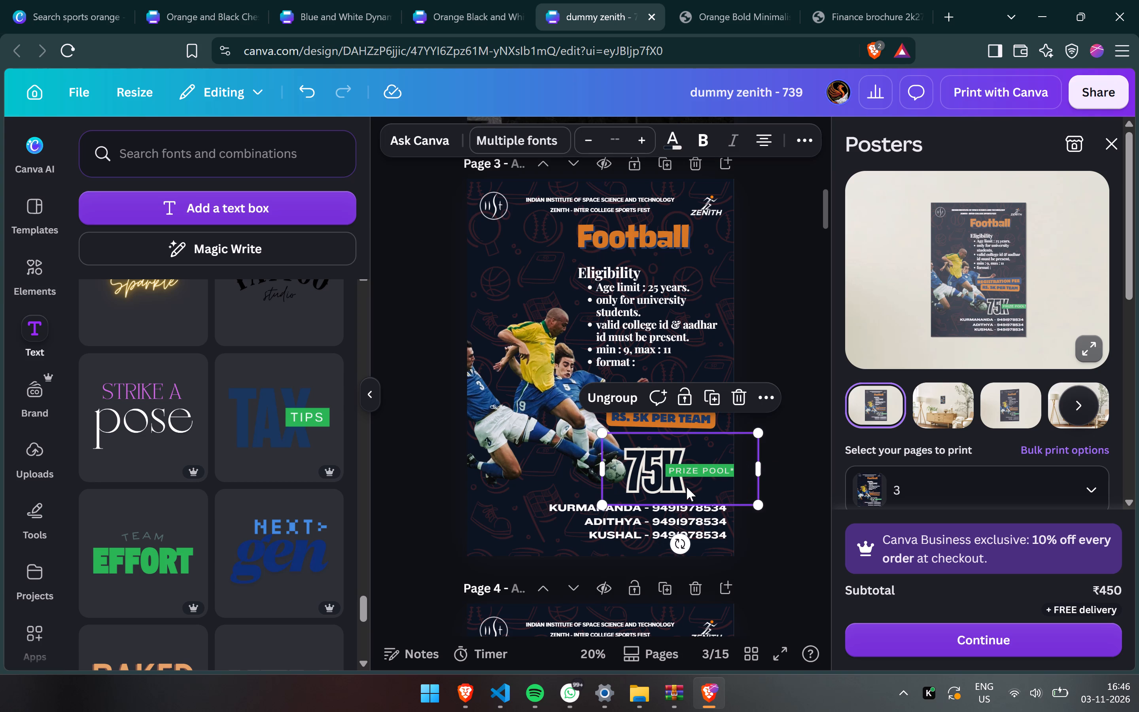
click(694, 473)
drag(694, 473, 636, 473)
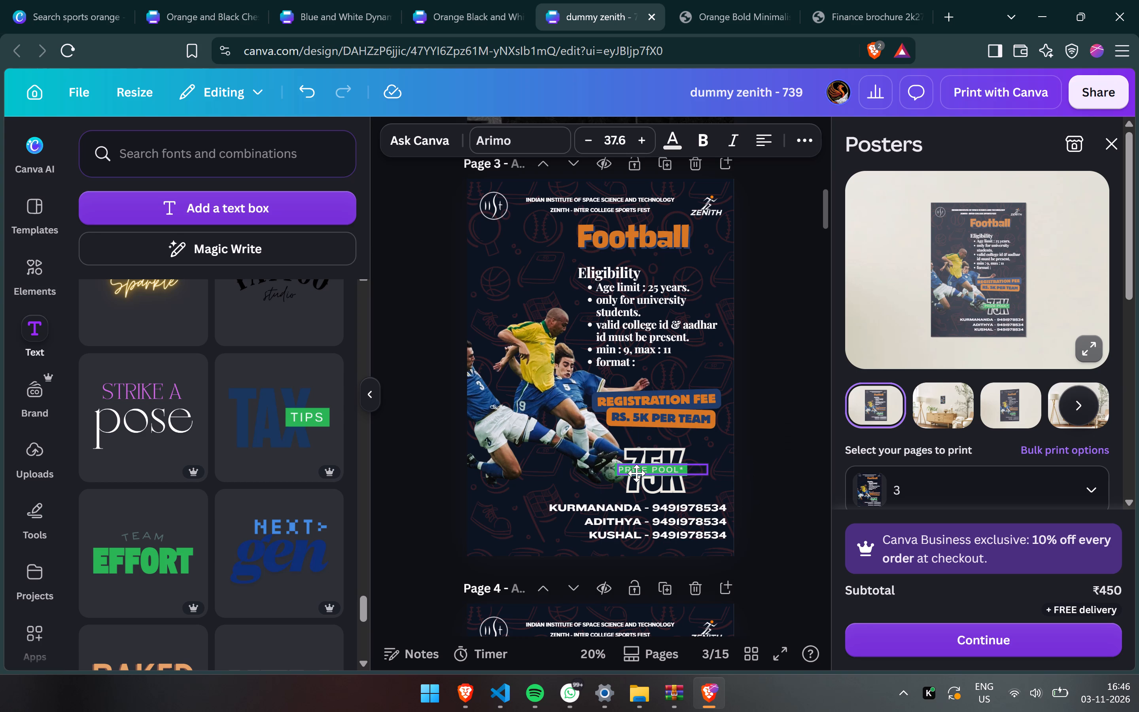
drag(636, 473, 607, 471)
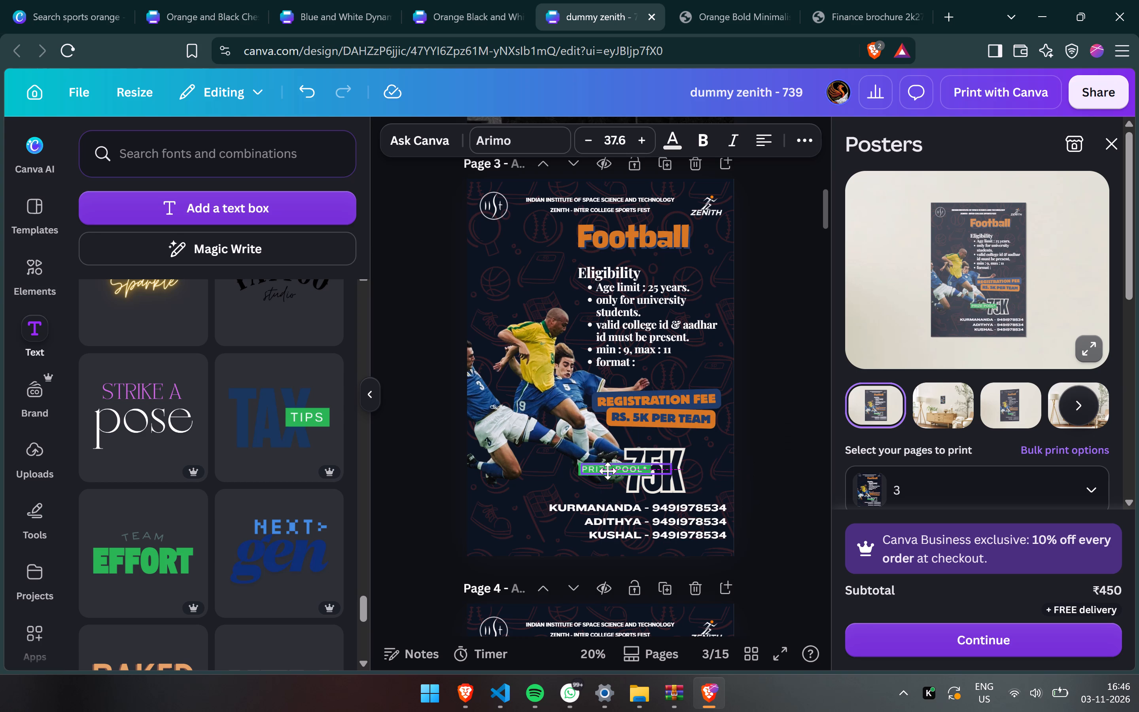
drag(607, 471, 609, 472)
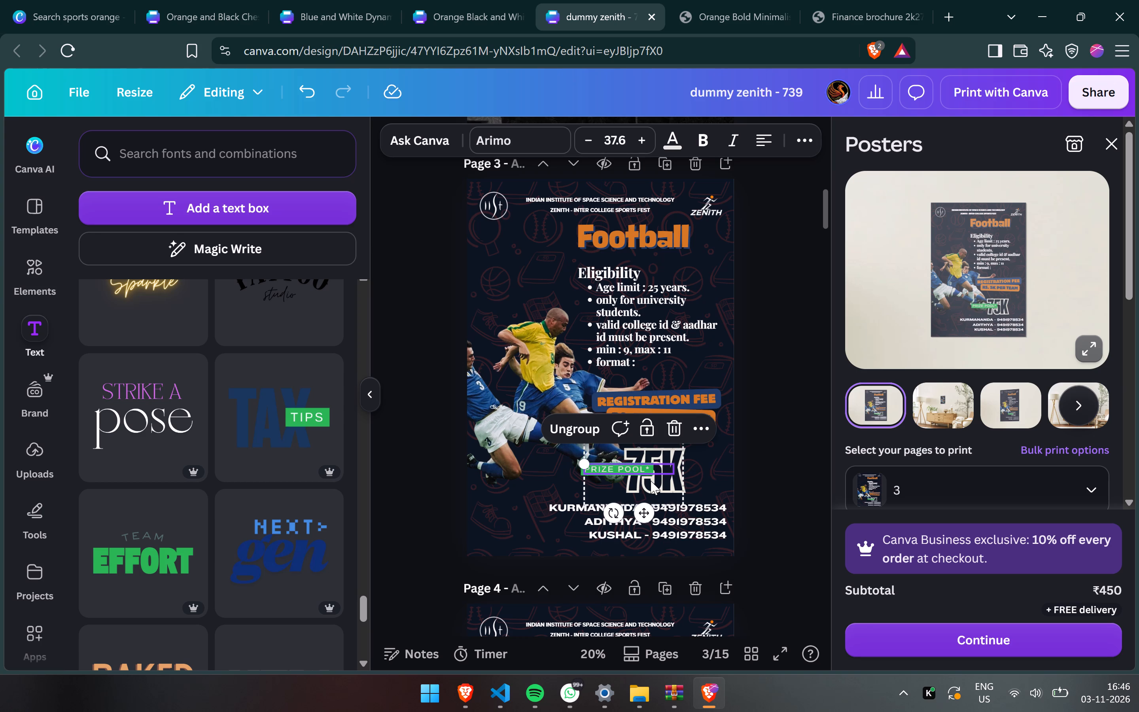
Move the 75K text to the right of the PRIZE POOL* label and enlarge it to font size 376.
drag(651, 481, 684, 479)
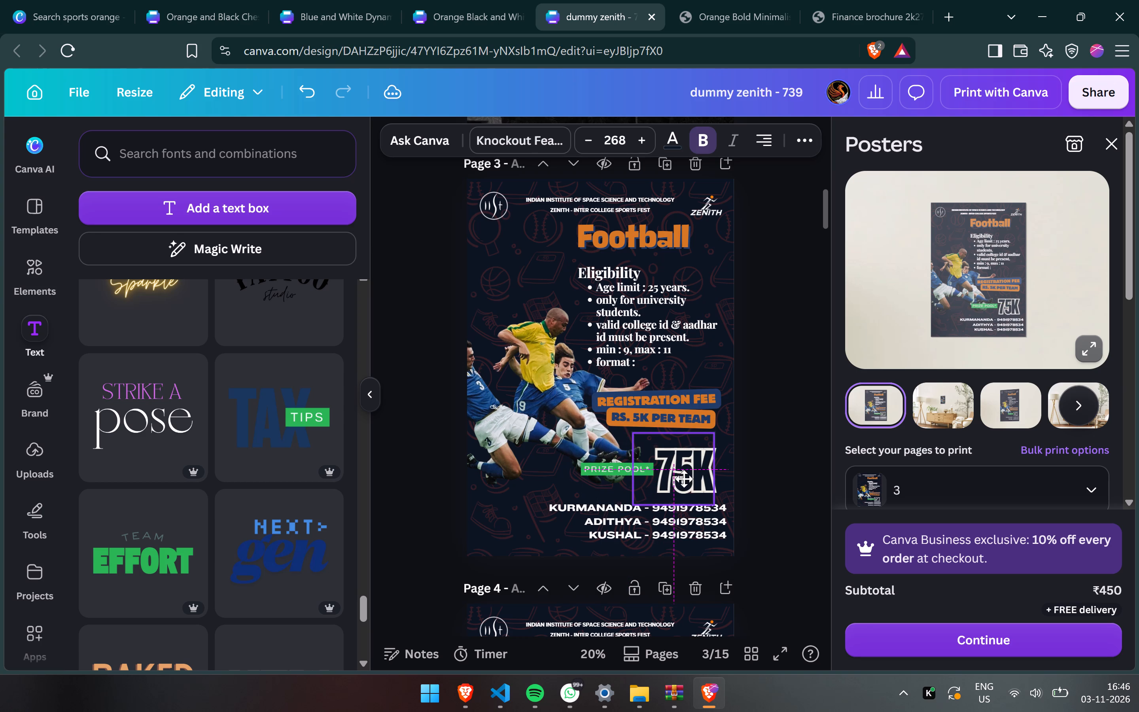
drag(684, 479, 684, 472)
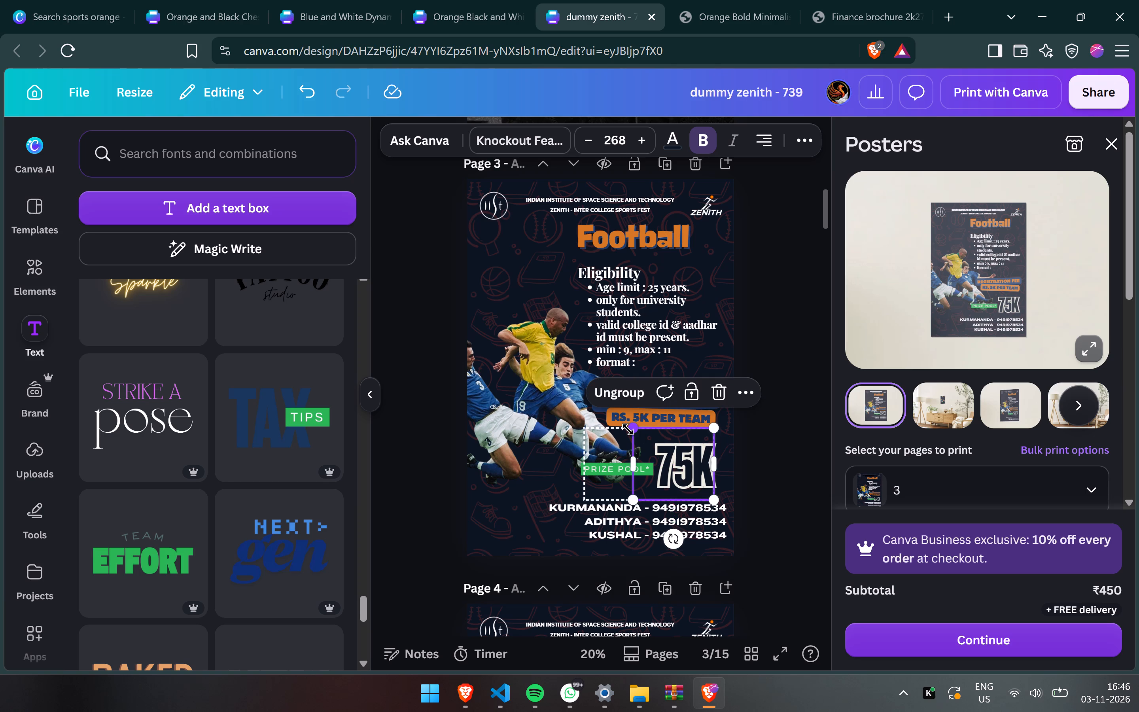
drag(628, 429, 589, 408)
drag(610, 469, 644, 482)
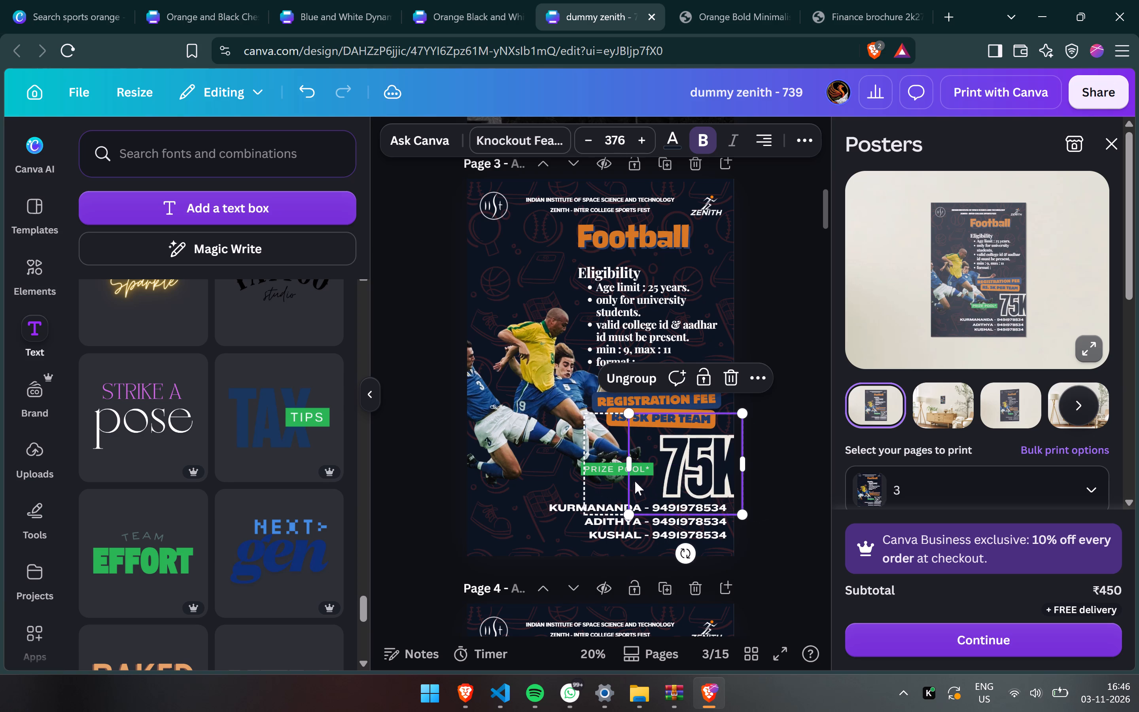
Rotate the PRIZE POOL* label to about -89° so it reads vertically, and place it against the left side of 75K.
click(604, 472)
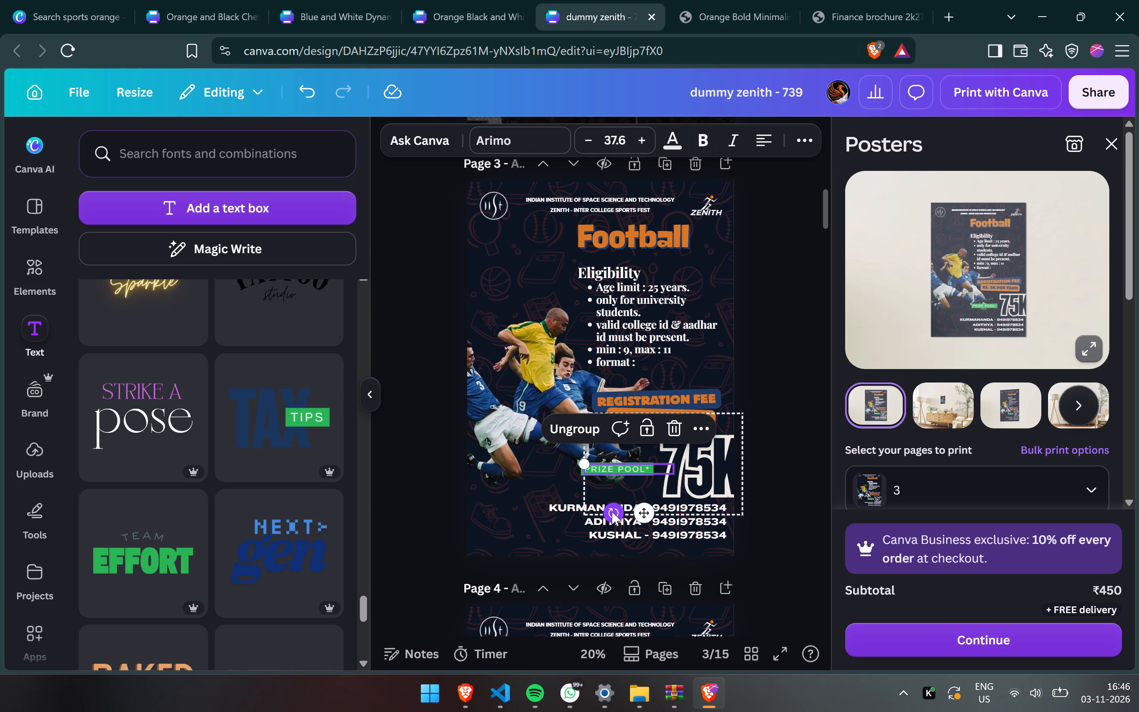
drag(612, 511, 713, 492)
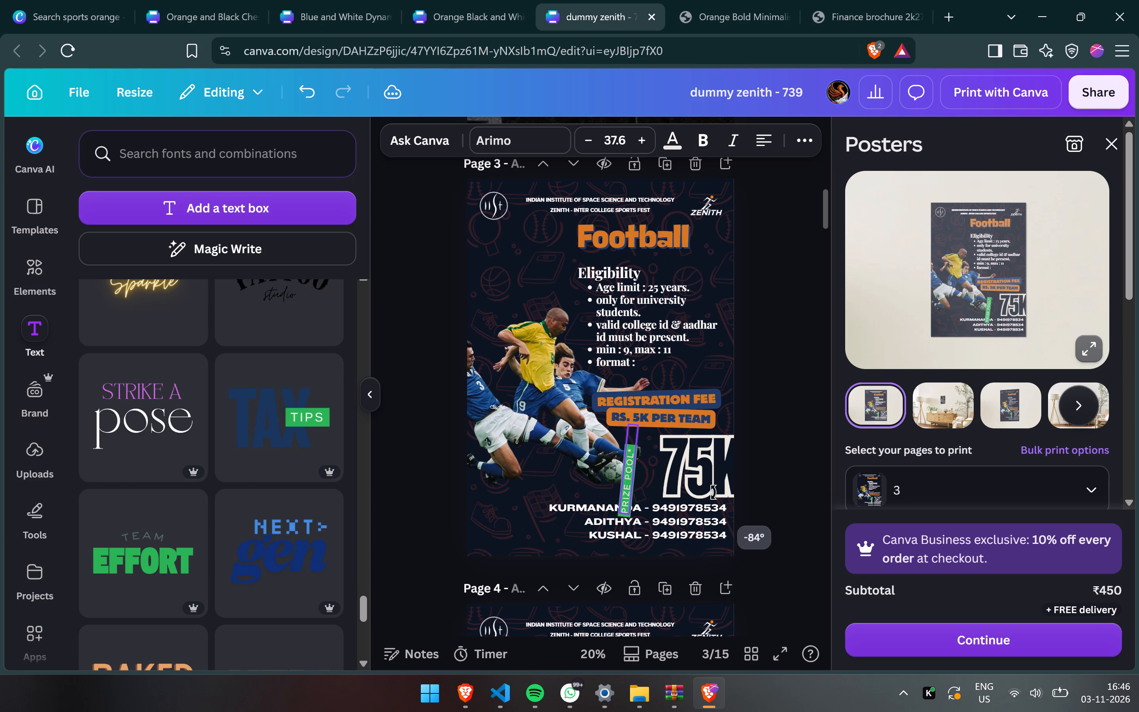
drag(713, 492, 722, 487)
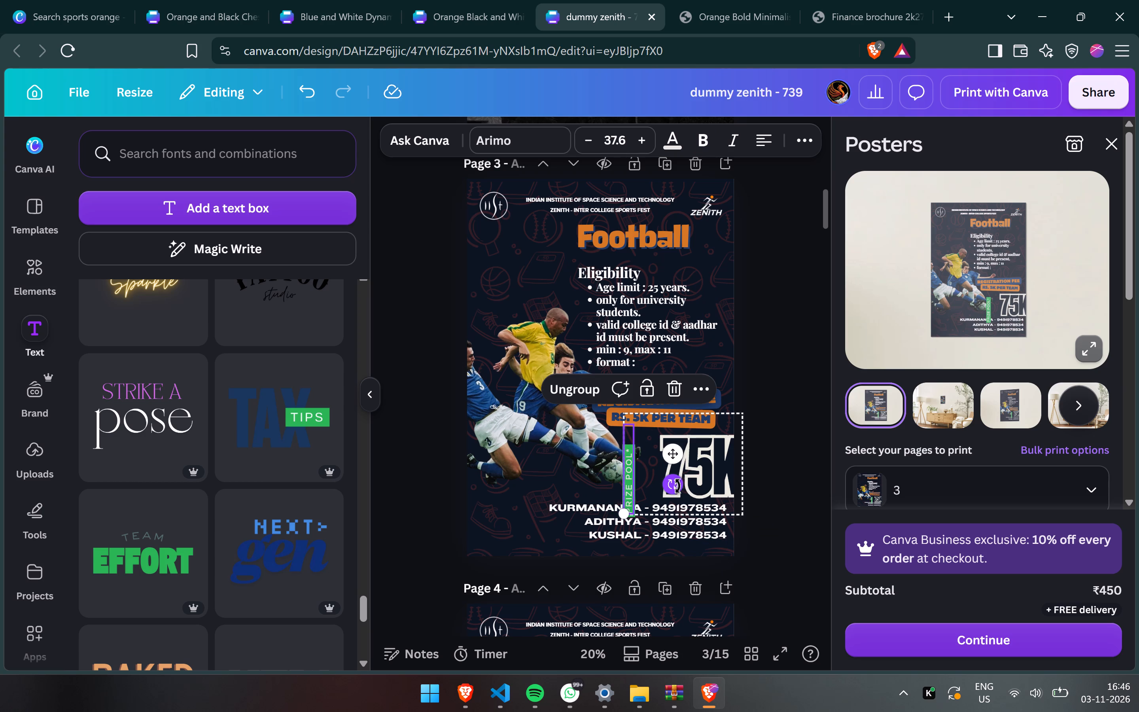
click(677, 486)
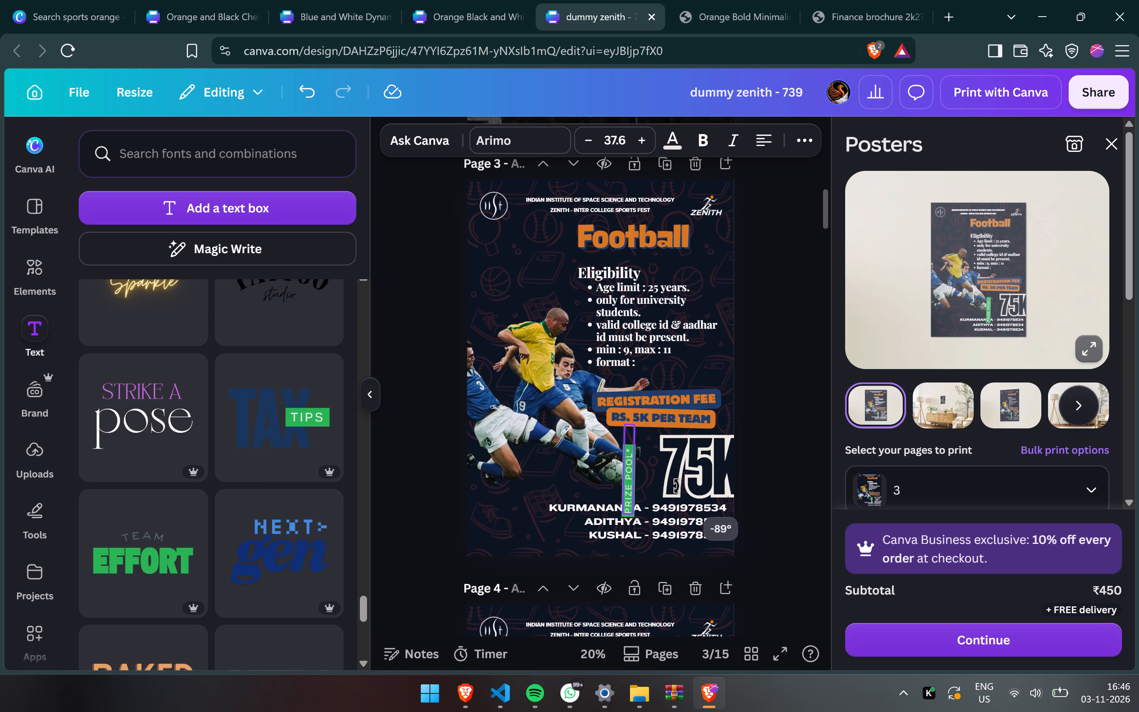
drag(626, 482, 634, 471)
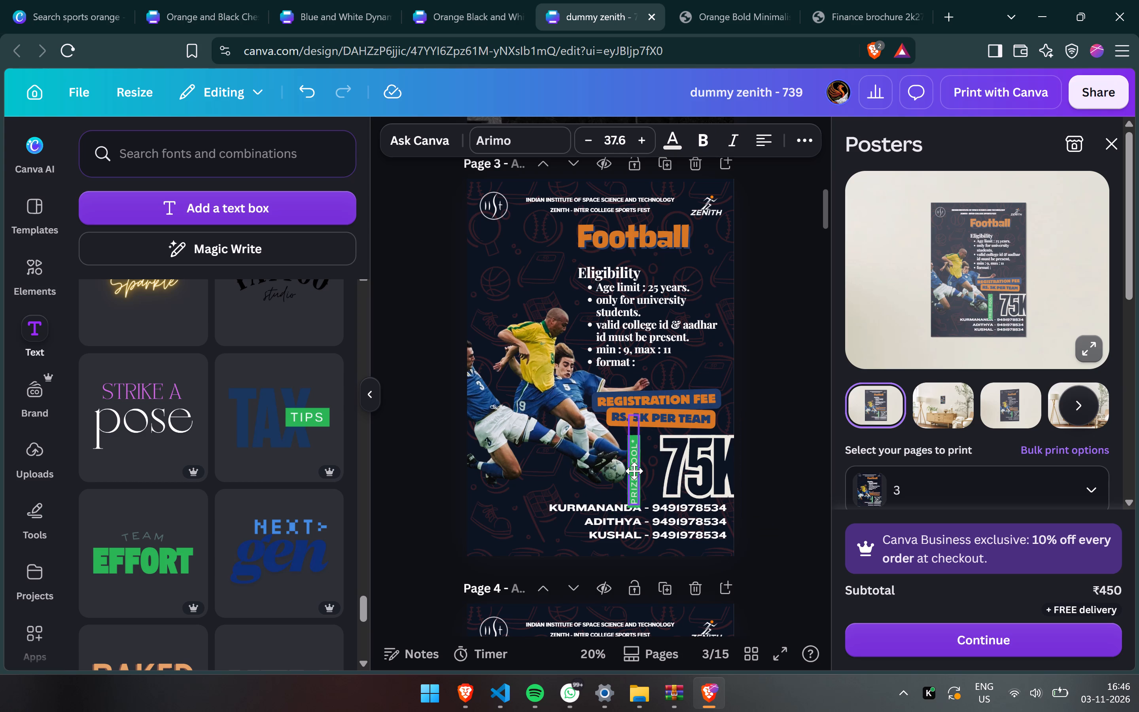
drag(634, 471, 646, 467)
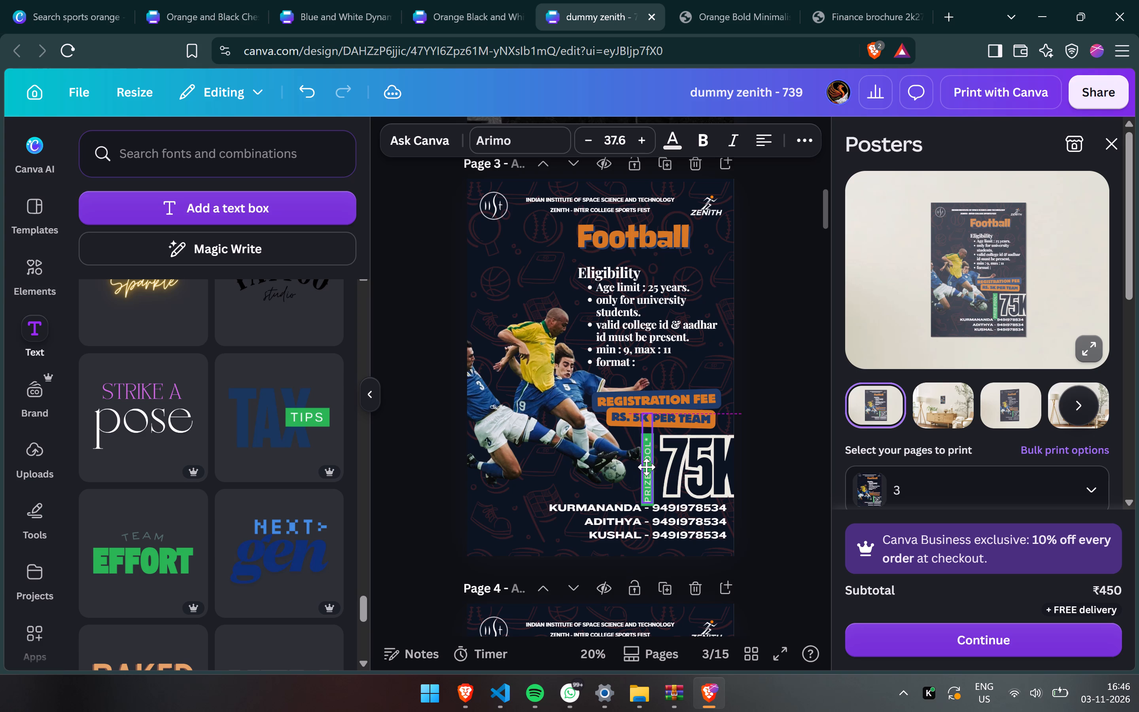
drag(646, 467, 647, 468)
Move the 75K text left so that it fits within the page, in line with the contact list's right edge.
click(730, 483)
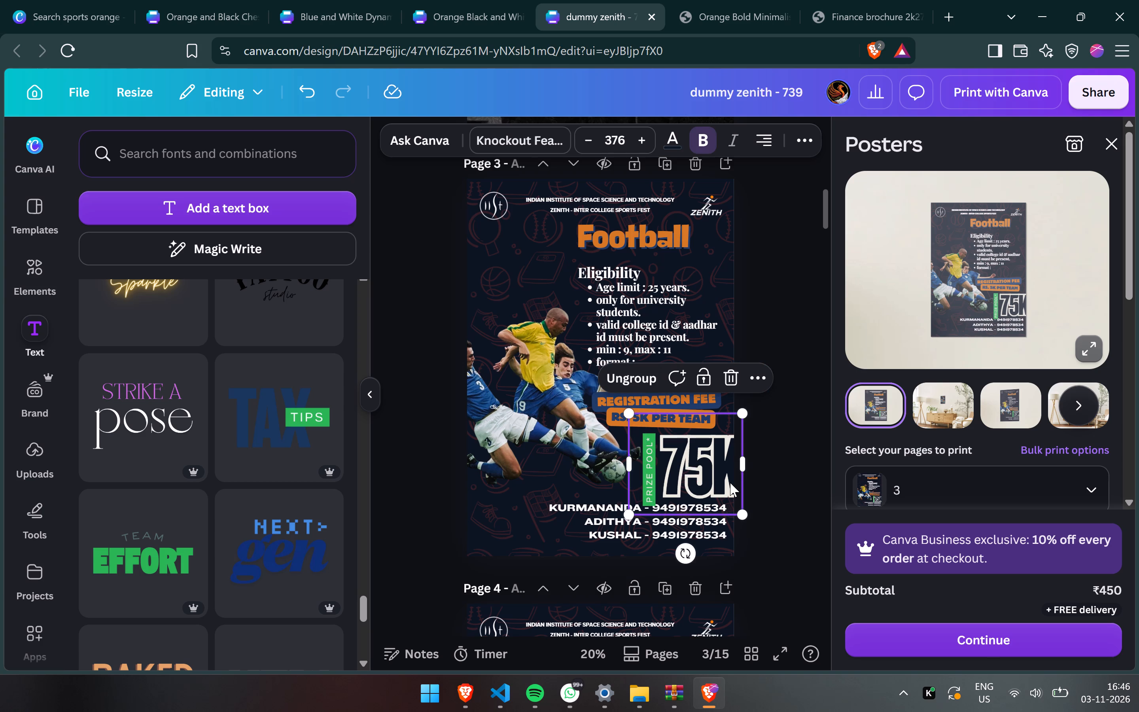
drag(730, 483, 720, 484)
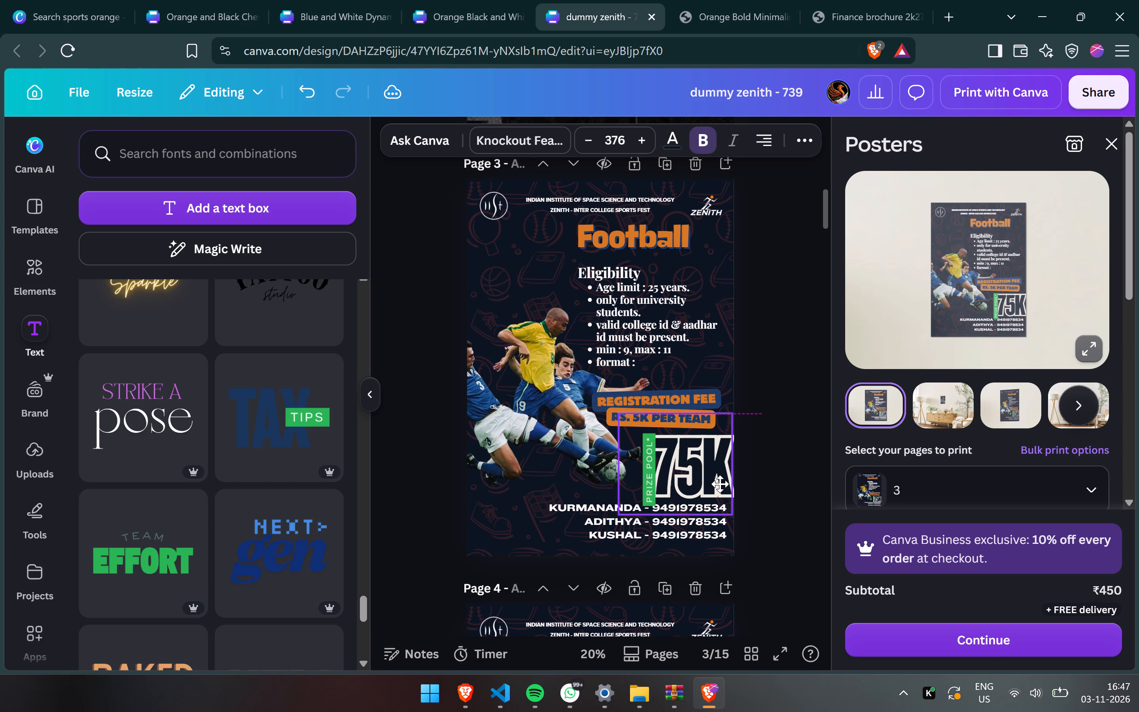
drag(720, 484, 713, 485)
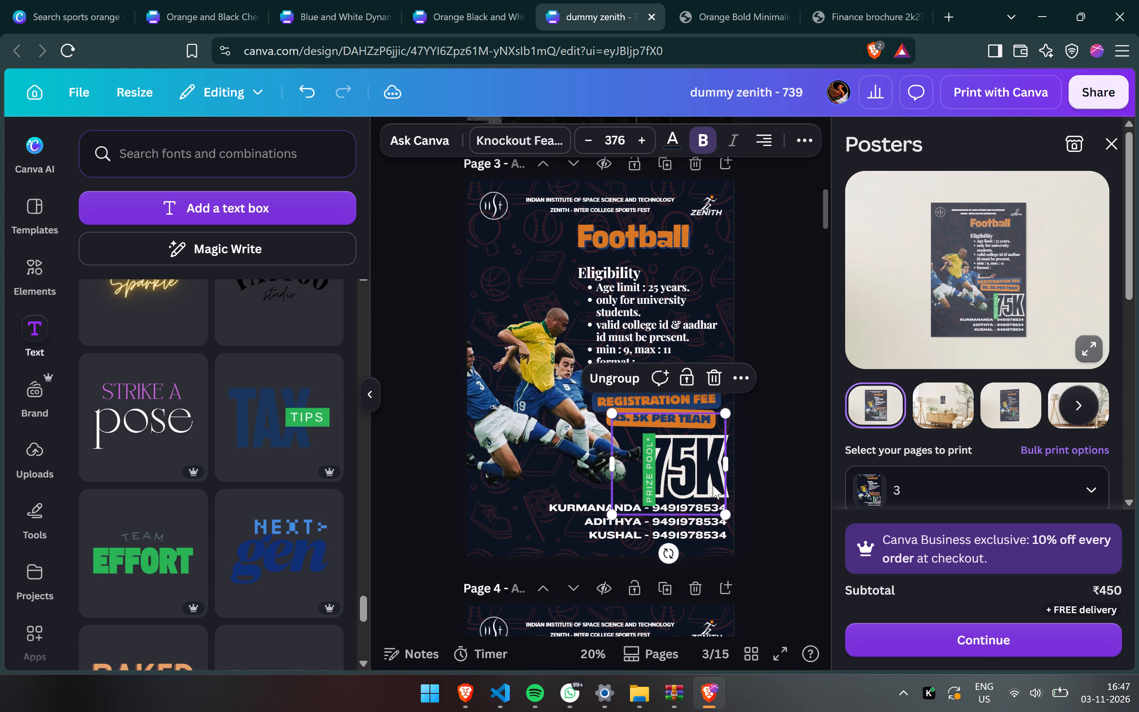
Move the vertical PRIZE POOL* label just left of 75K and shrink its text to size 33.6 to match the number's height.
click(644, 484)
drag(644, 484, 628, 482)
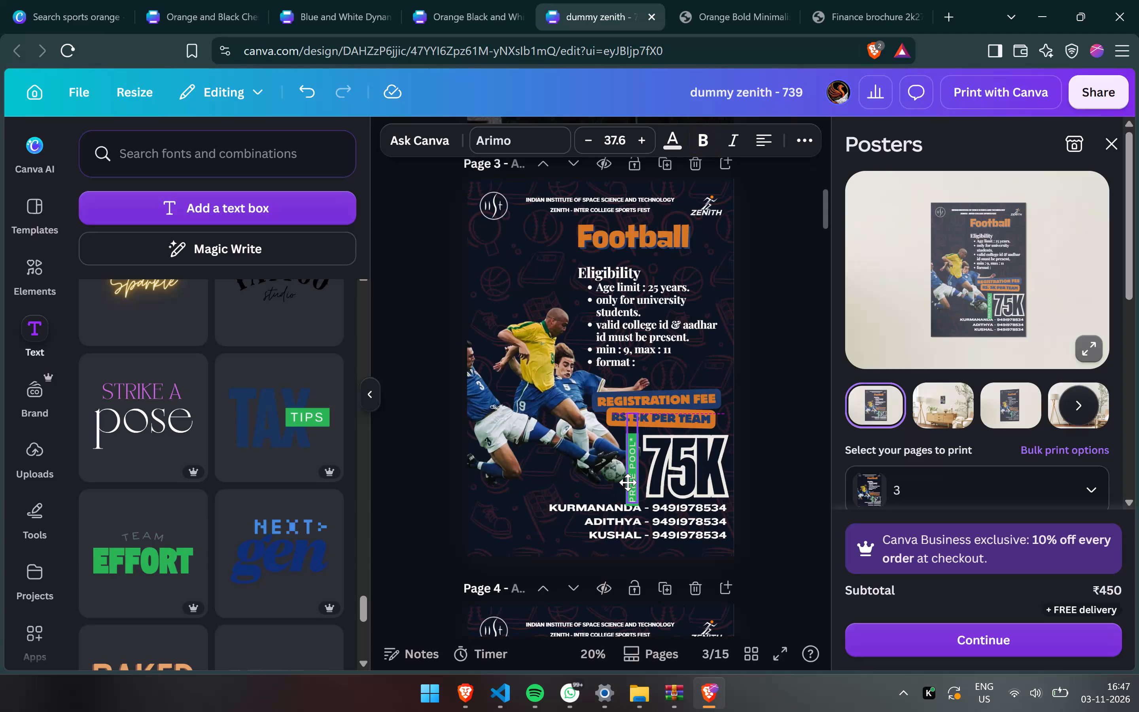
drag(628, 482, 629, 483)
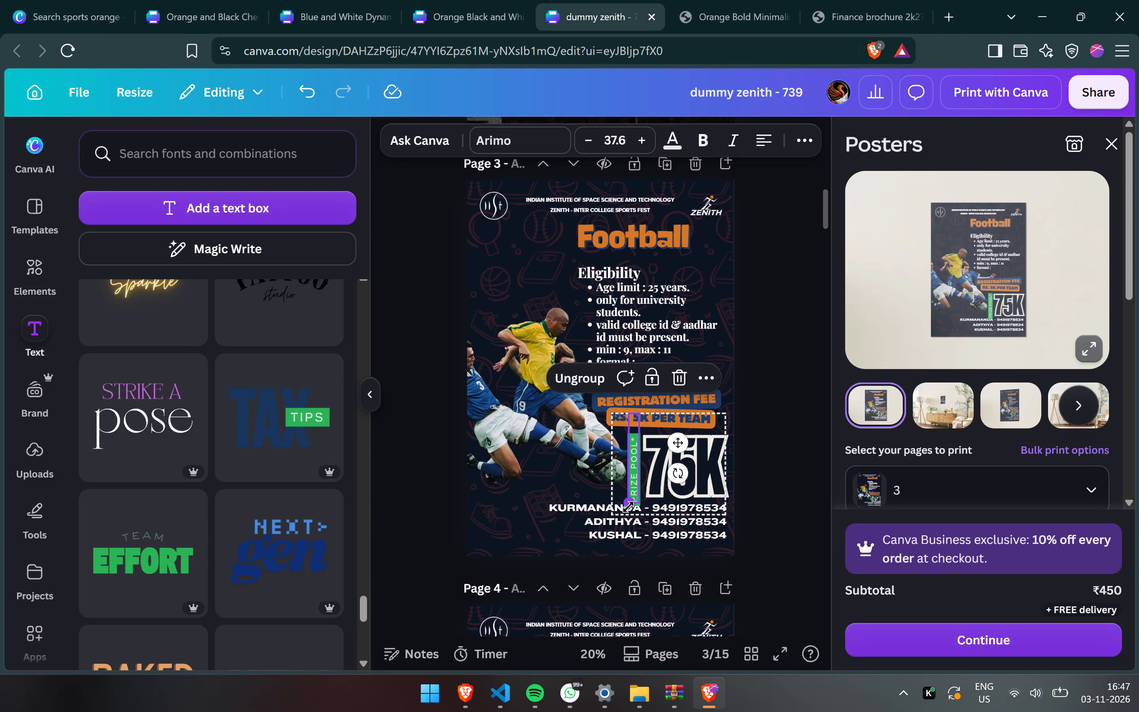
drag(628, 506, 631, 501)
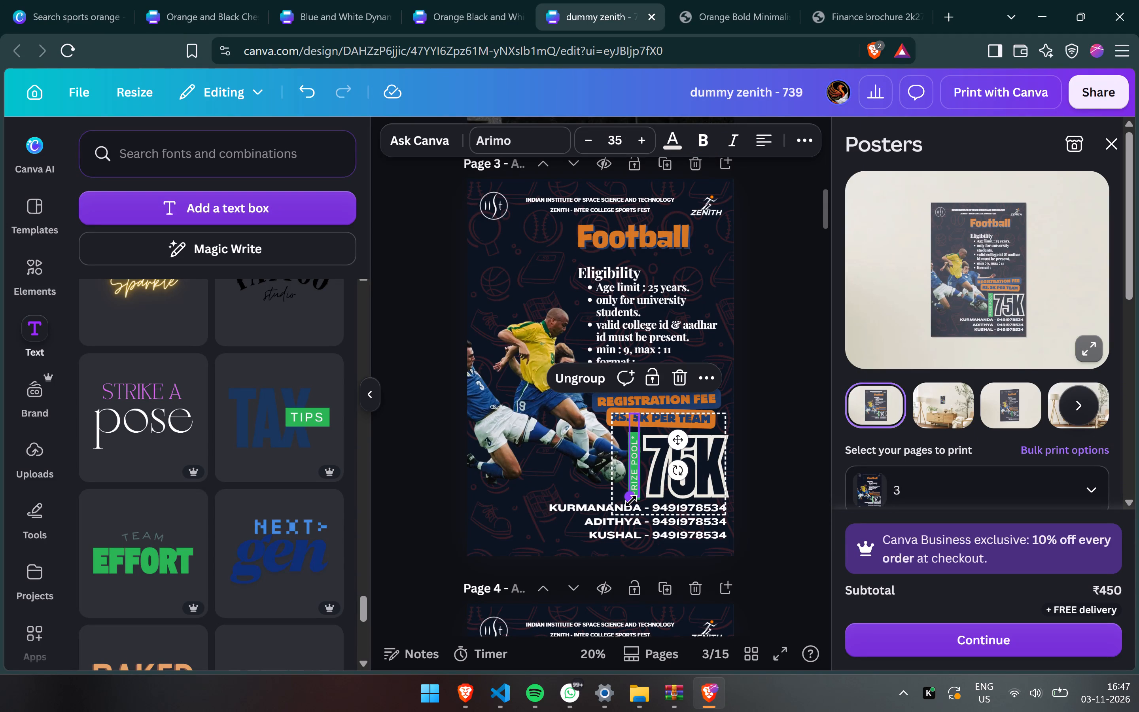
drag(635, 446, 633, 452)
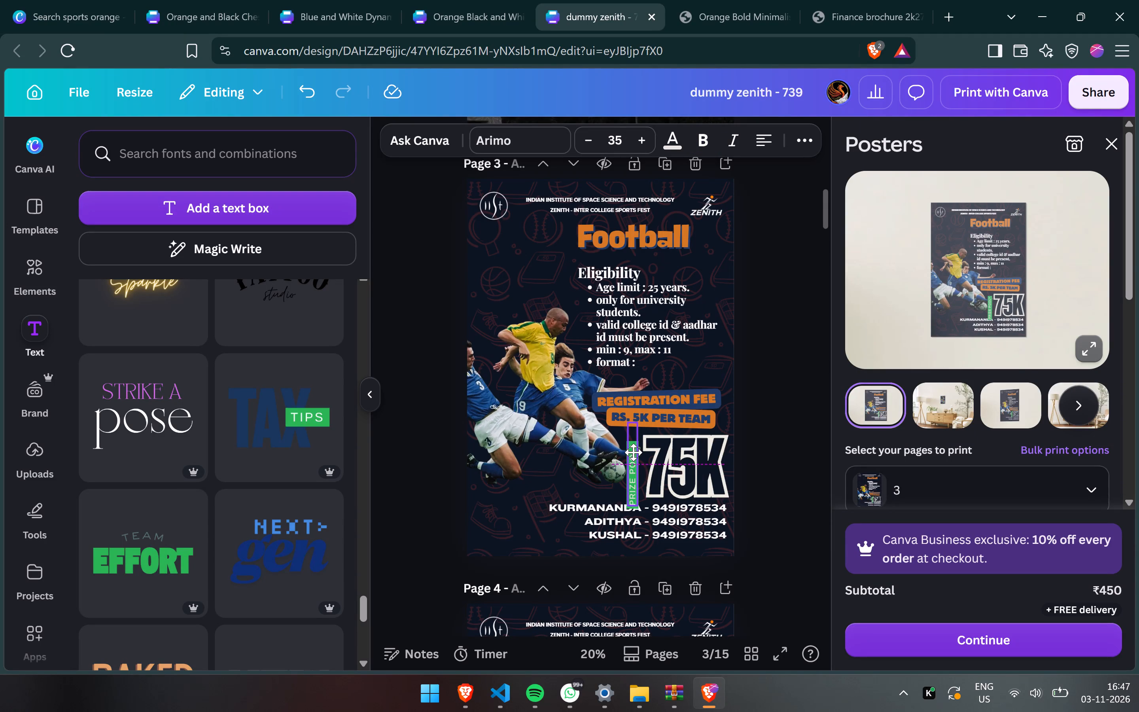
drag(633, 452, 632, 452)
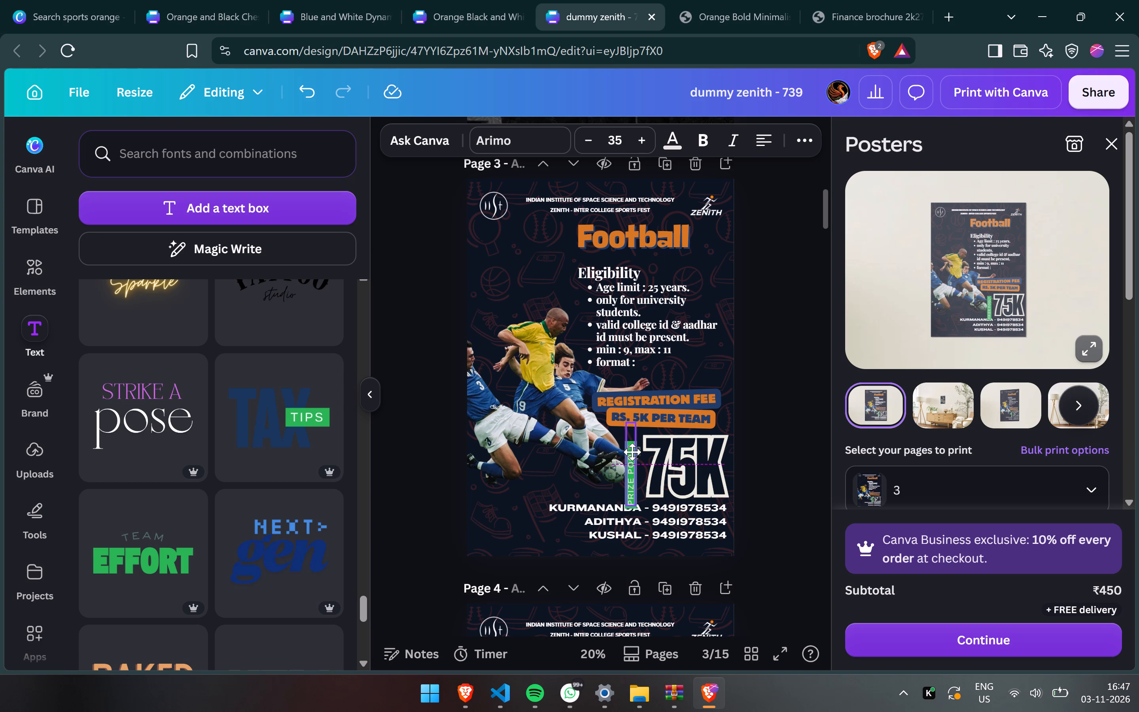
drag(632, 452, 635, 450)
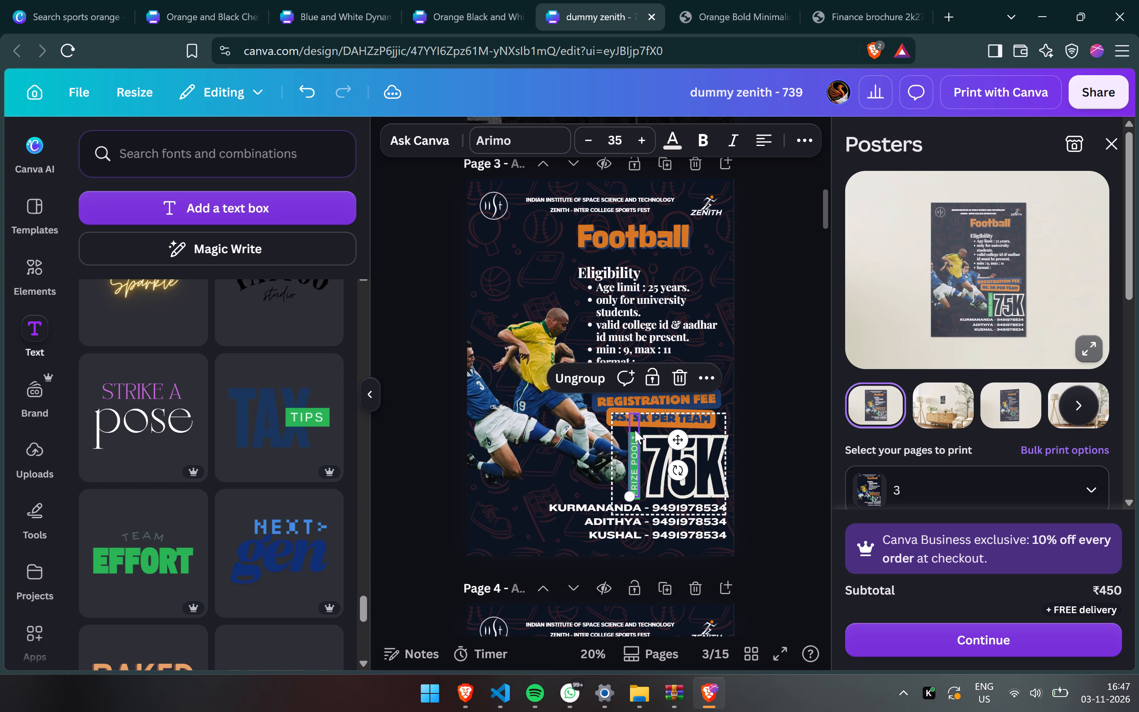
click(628, 495)
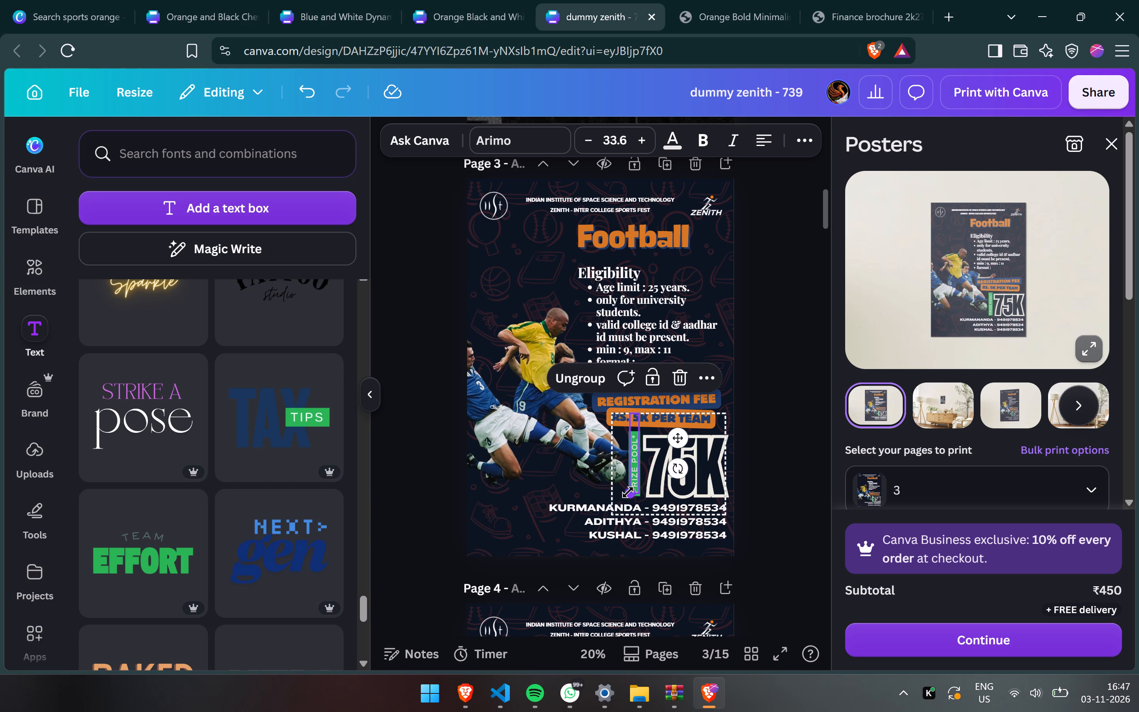
drag(634, 467, 633, 472)
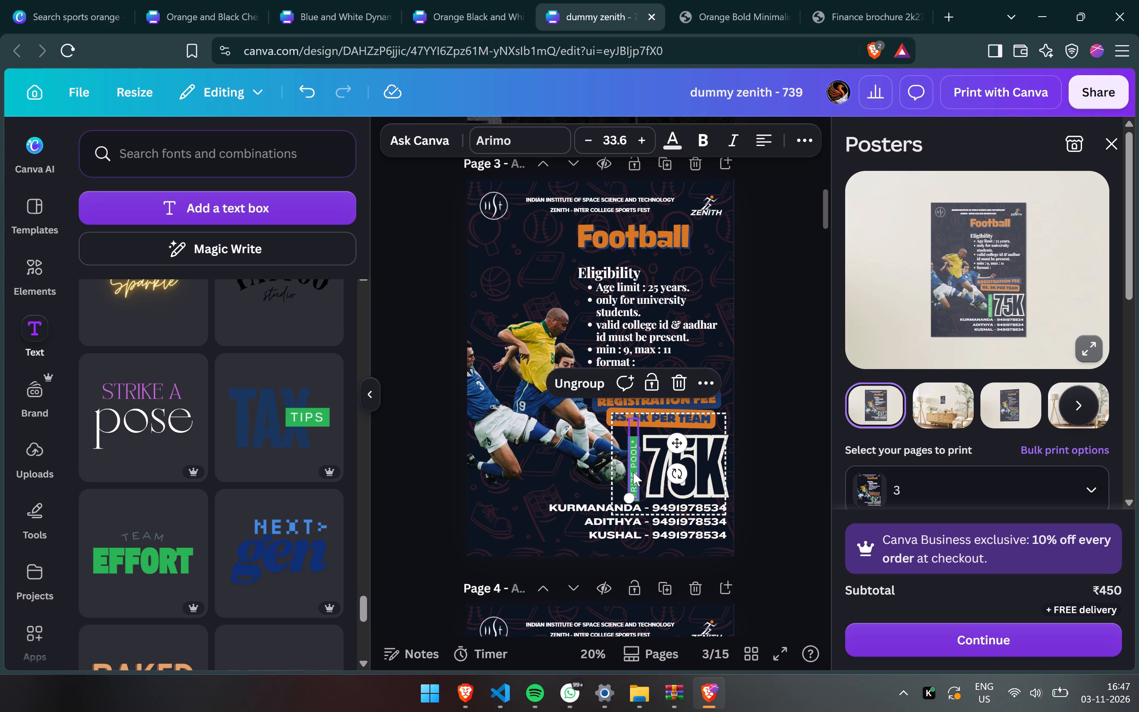
Nudge the 75K text slightly up, away from the contact list.
click(715, 482)
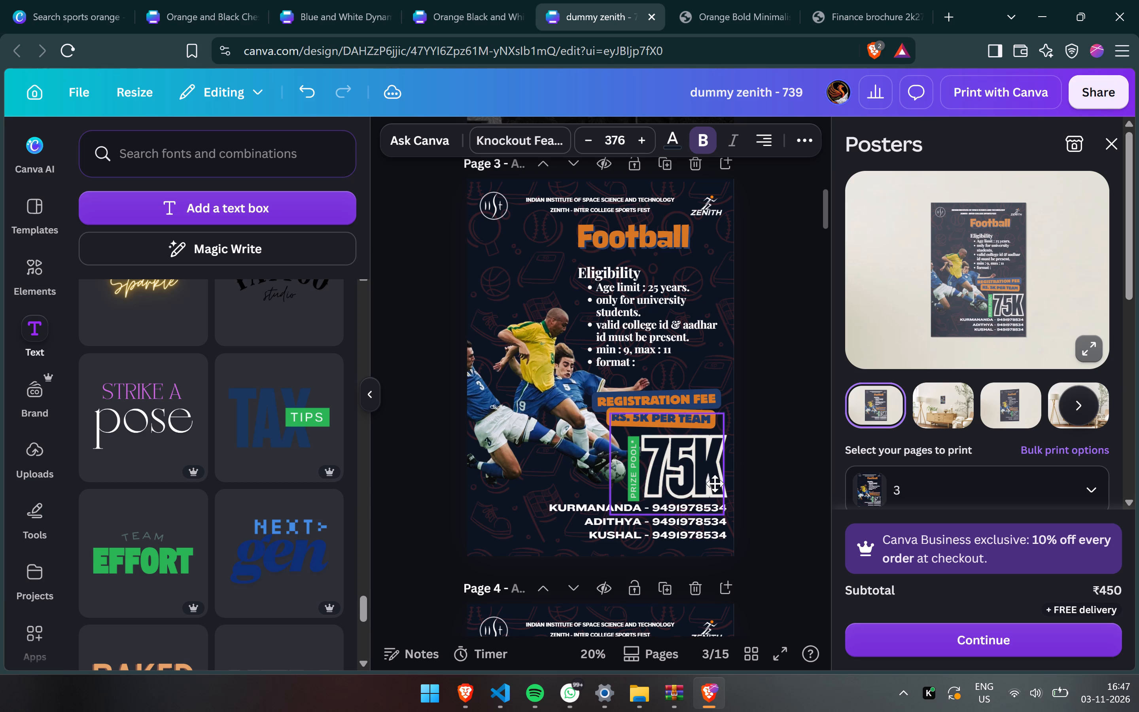
Rotate the vertical PRIZE POOL* label back to horizontal and move it beneath the 75K text.
click(630, 483)
drag(677, 470, 647, 490)
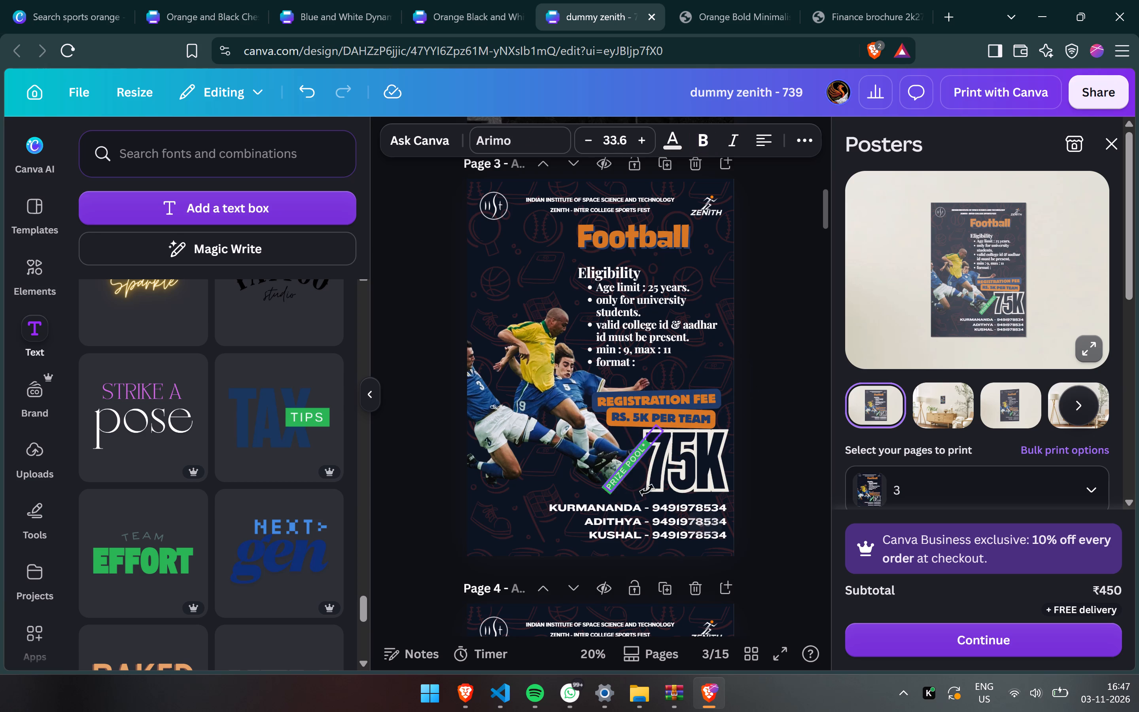
drag(647, 490, 635, 494)
drag(630, 460, 688, 490)
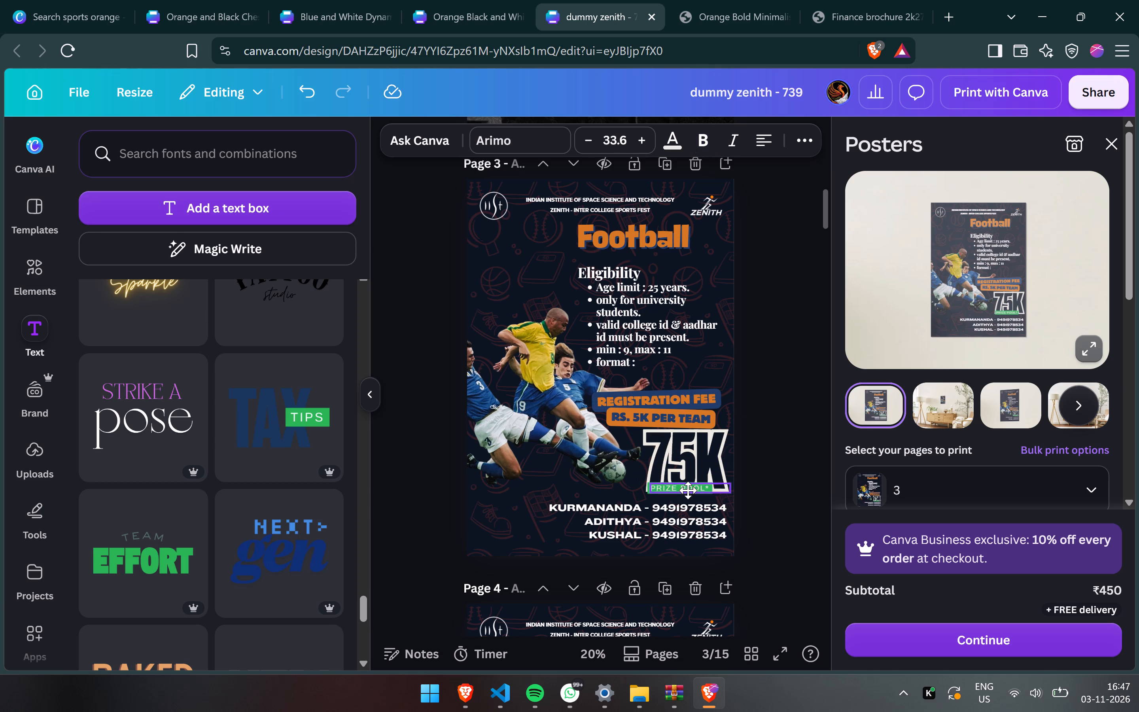
drag(688, 490, 696, 501)
Enlarge the PRIZE POOL* label's text to size 50.5 and place it directly below 75K, spanning the number's width.
drag(662, 496, 621, 495)
drag(670, 505, 691, 502)
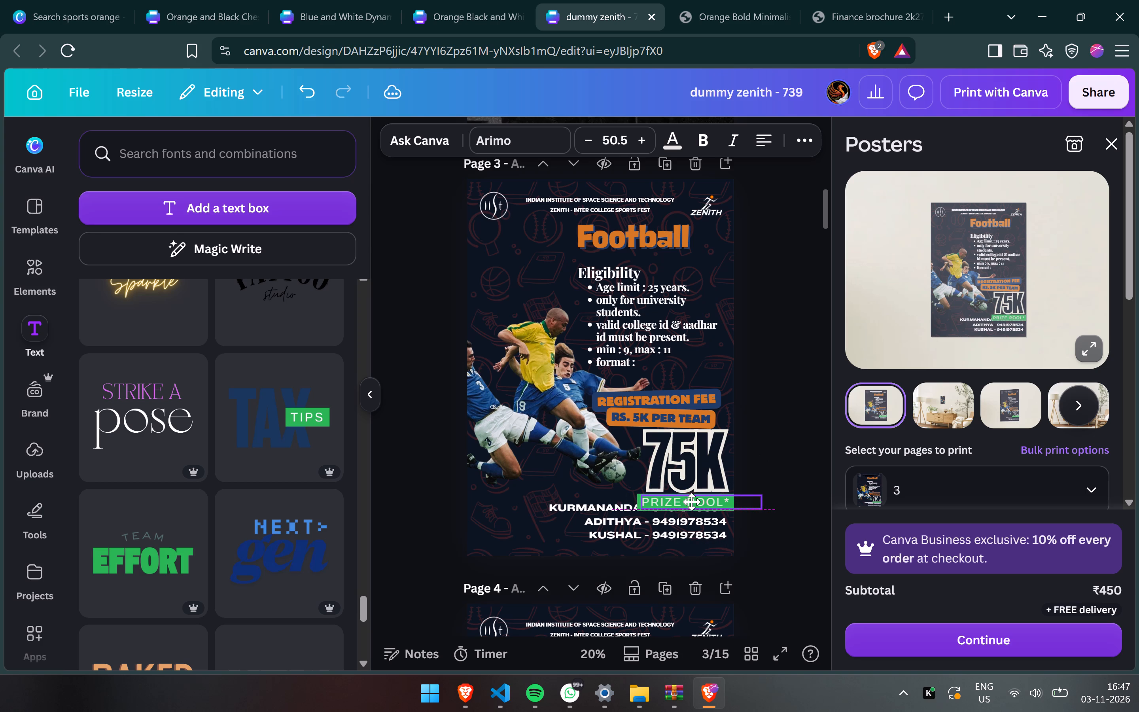
drag(691, 502, 692, 505)
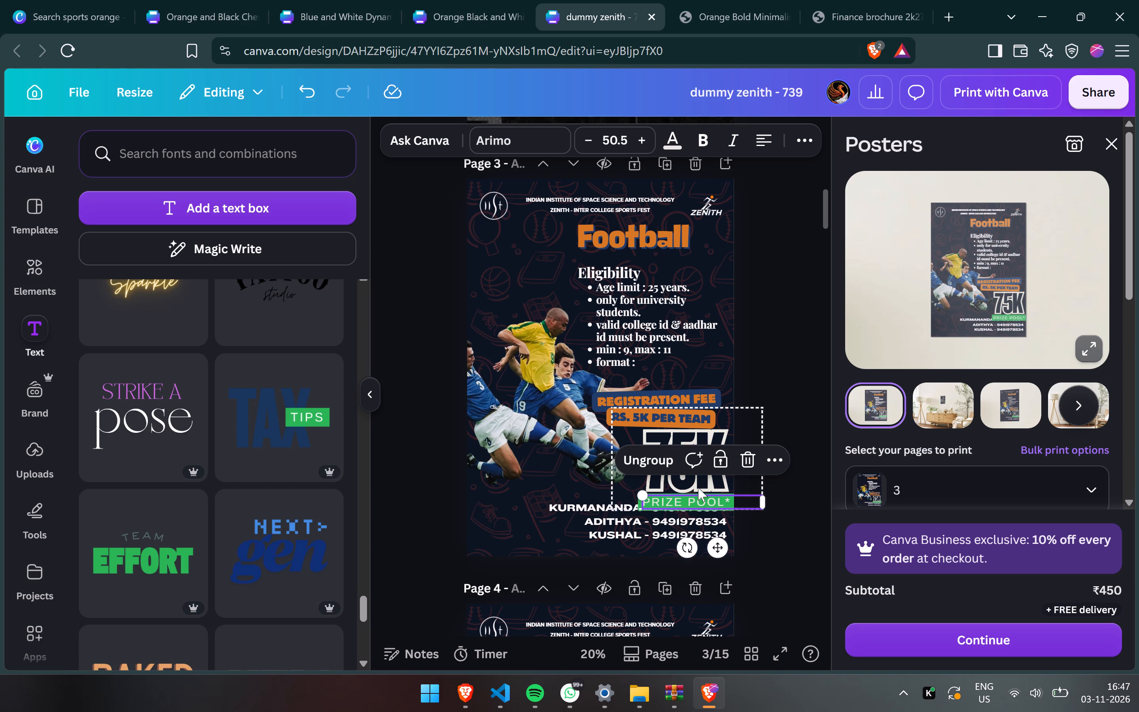
Move the 75K and PRIZE POOL* group up and to the left as one unit, clear of the contact list.
shift+click(698, 487)
shift+click(707, 479)
shift+click(698, 432)
click(698, 432)
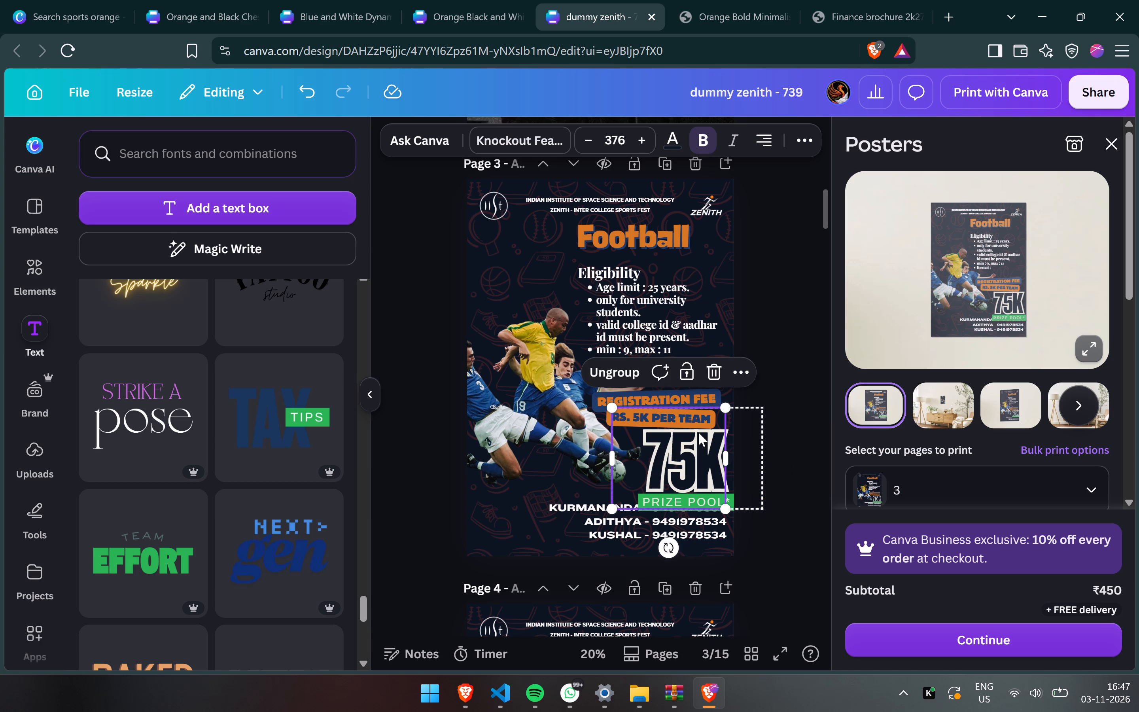
shift+click(742, 500)
shift+click(729, 501)
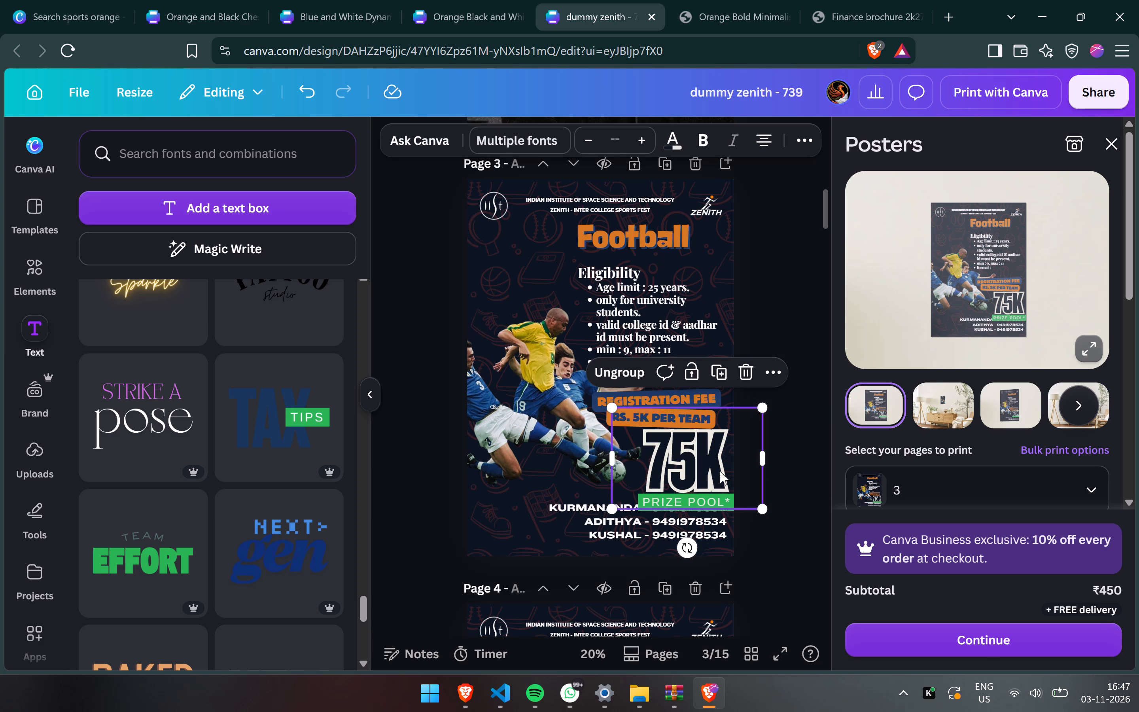
shift+click(713, 466)
shift+click(693, 493)
shift+click(693, 493)
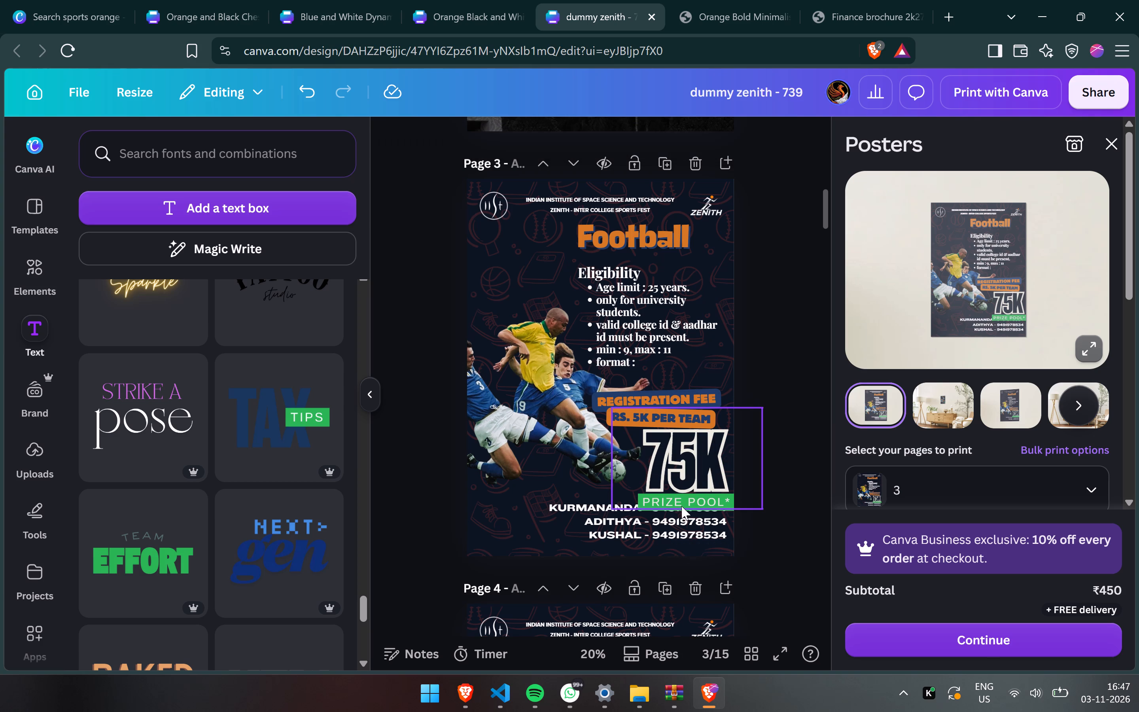
shift+click(689, 504)
drag(653, 454, 608, 441)
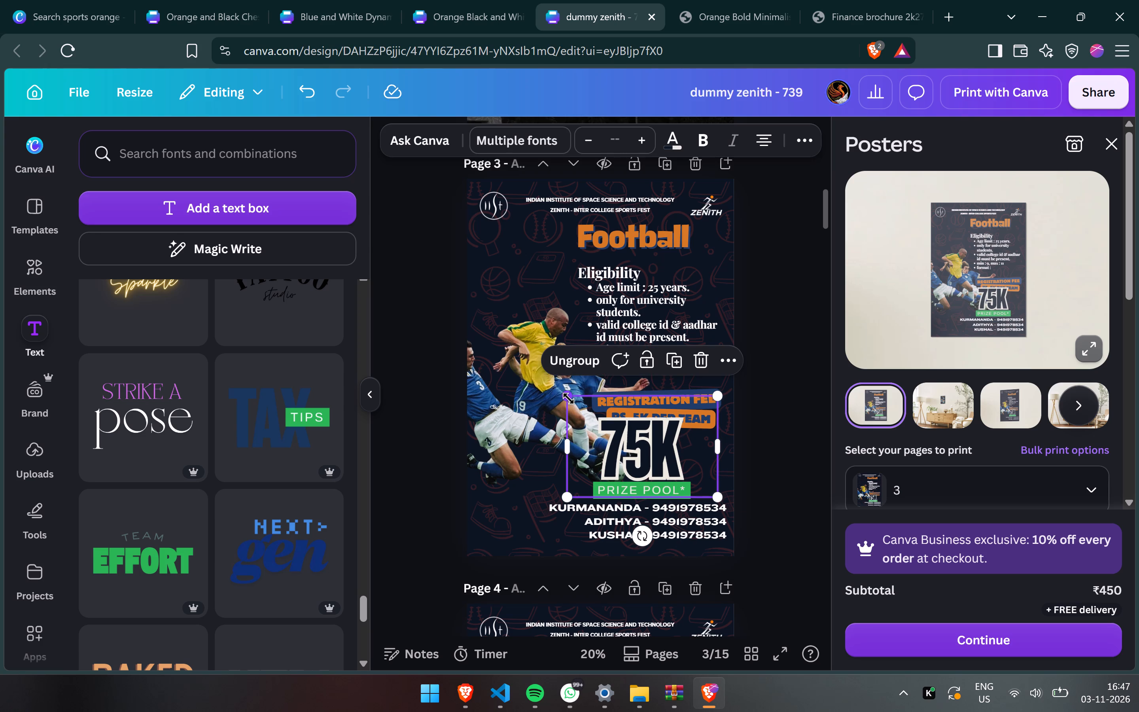
Scale the 75K and PRIZE POOL* group down and fit it between the registration fee labels and the contact list.
drag(568, 398, 593, 420)
drag(624, 454, 643, 457)
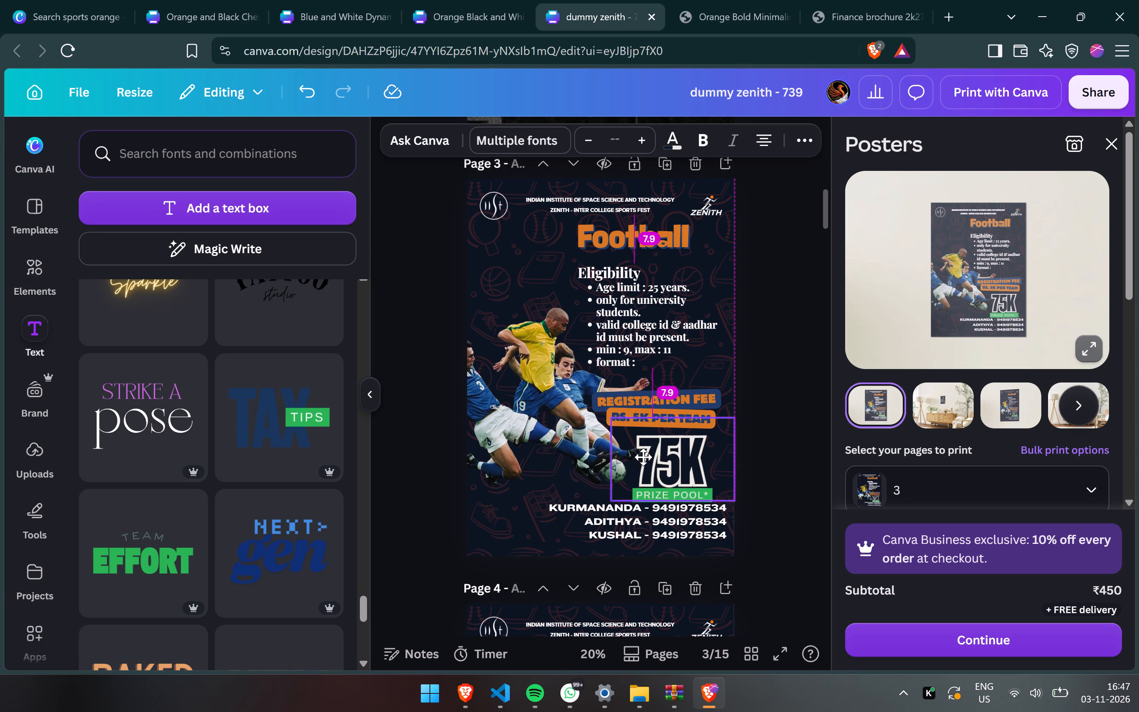
drag(643, 457, 648, 454)
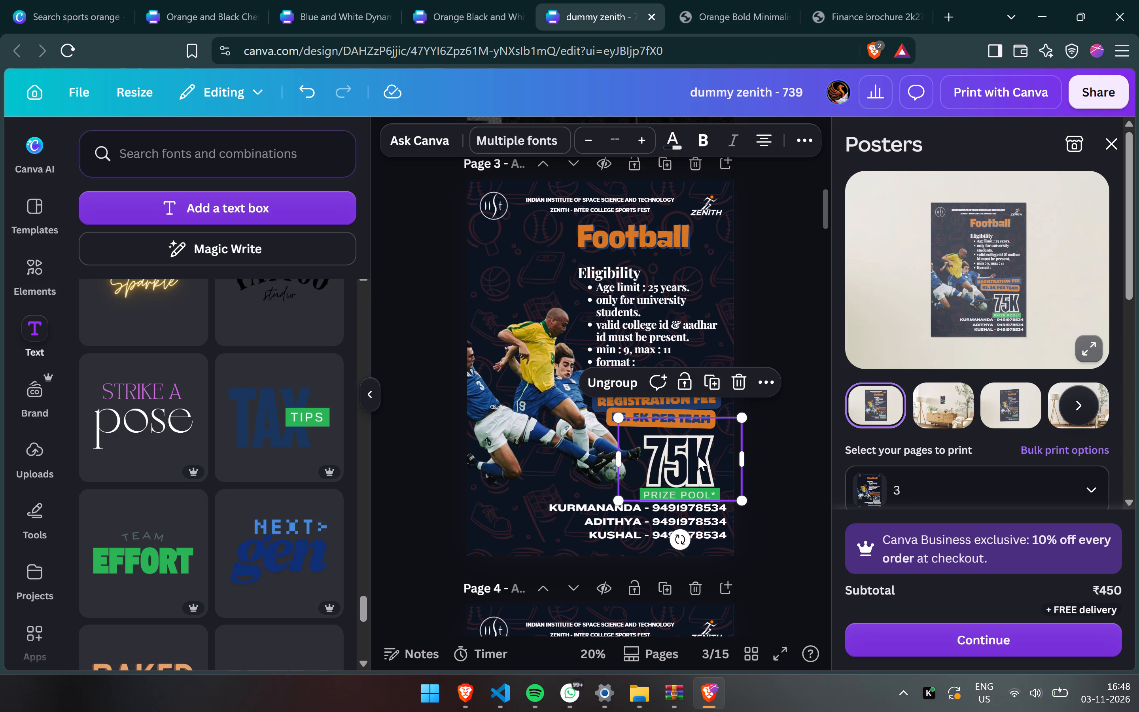
click(766, 550)
Move the contact list slightly down towards the page's bottom edge, keeping its horizontal alignment, to free space below PRIZE POOL*.
drag(681, 516, 681, 528)
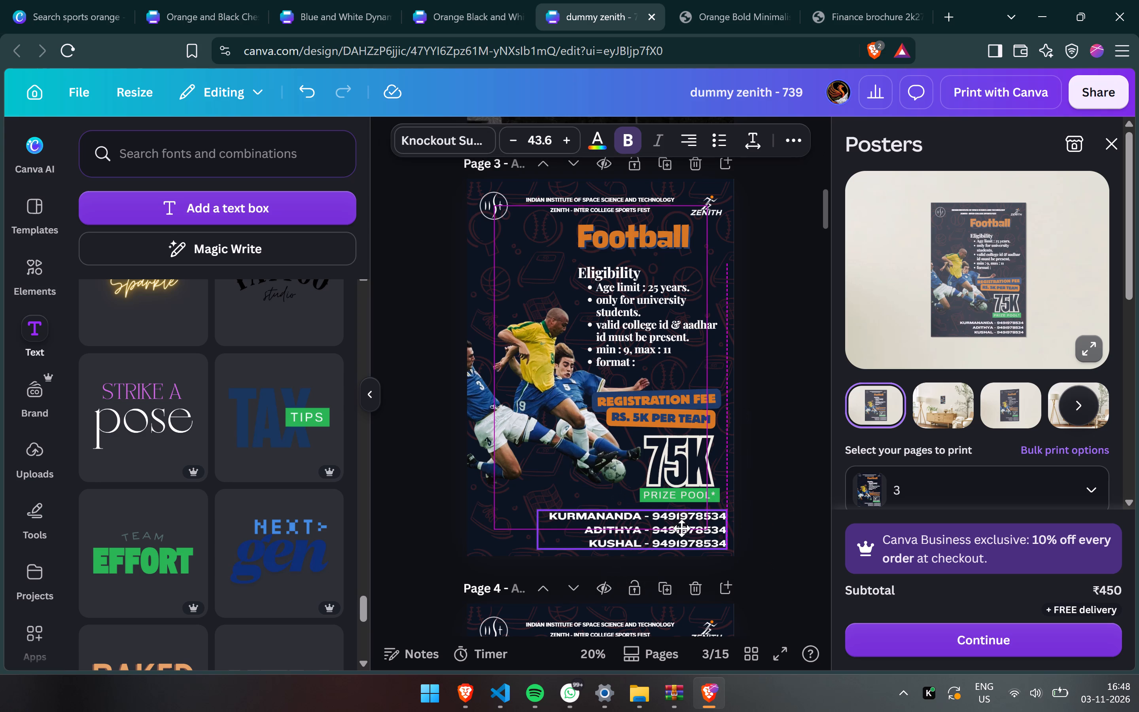
drag(681, 528, 683, 530)
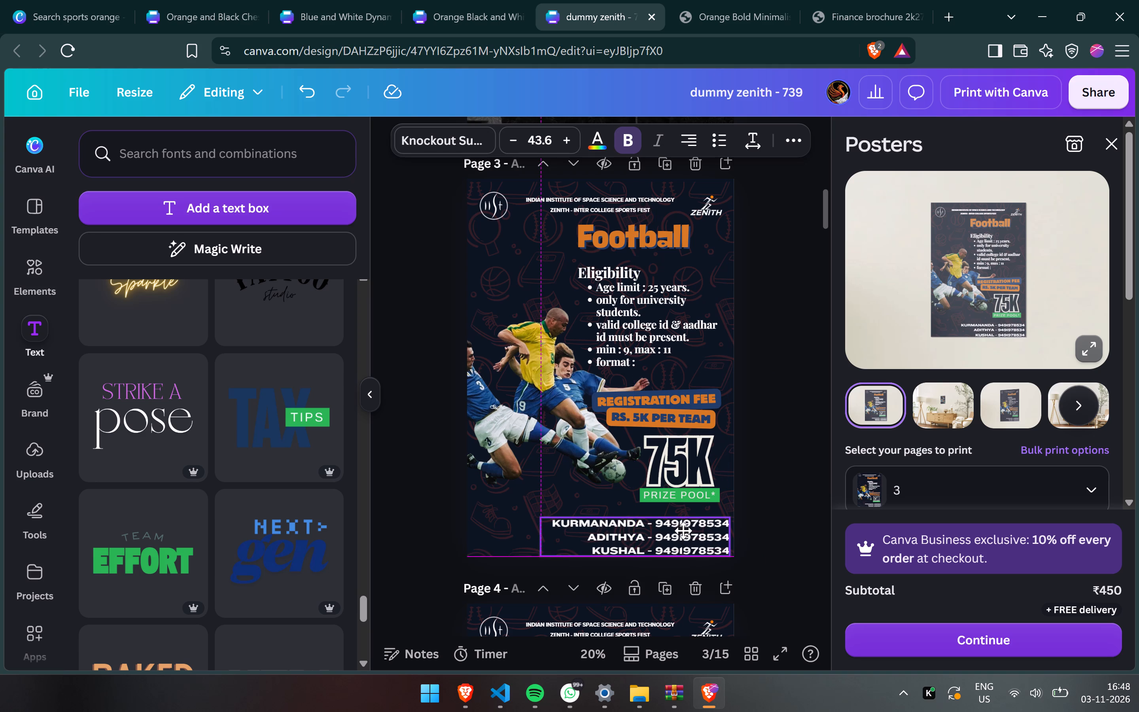
drag(683, 530, 680, 525)
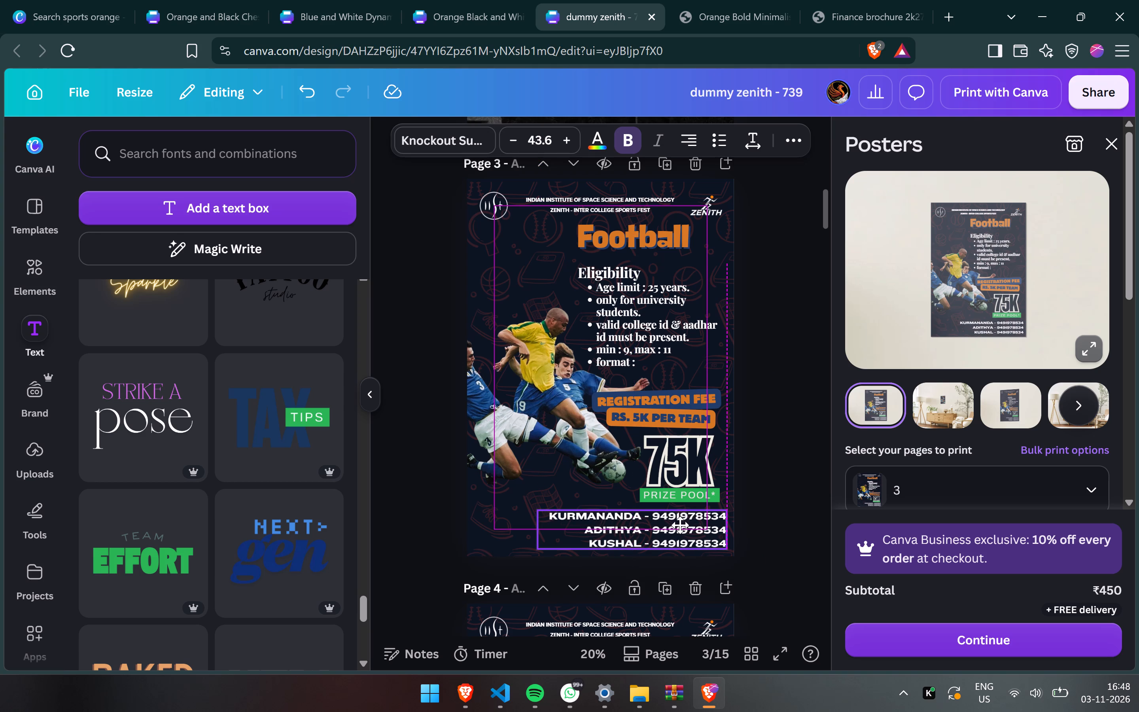
drag(680, 525, 678, 524)
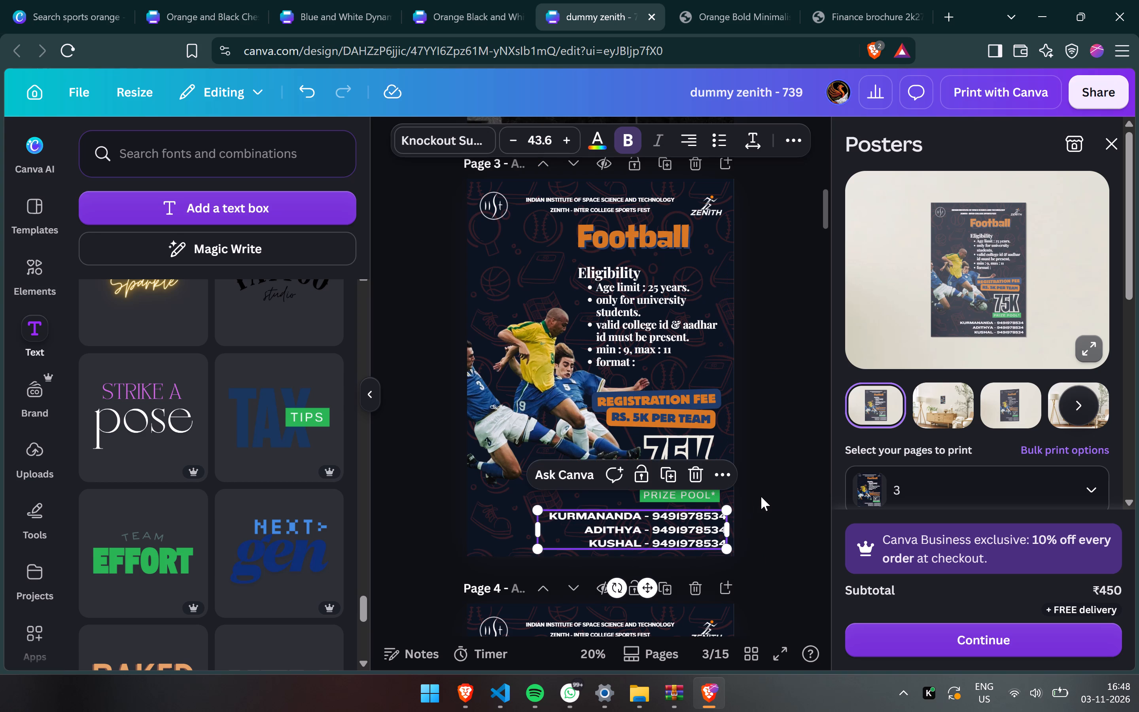
click(761, 496)
Enlarge the 75K and PRIZE POOL* group and position it just above the contact list, near the list's right edge.
click(707, 475)
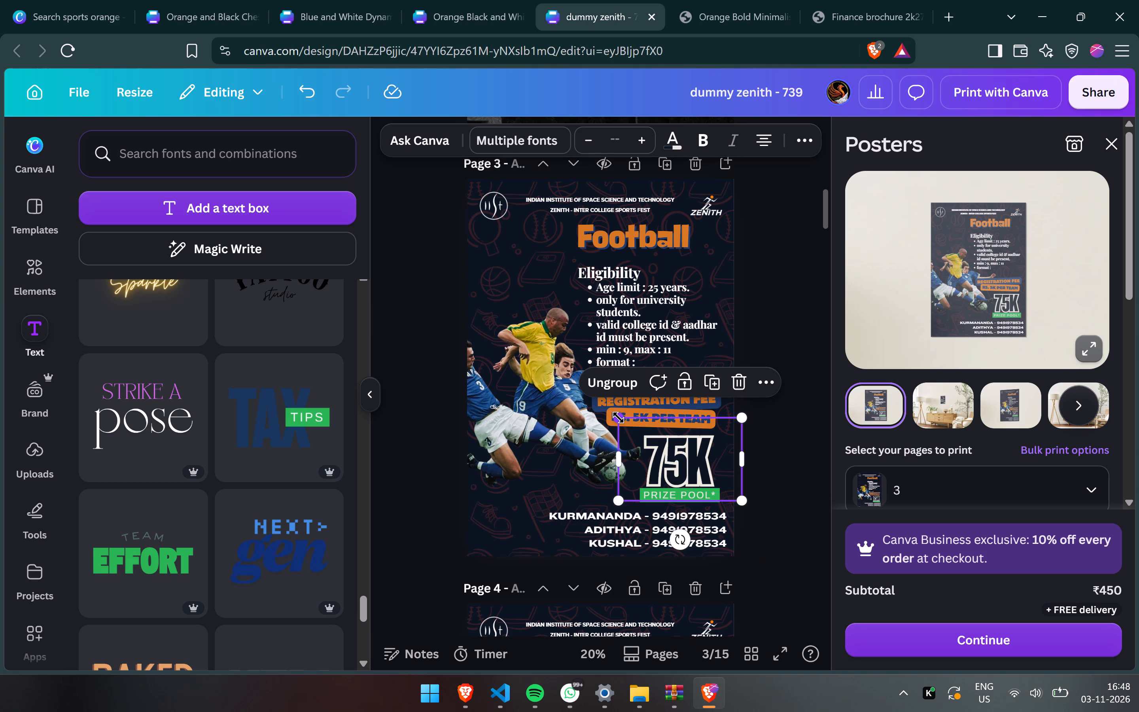
drag(618, 417, 581, 413)
drag(652, 451, 656, 462)
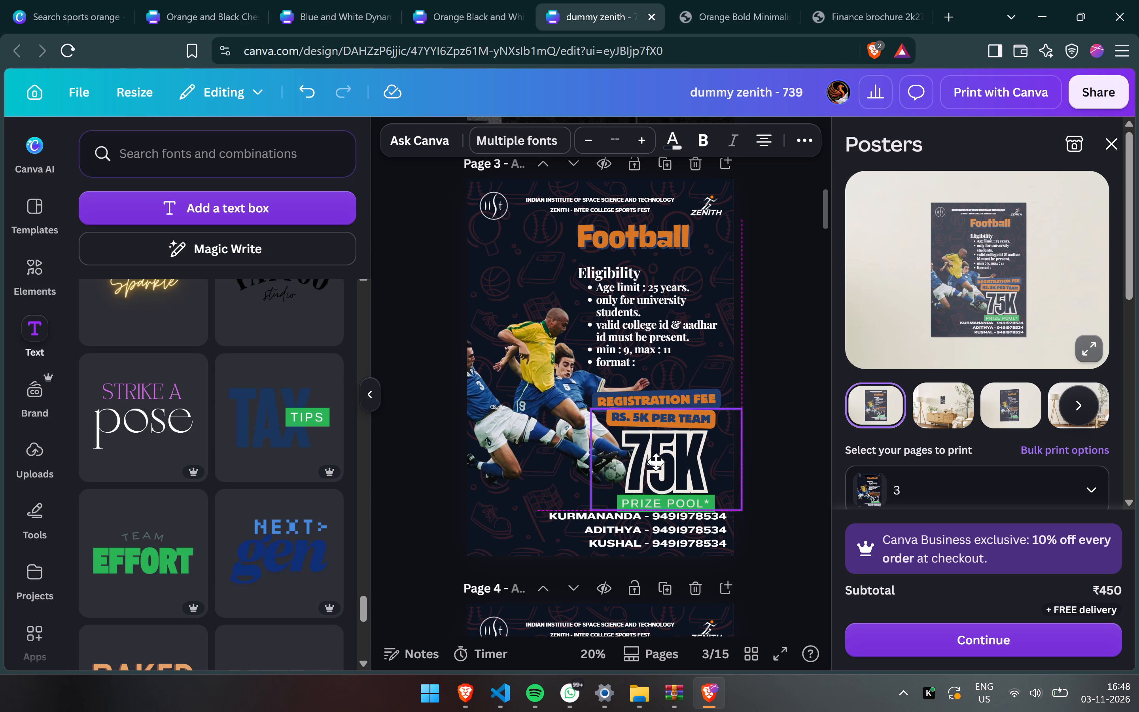
drag(656, 462, 659, 464)
click(789, 480)
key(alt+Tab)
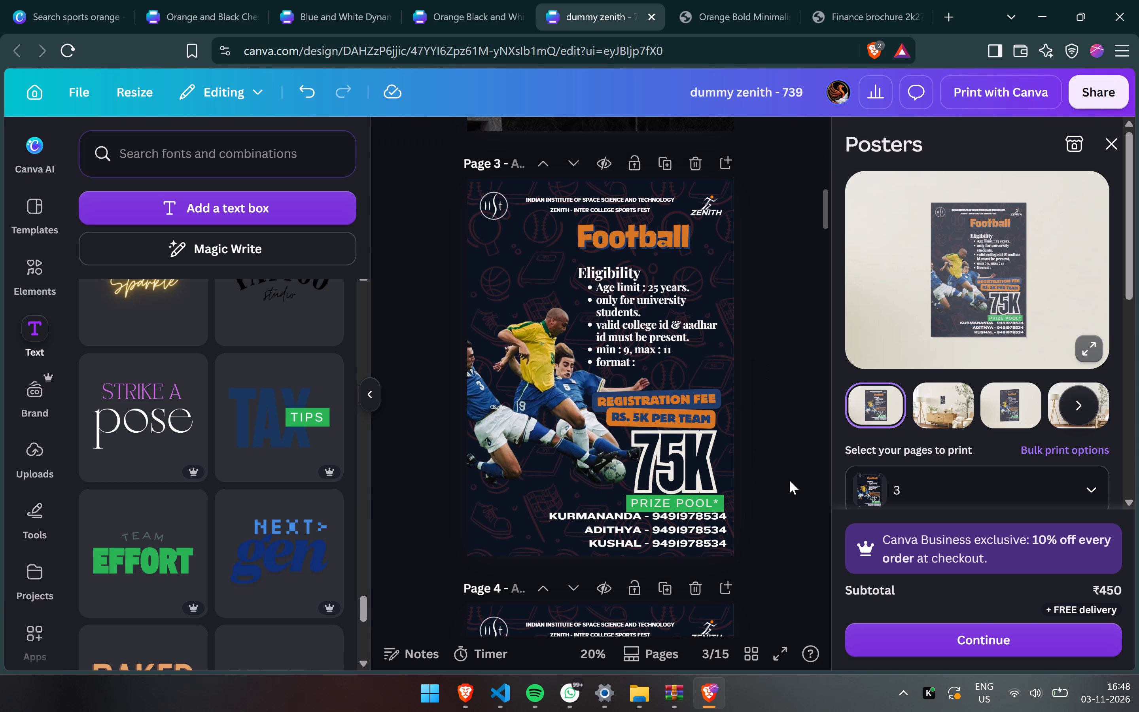
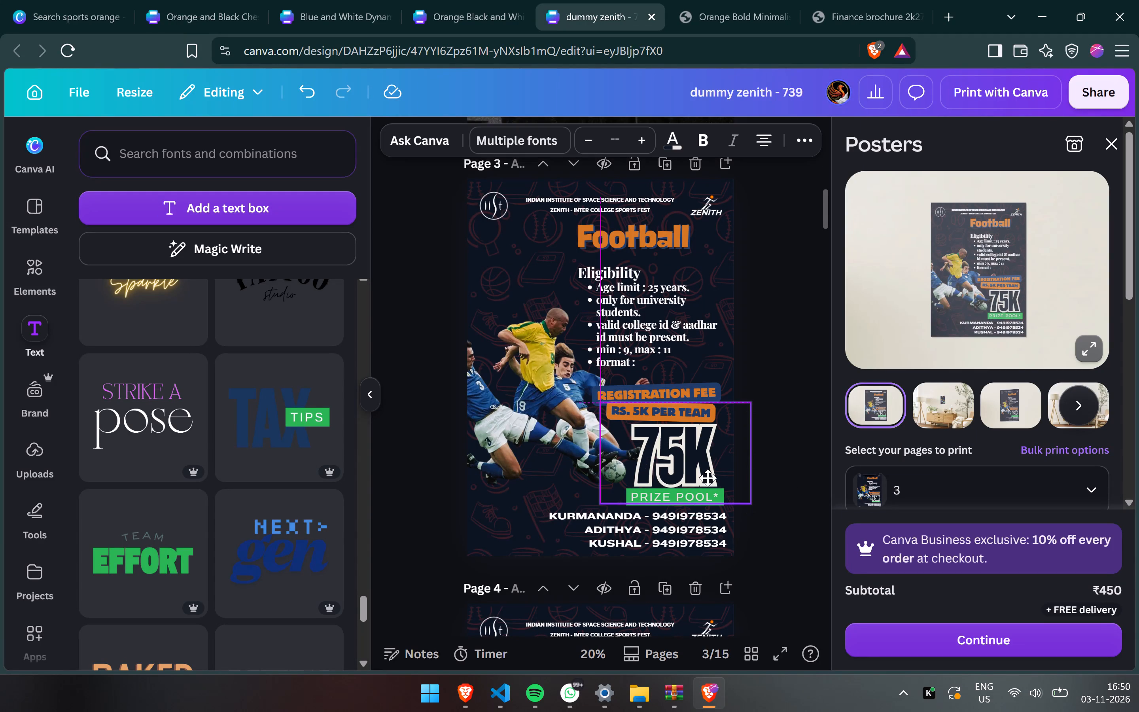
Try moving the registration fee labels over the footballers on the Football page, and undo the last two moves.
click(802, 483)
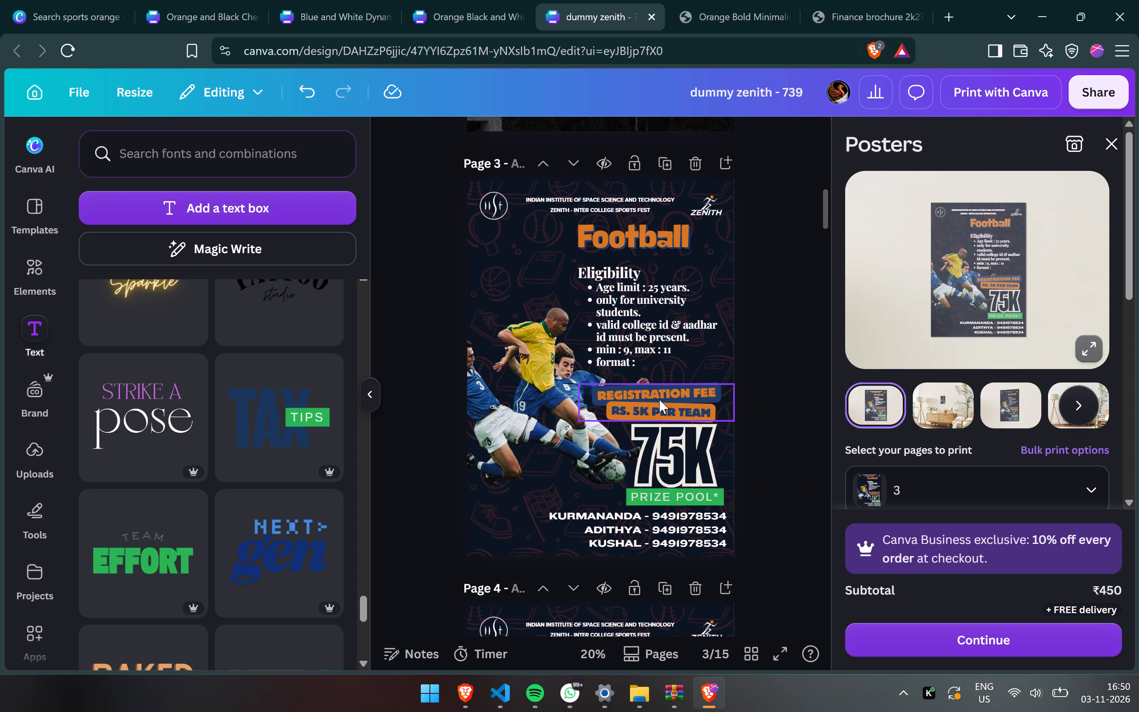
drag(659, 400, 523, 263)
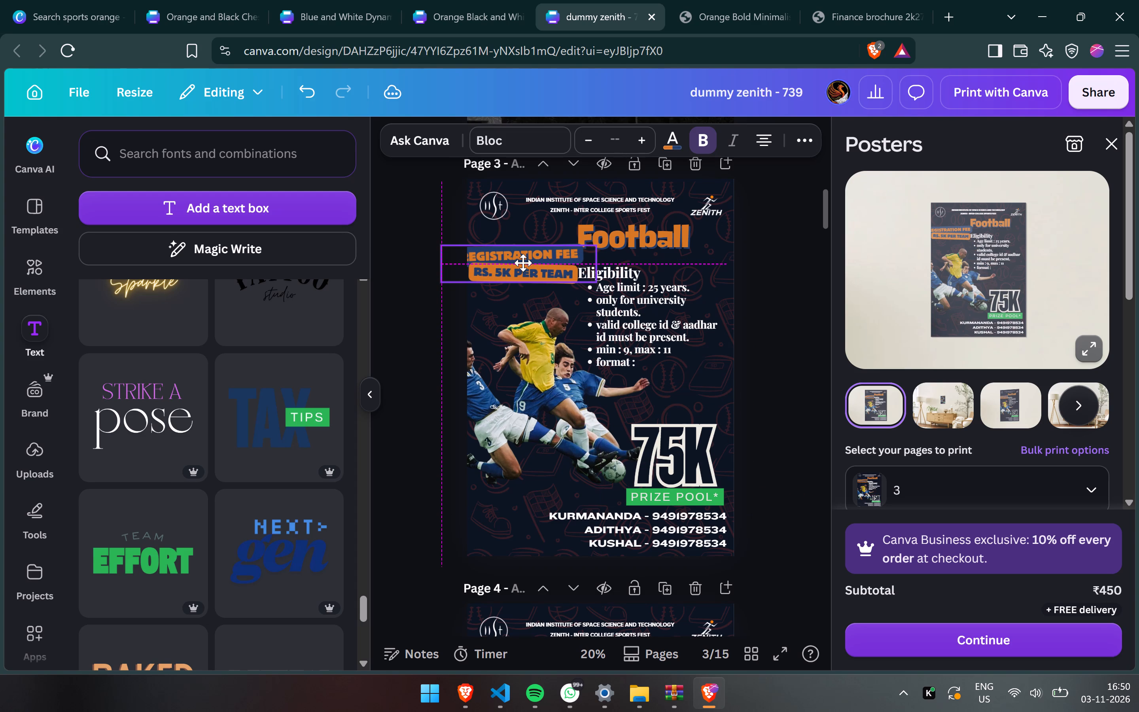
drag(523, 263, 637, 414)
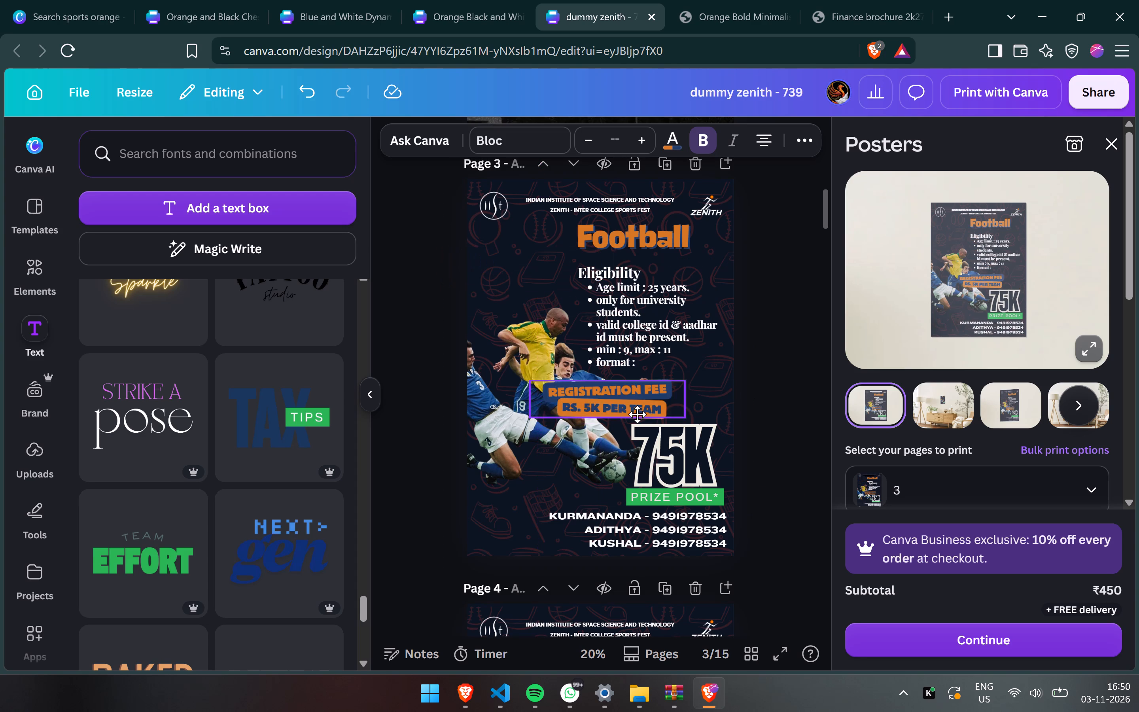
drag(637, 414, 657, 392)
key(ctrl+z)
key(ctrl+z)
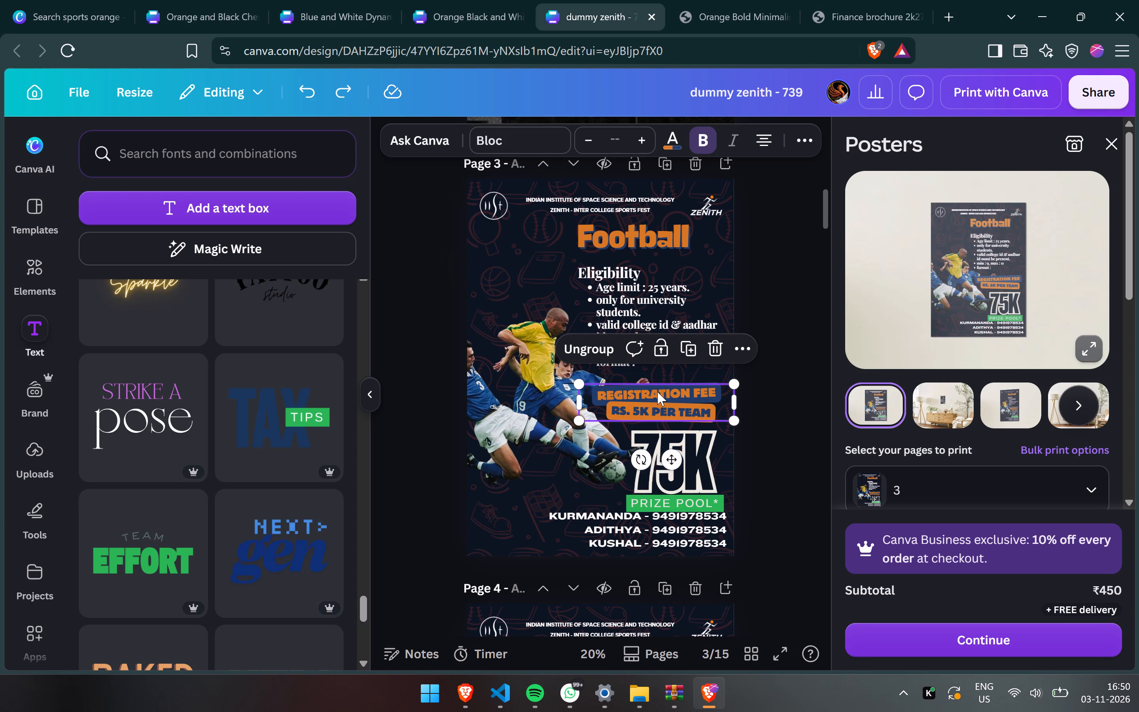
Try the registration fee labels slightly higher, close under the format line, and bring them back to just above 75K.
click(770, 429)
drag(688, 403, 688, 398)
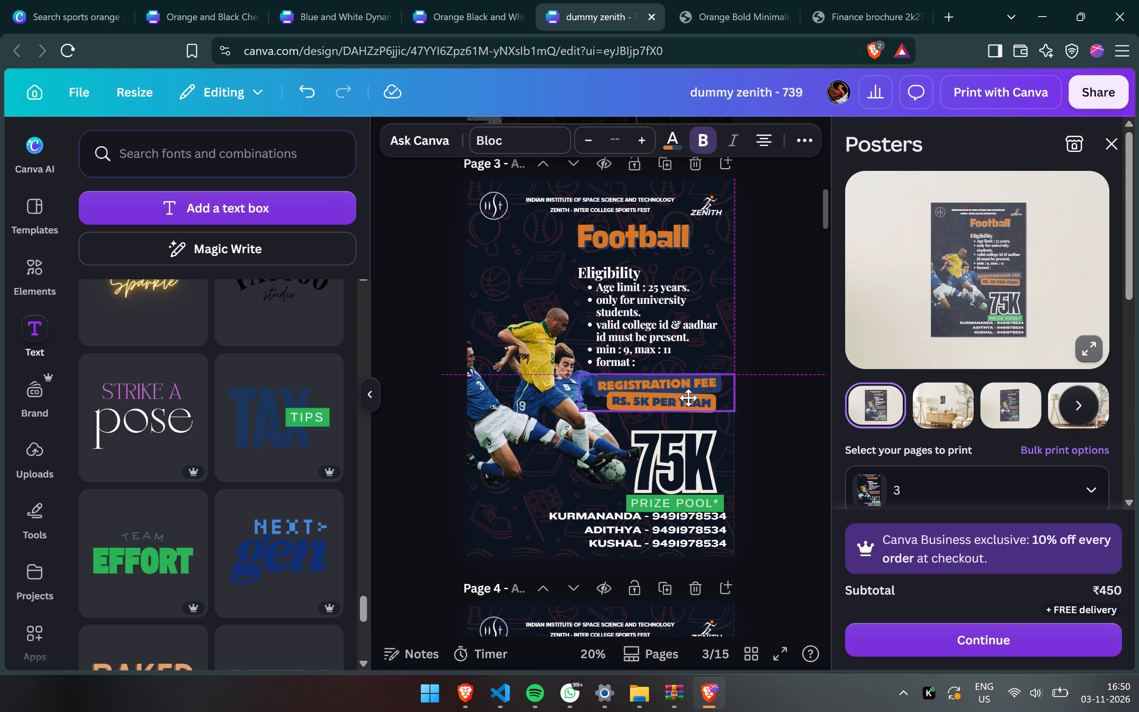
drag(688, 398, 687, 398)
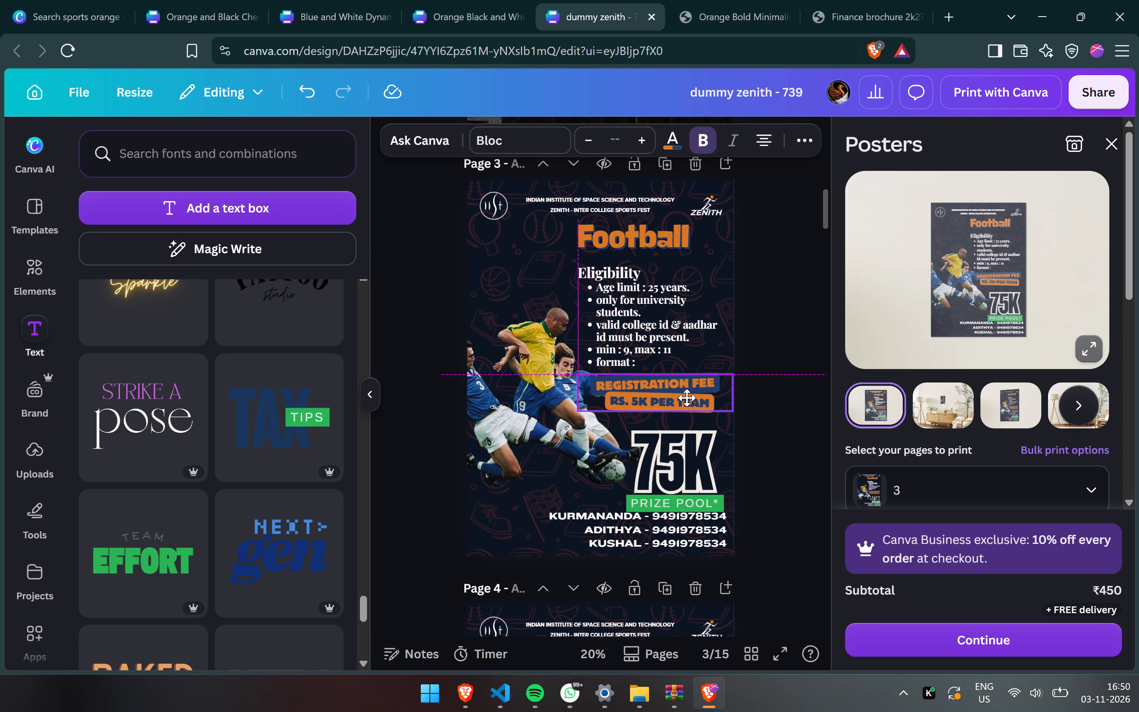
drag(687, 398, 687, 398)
Nudge the 75K and PRIZE POOL* group up to sit just beneath the registration fee labels, clear of the contact list.
drag(696, 450, 696, 446)
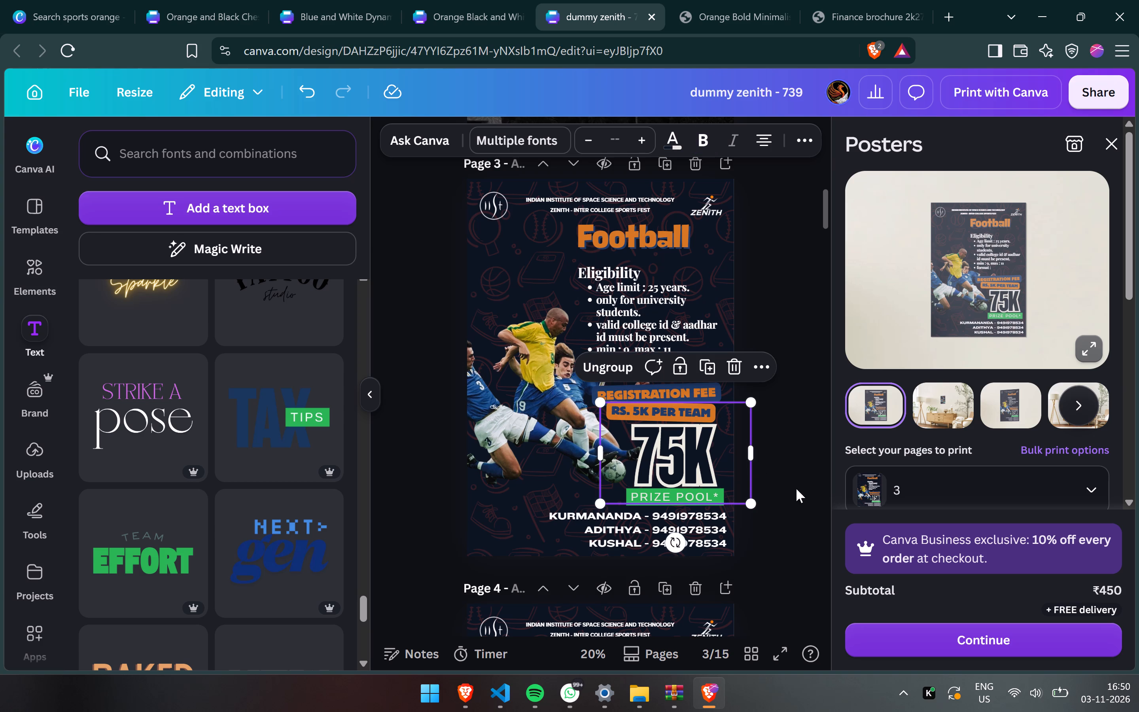
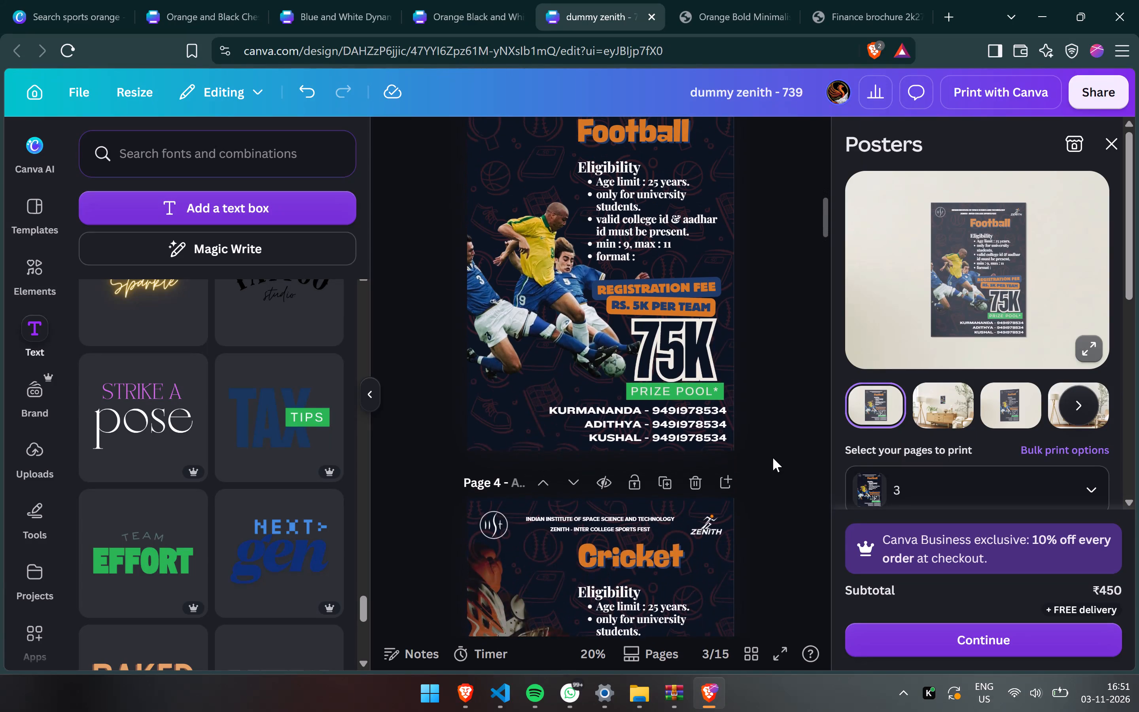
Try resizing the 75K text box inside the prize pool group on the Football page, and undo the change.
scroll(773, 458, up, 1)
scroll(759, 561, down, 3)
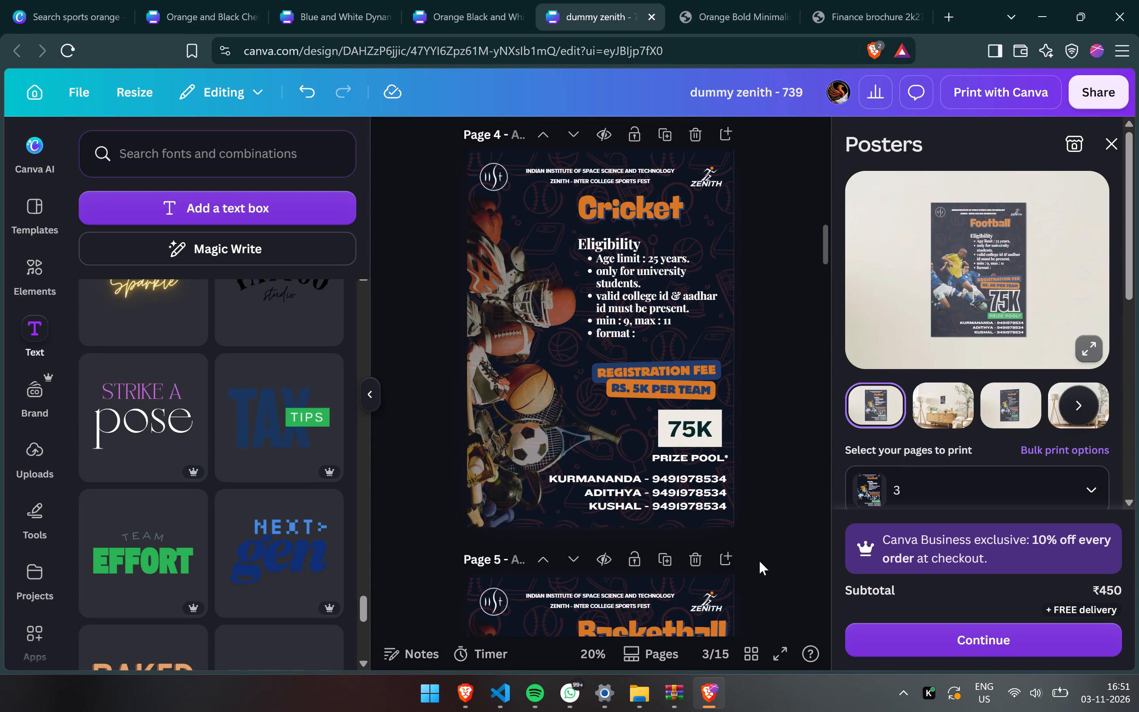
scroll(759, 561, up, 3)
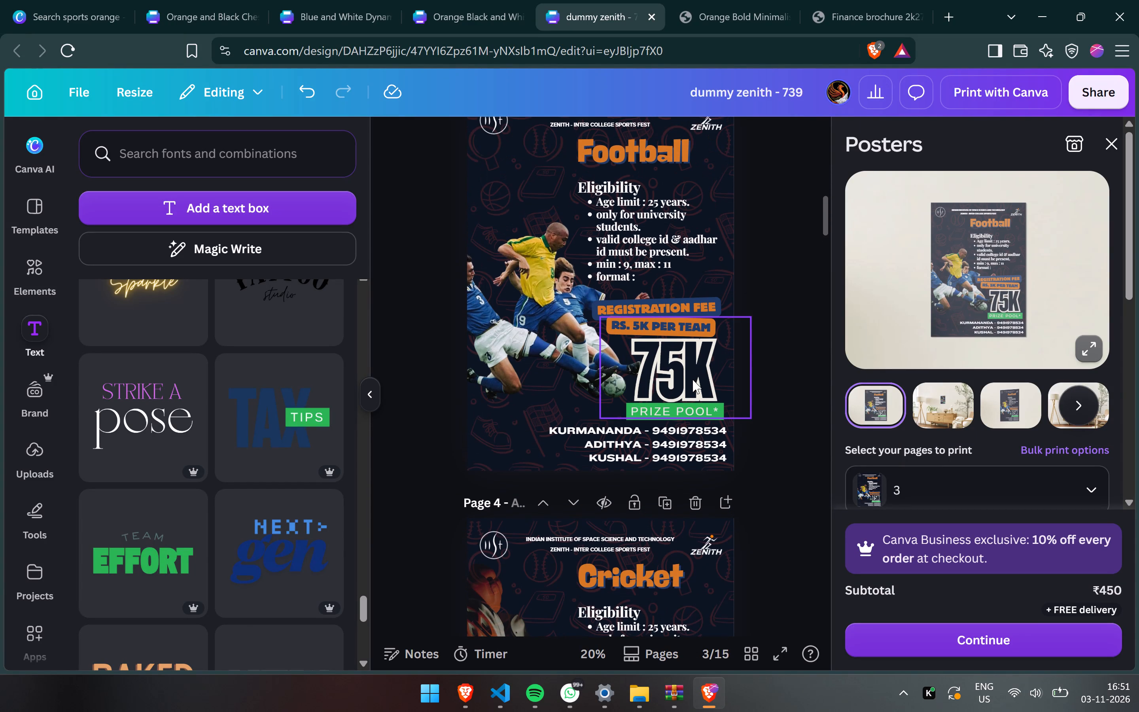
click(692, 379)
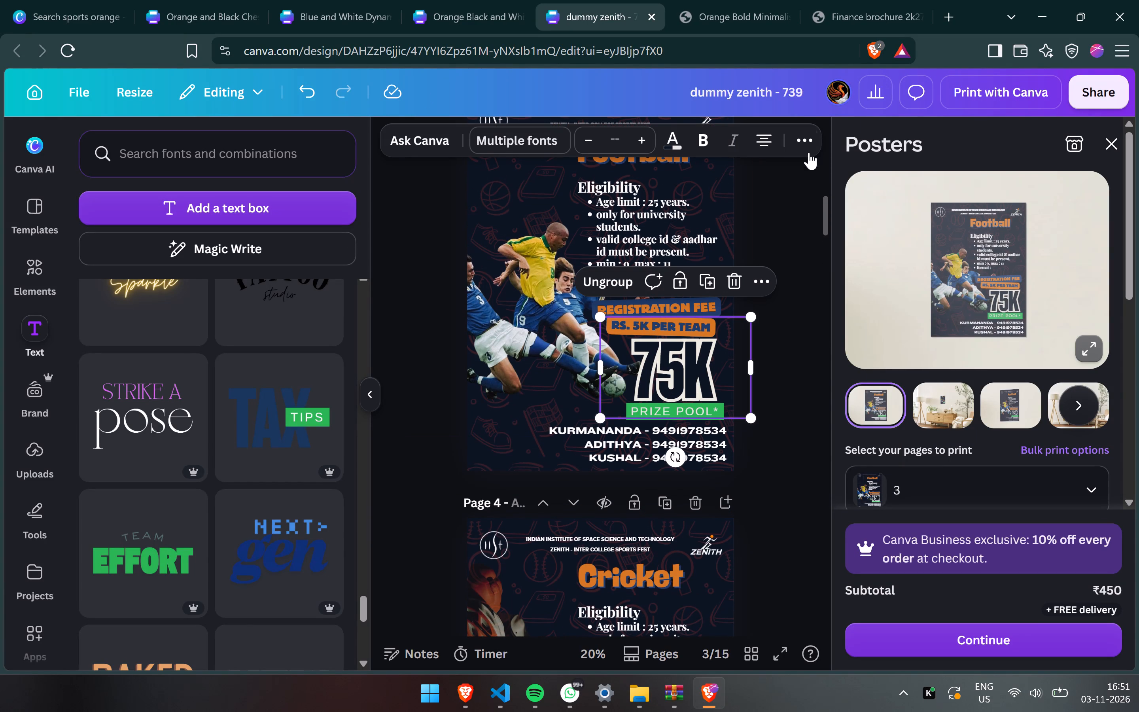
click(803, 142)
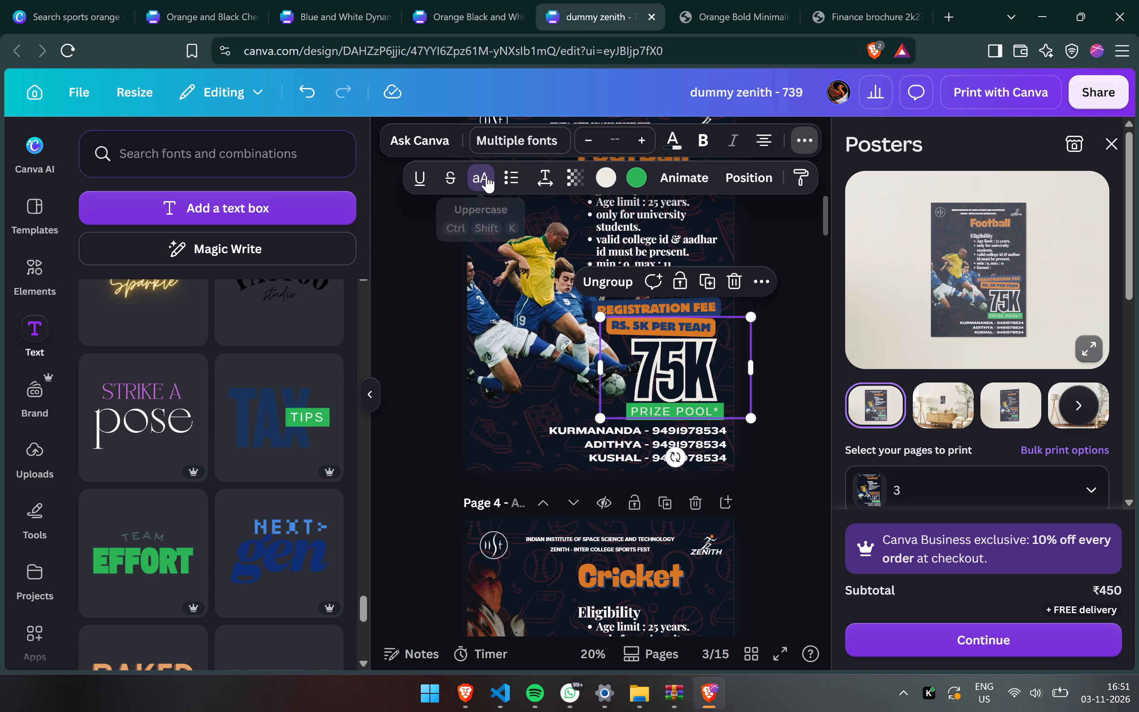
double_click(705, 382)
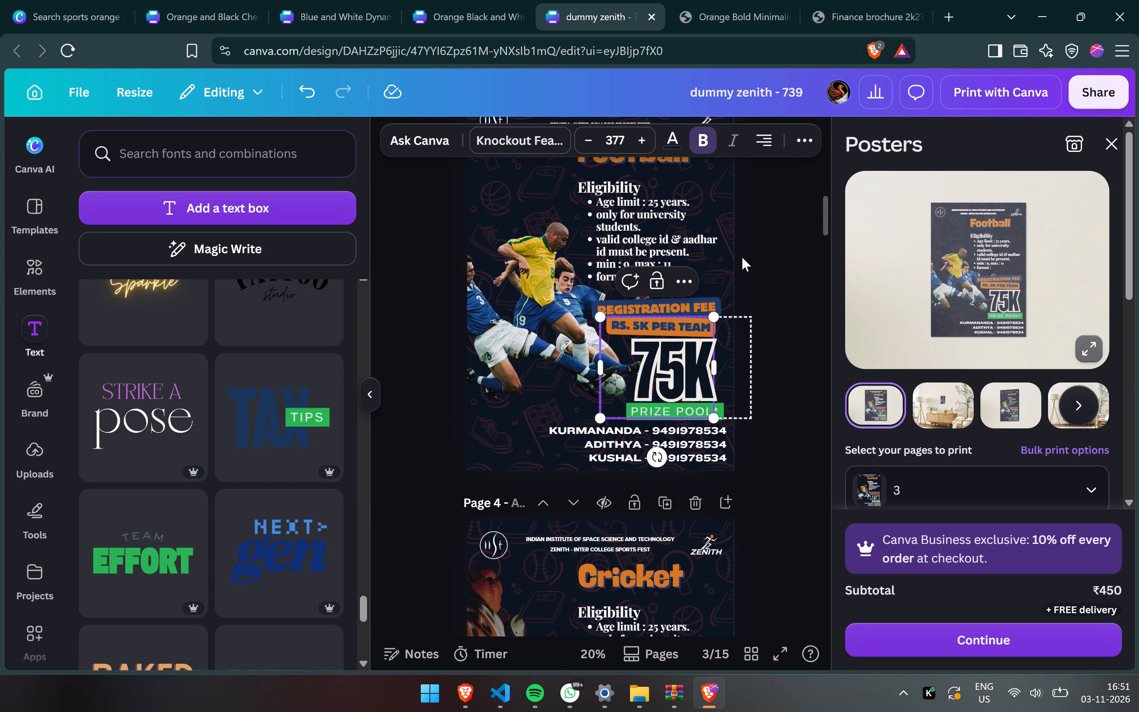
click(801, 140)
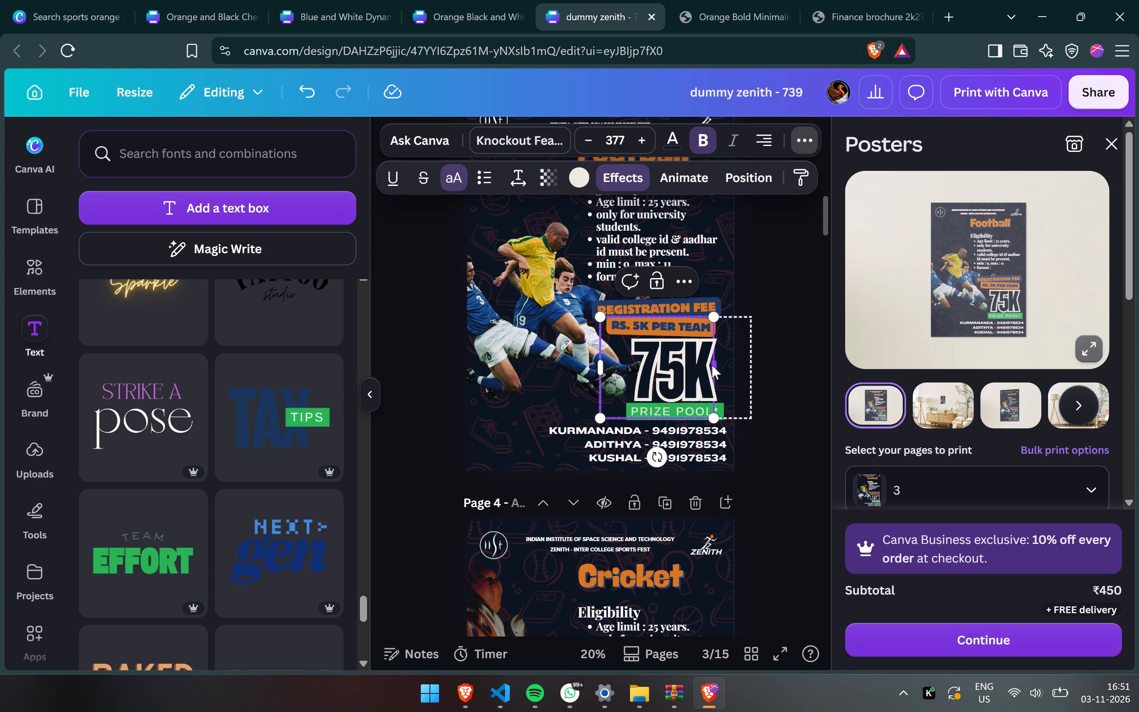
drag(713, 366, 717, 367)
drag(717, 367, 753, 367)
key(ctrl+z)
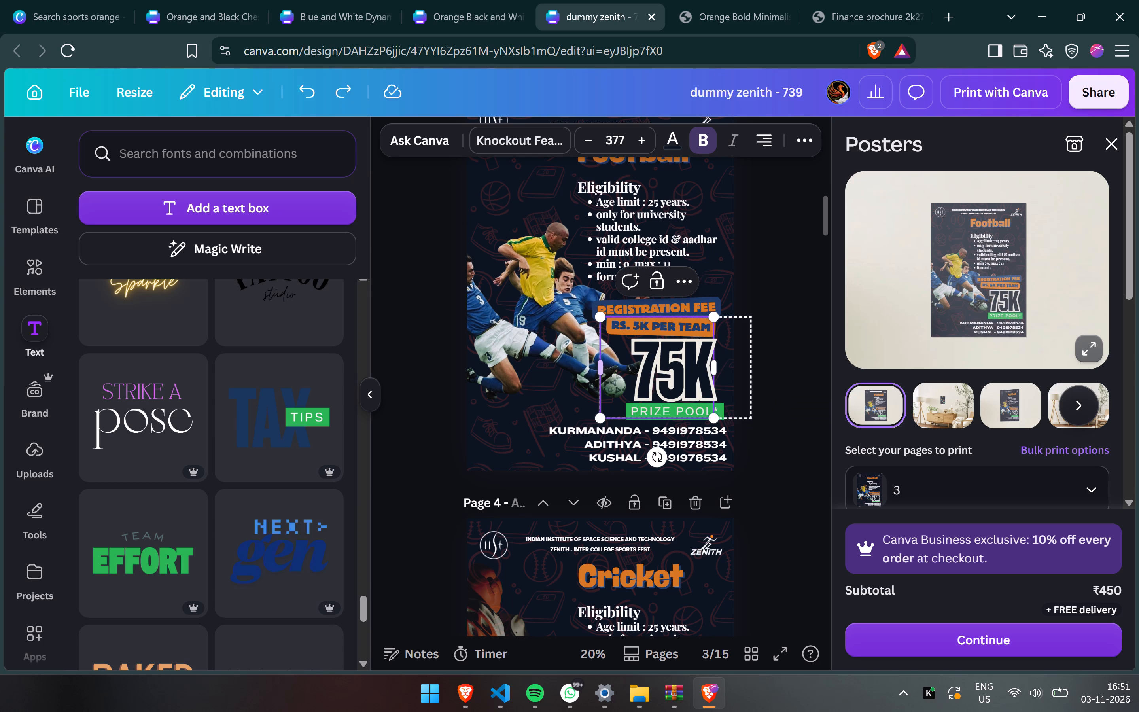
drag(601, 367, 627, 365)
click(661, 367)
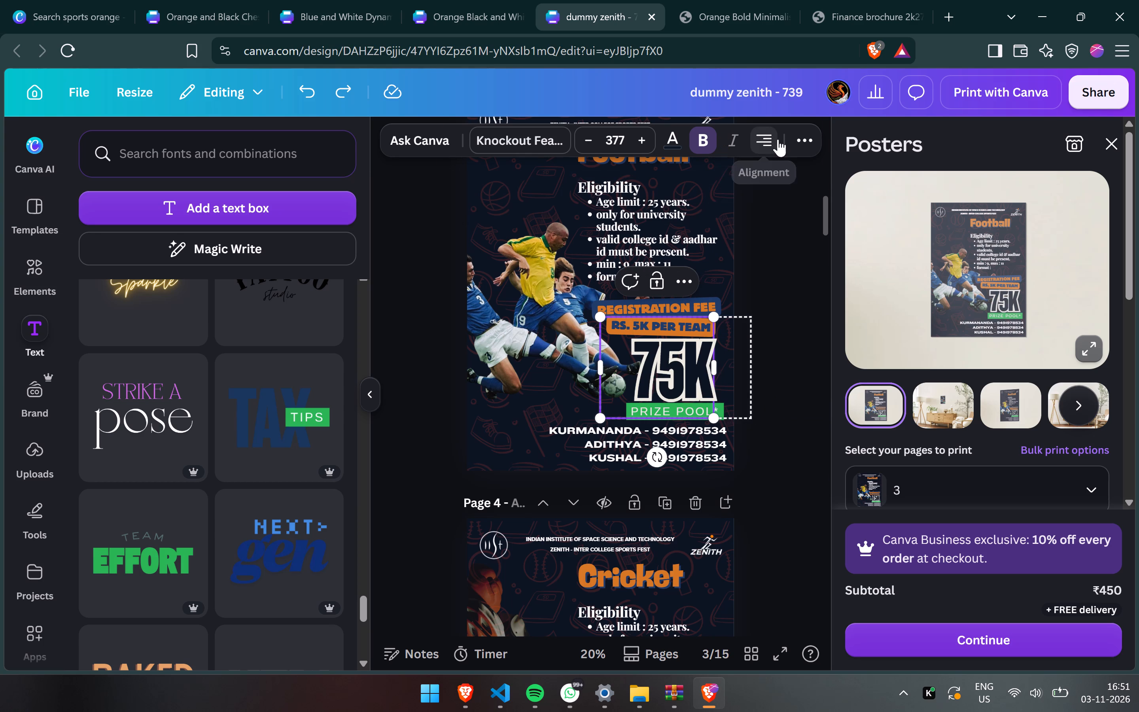
Set the outline effect thickness of the 75K text to 80.
click(803, 138)
click(628, 184)
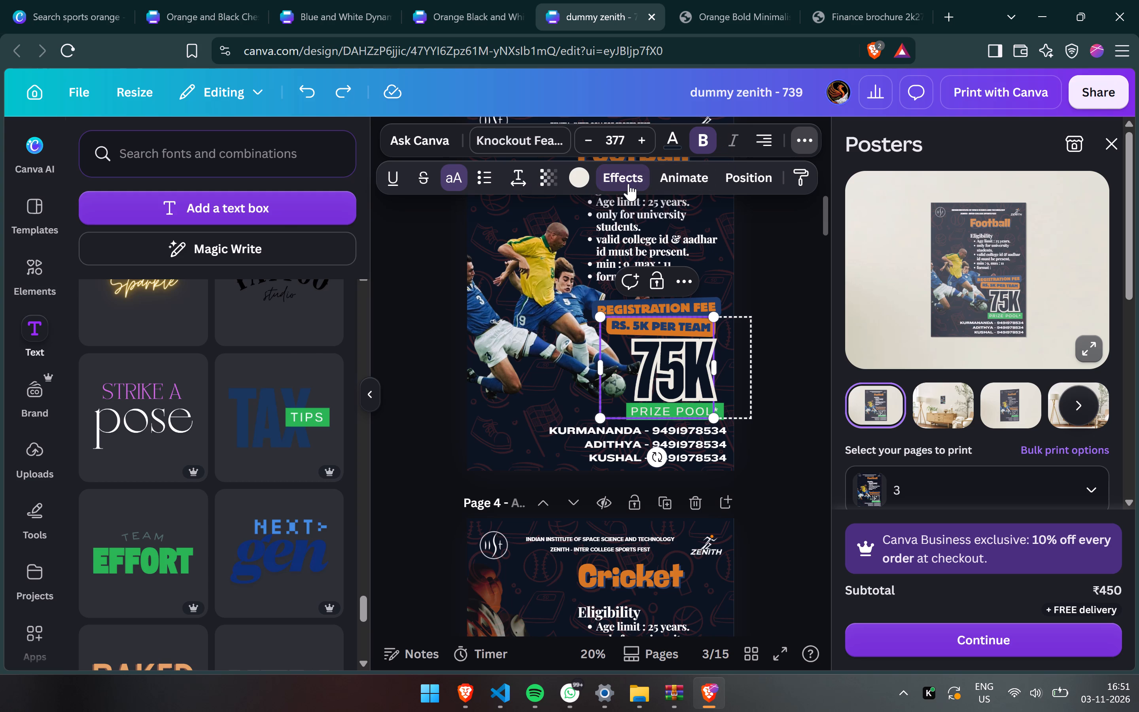
scroll(271, 382, up, 1)
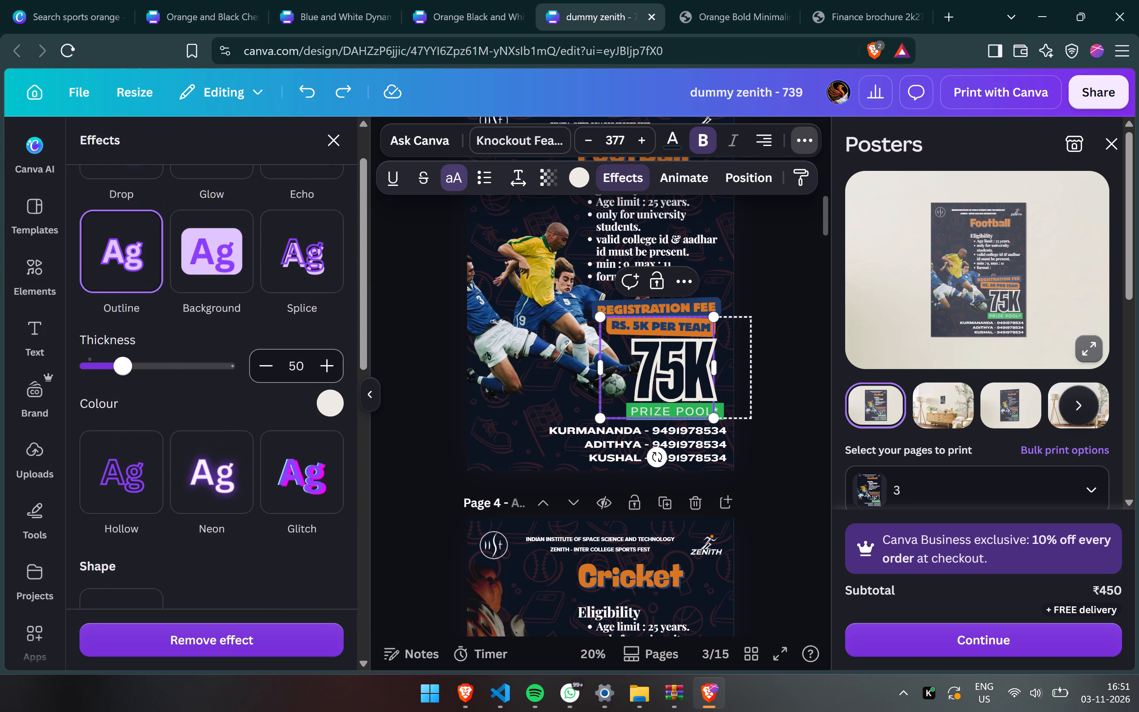
scroll(271, 382, down, 2)
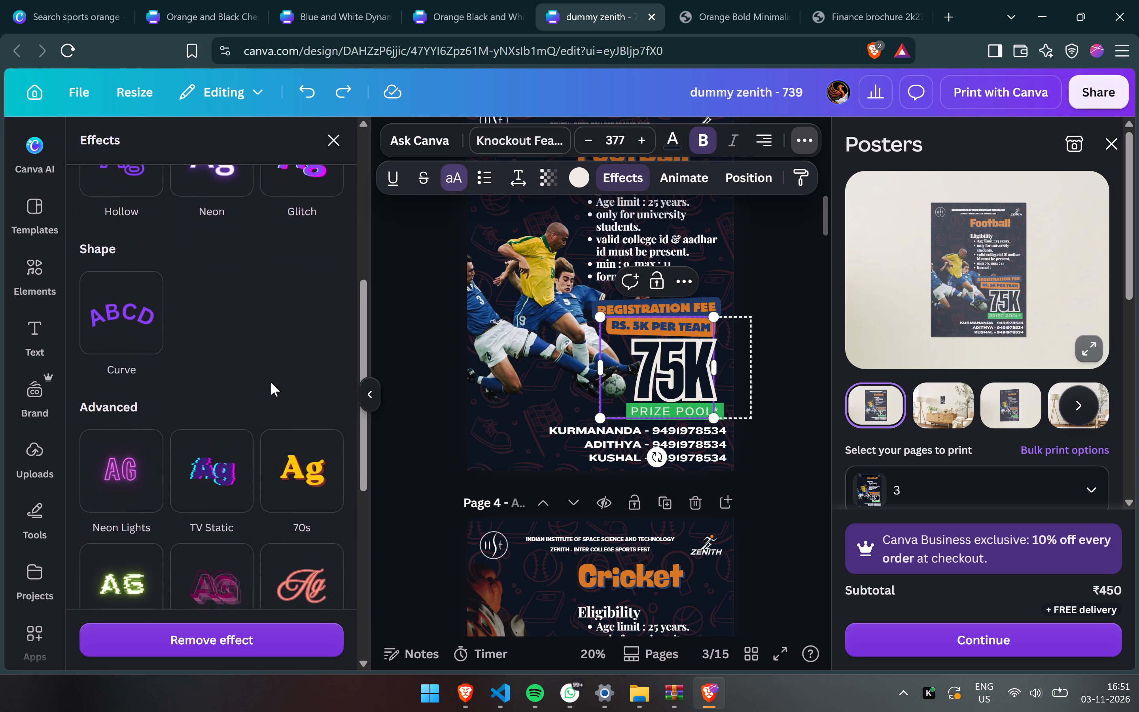
scroll(271, 382, down, 4)
scroll(271, 382, up, 11)
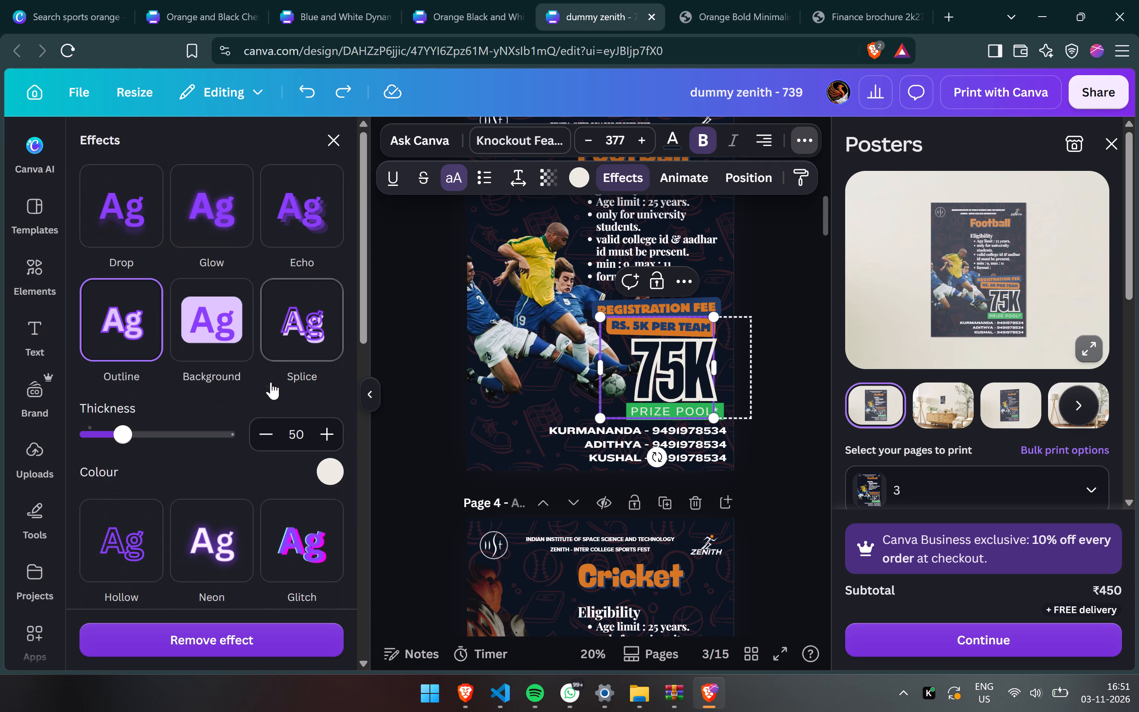
drag(118, 436, 143, 441)
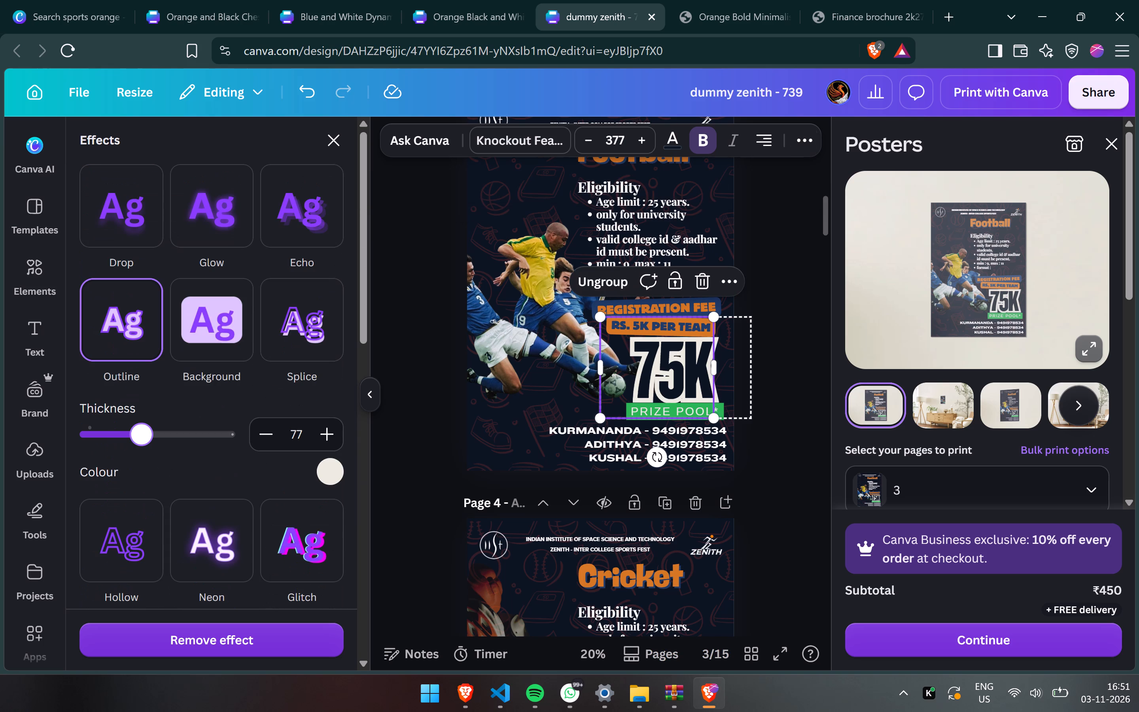
drag(143, 441, 143, 441)
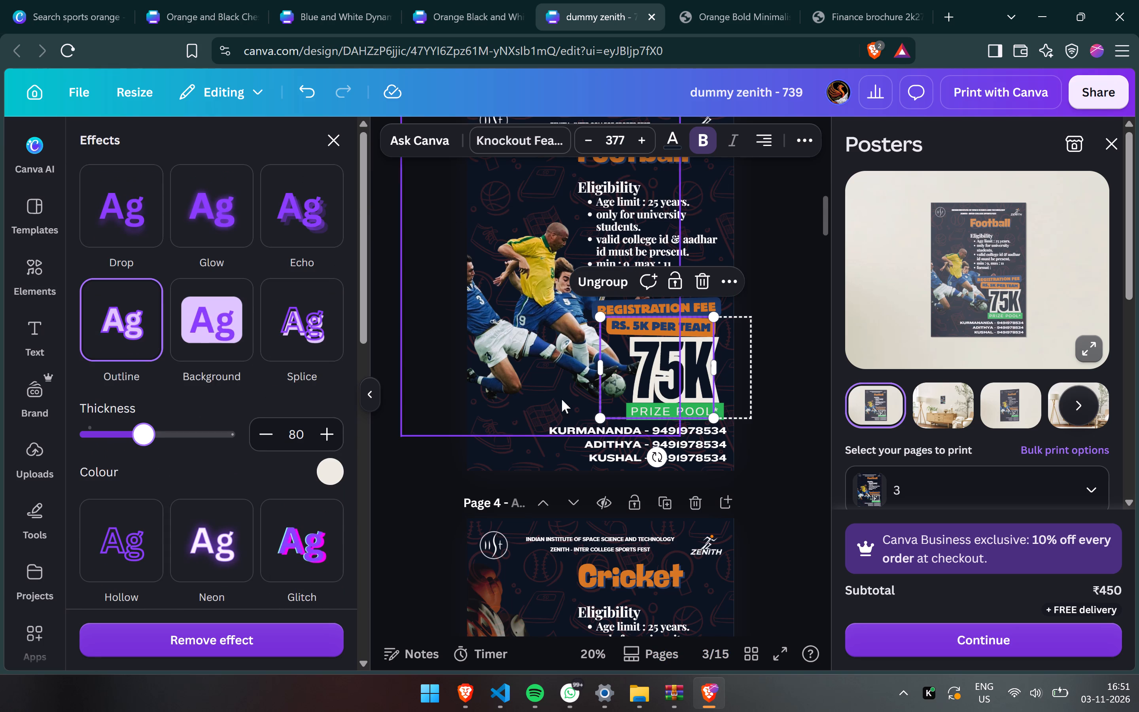
click(771, 437)
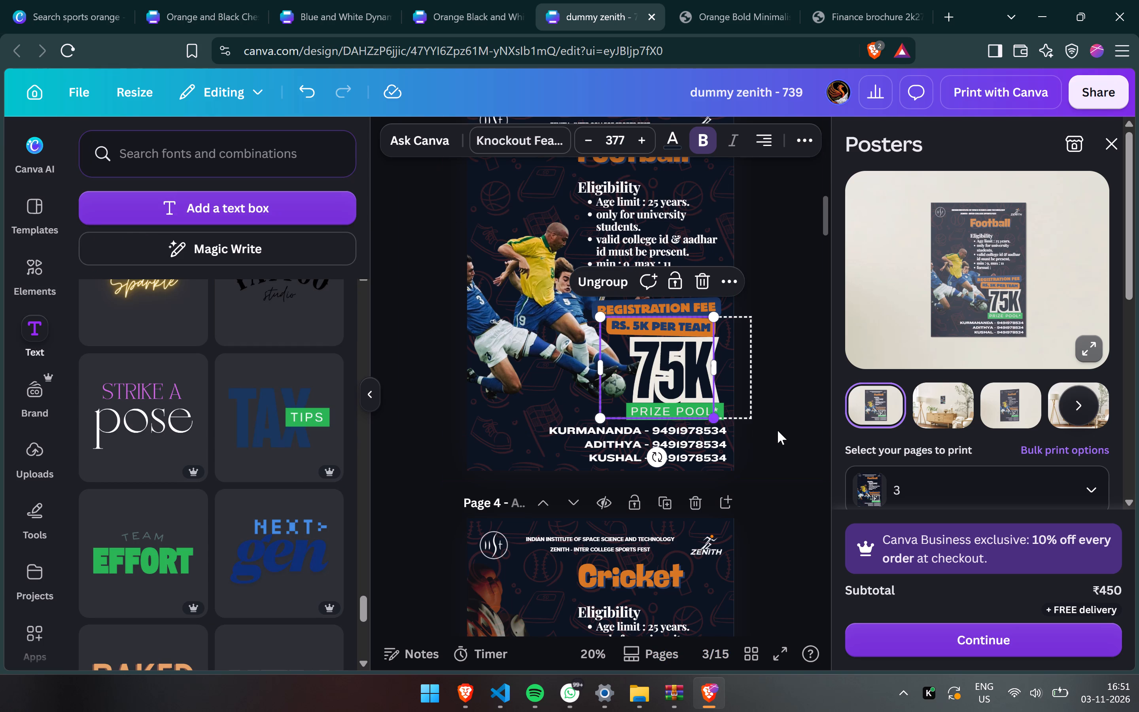
click(782, 428)
Centre-align the 75K text within its text box in the prize pool group.
click(718, 411)
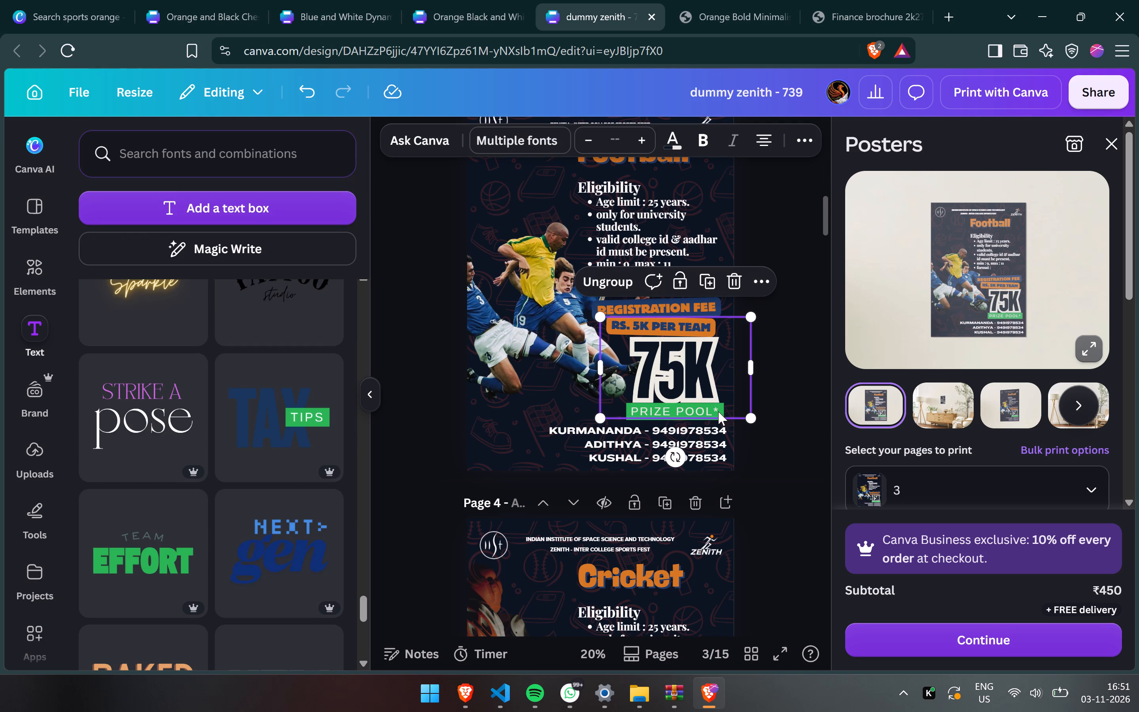
click(718, 411)
click(718, 411)
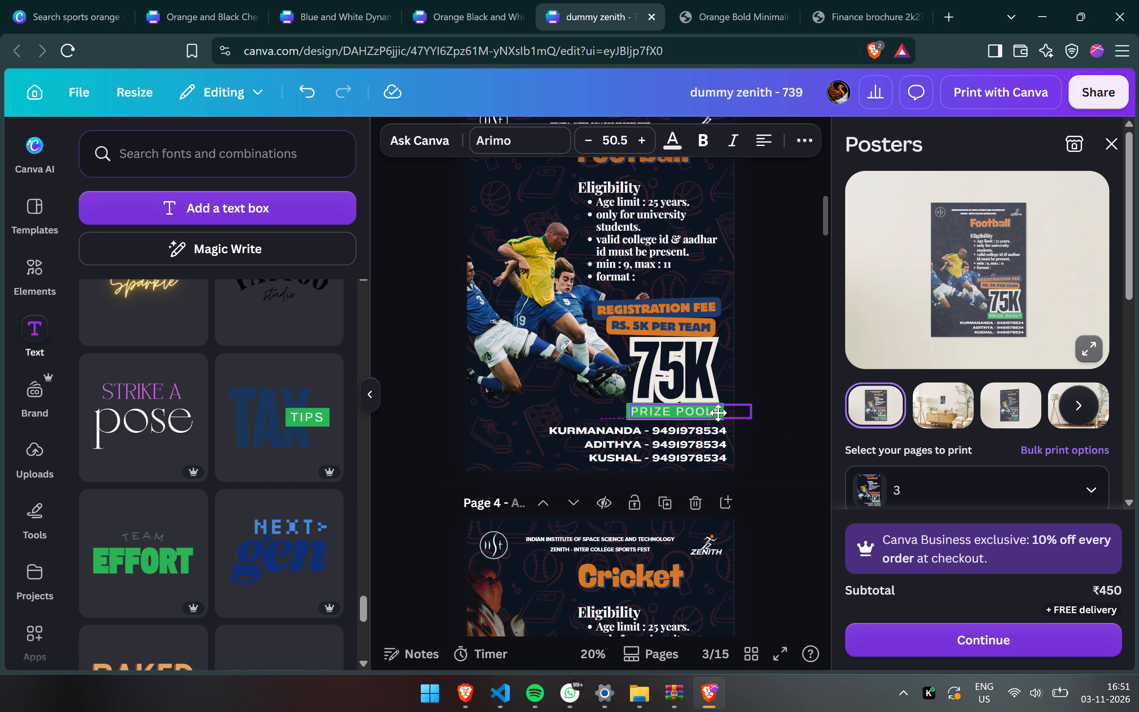
click(678, 390)
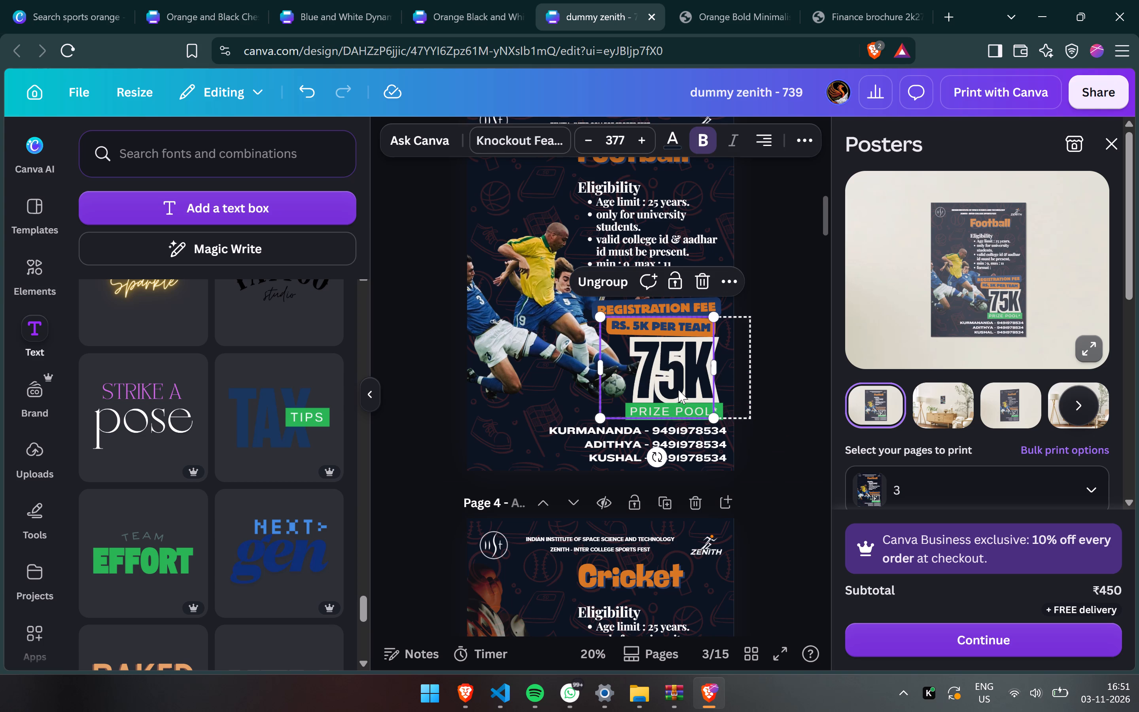
click(756, 147)
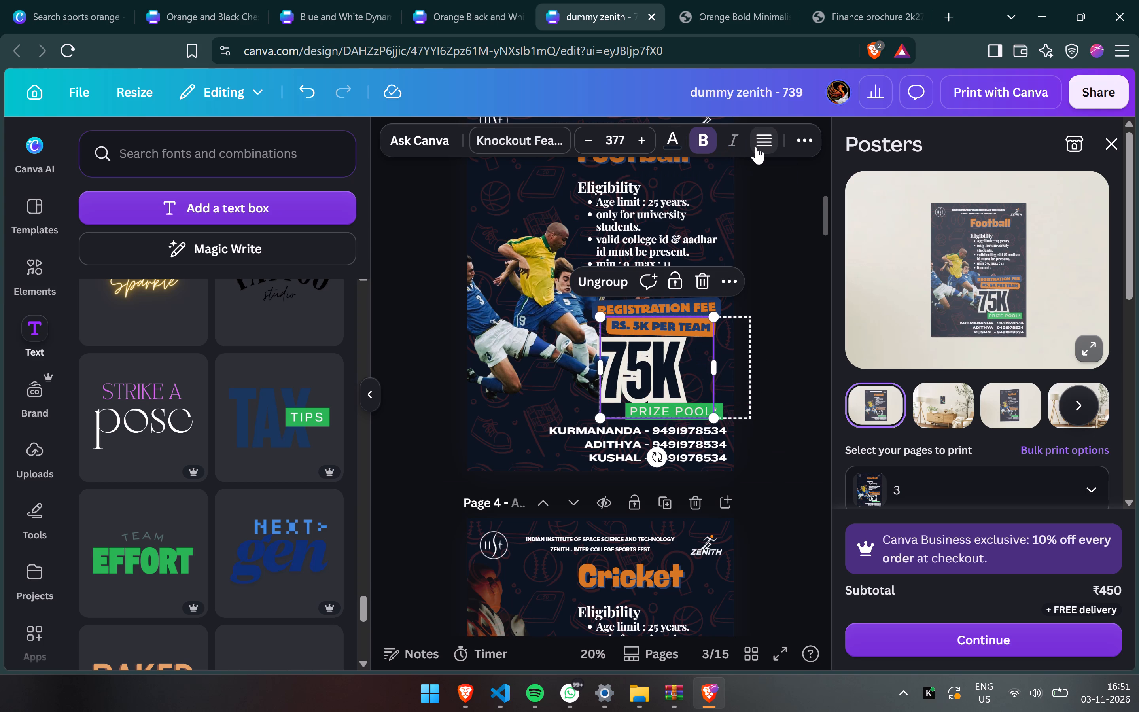
click(756, 147)
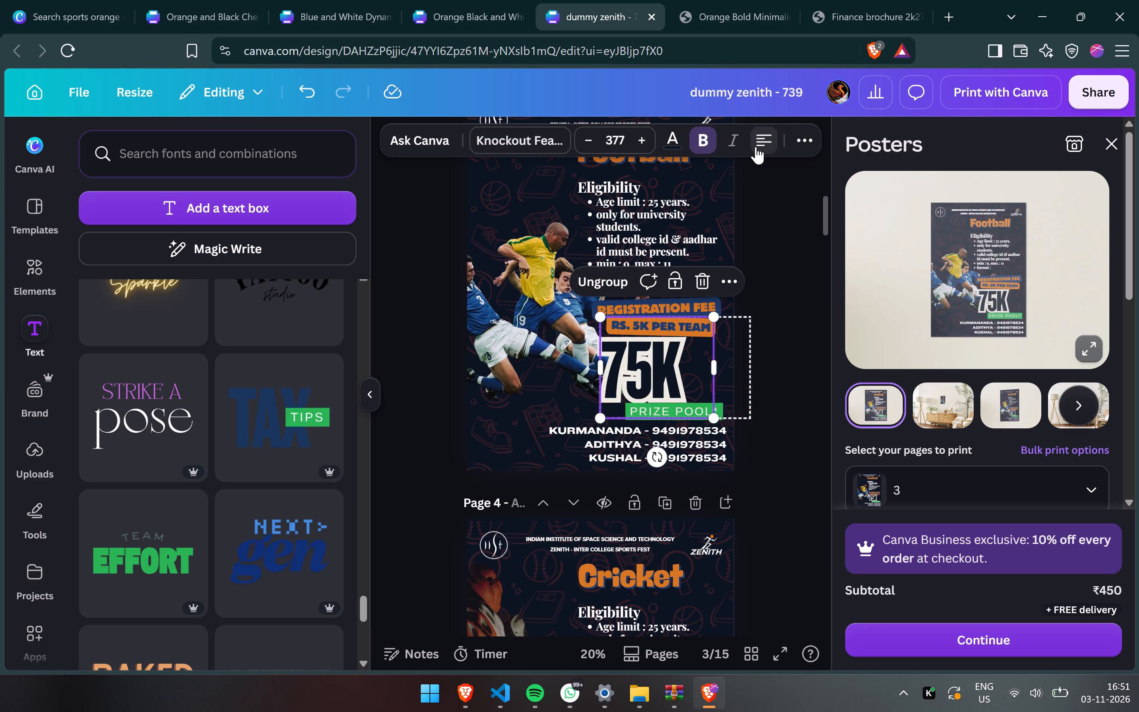
click(756, 147)
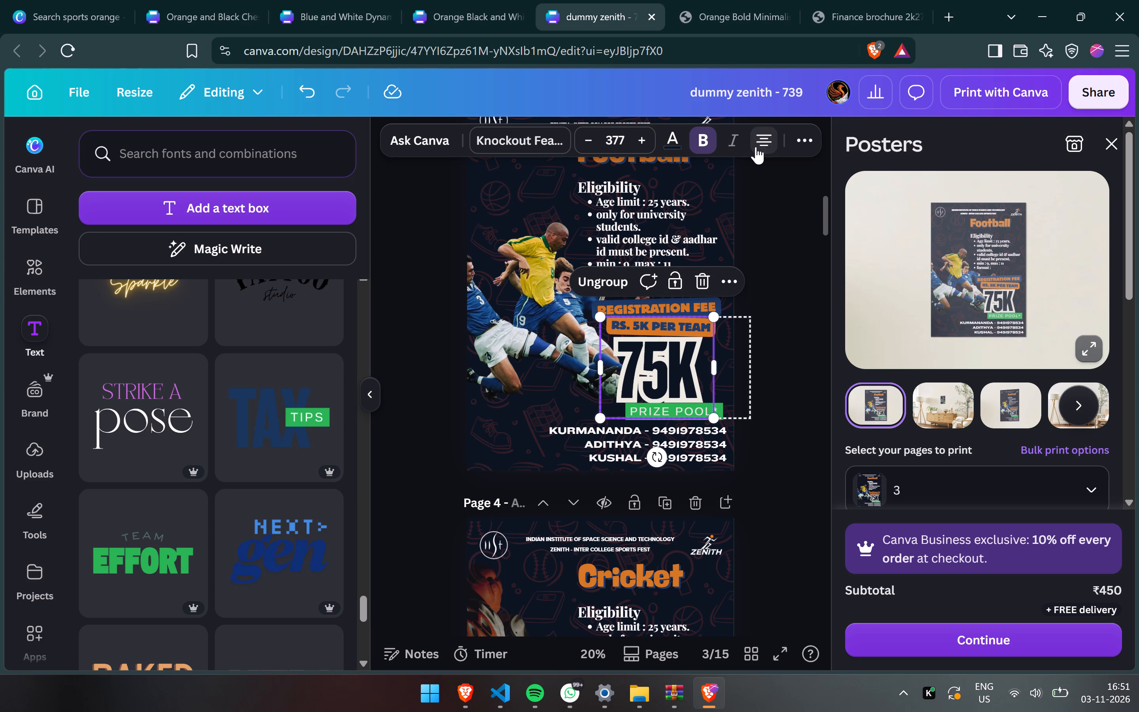
Move the PRIZE POOL* label left so it sits centred beneath 75K.
click(669, 407)
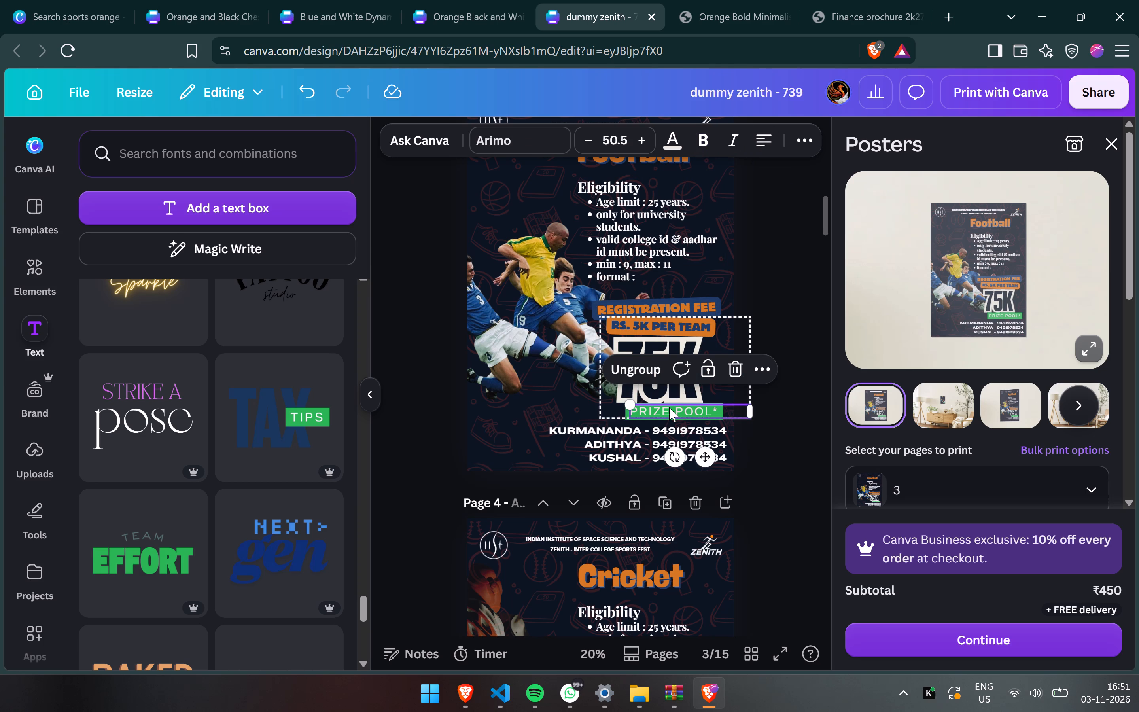
drag(669, 407, 648, 407)
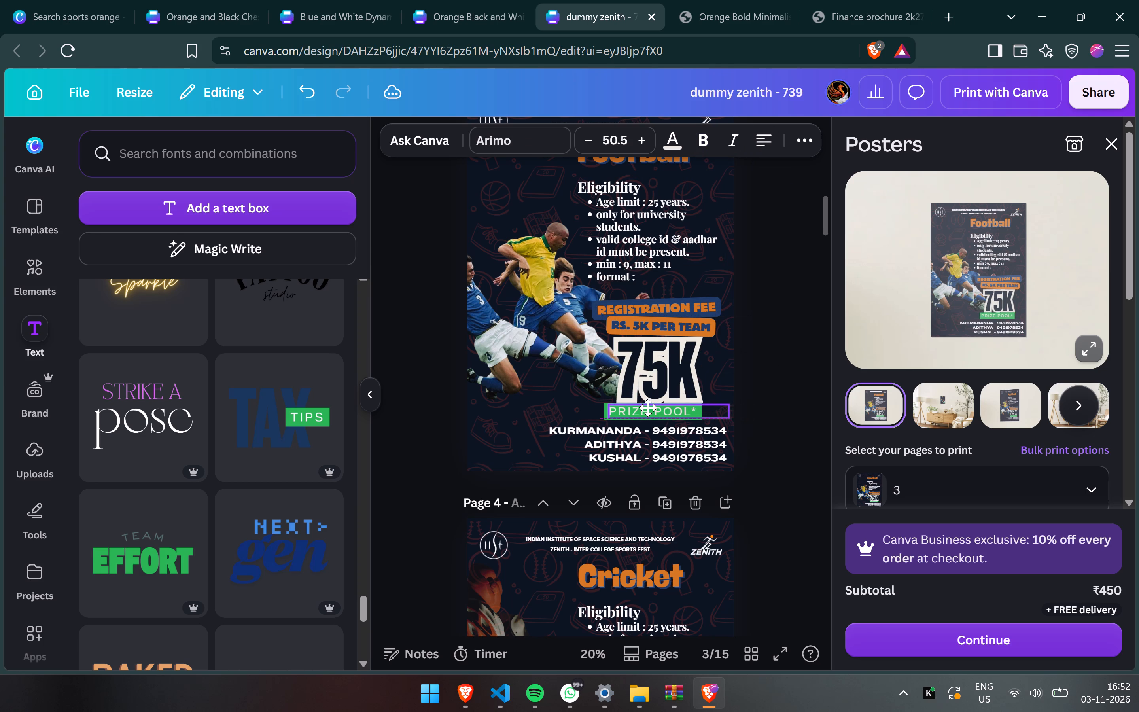
drag(648, 407, 653, 407)
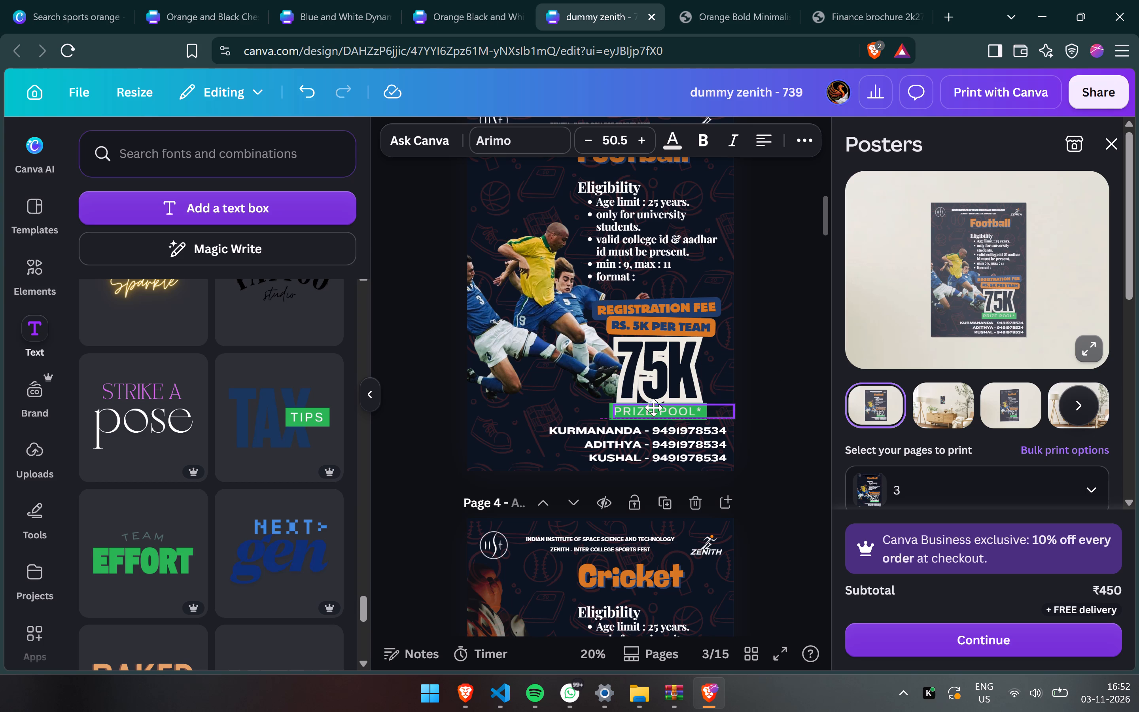
drag(653, 407, 654, 407)
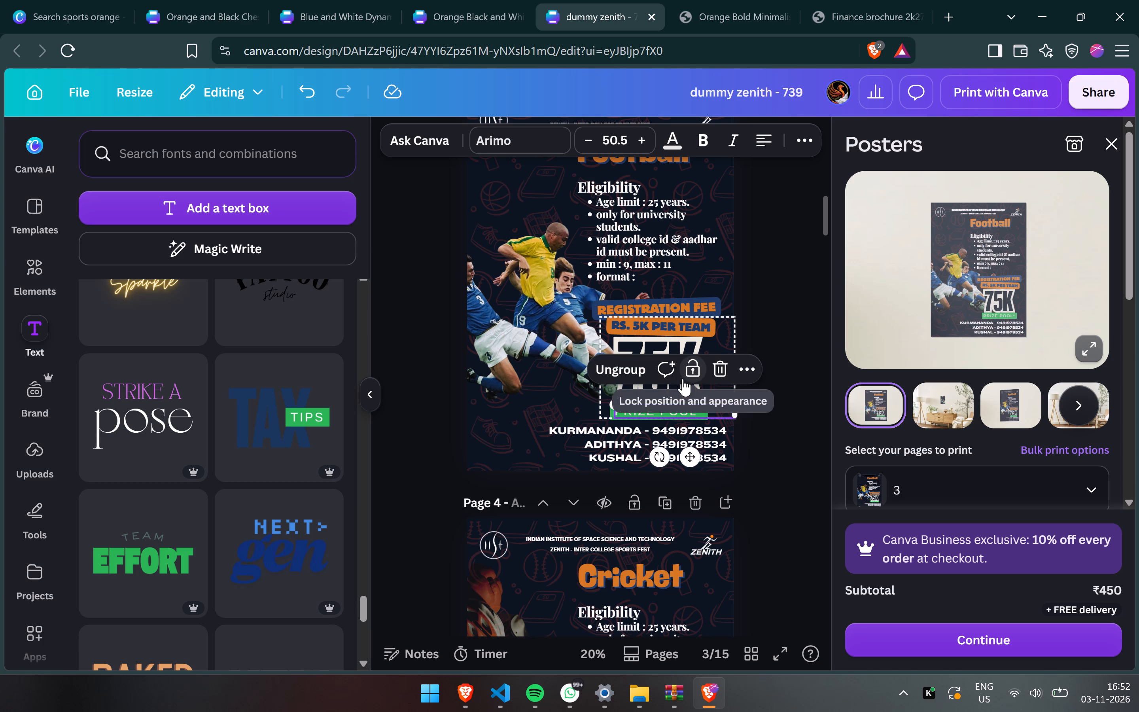
Narrow the 75K and PRIZE POOL* group close to its text, and widen the 75K text box to about 16.9 to match.
click(683, 397)
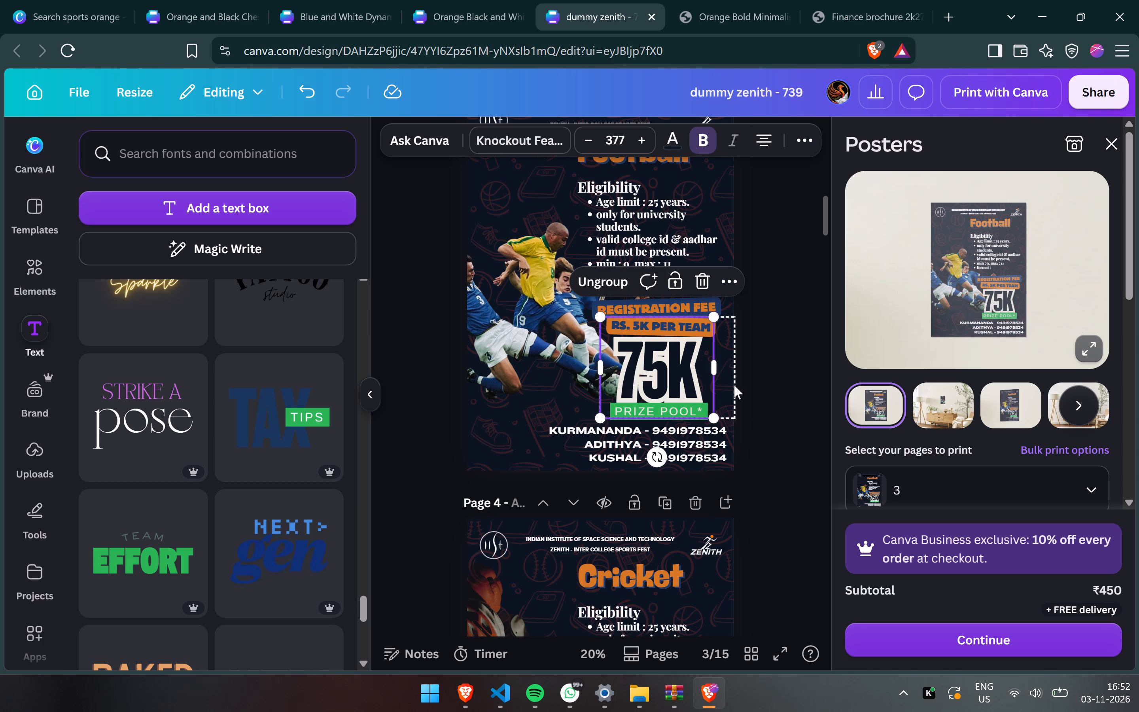
click(722, 385)
click(732, 381)
click(707, 384)
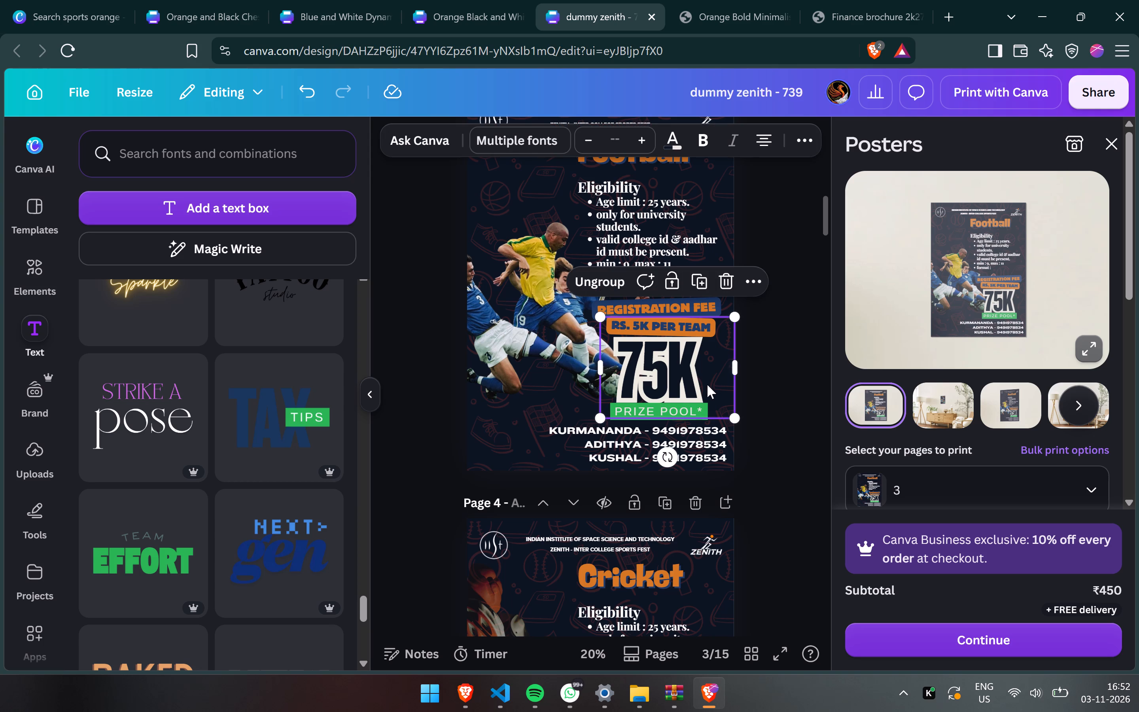
drag(732, 369, 717, 367)
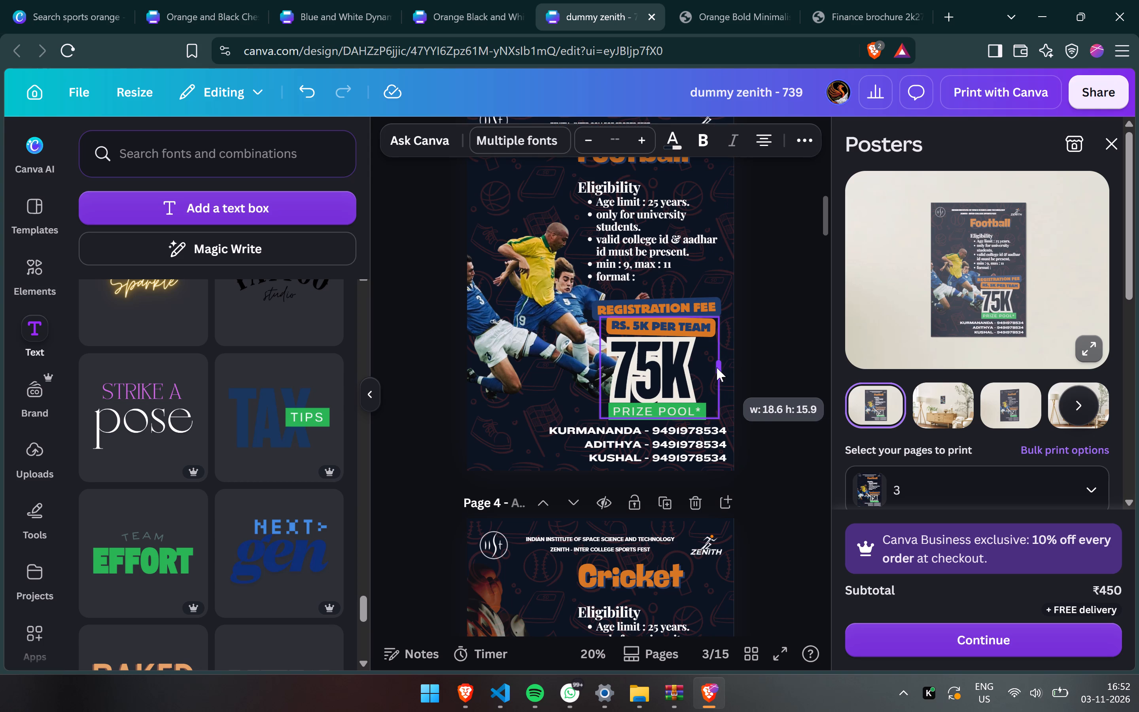
drag(717, 367, 708, 368)
click(684, 373)
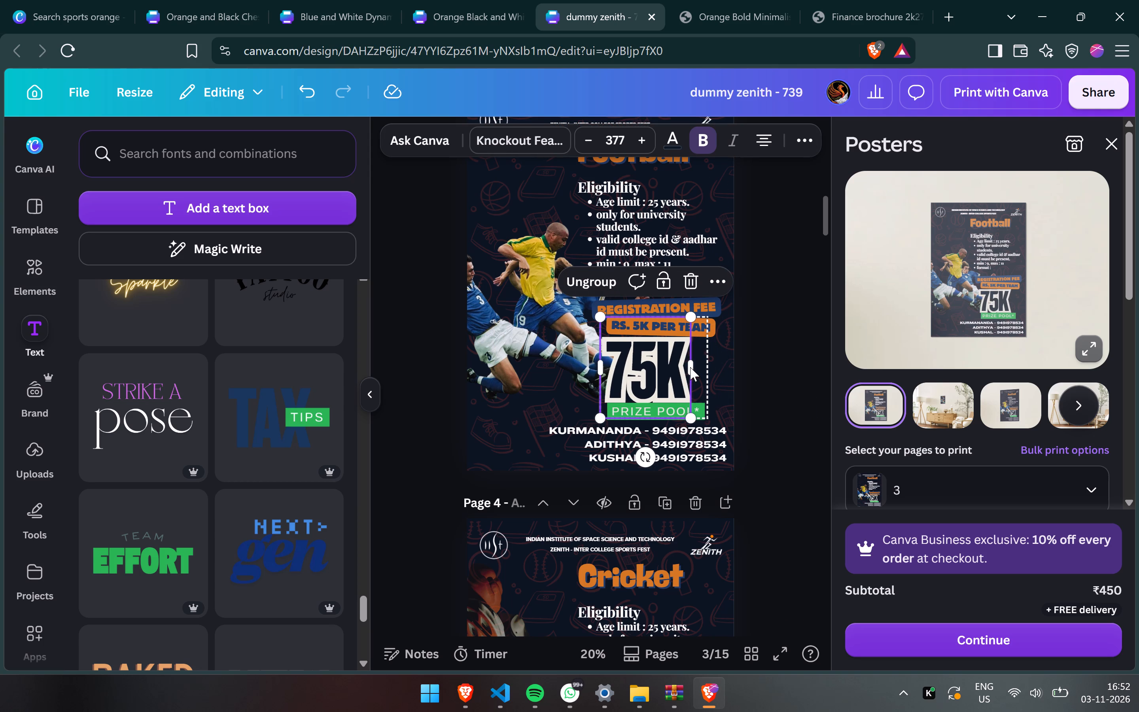
drag(692, 367, 708, 367)
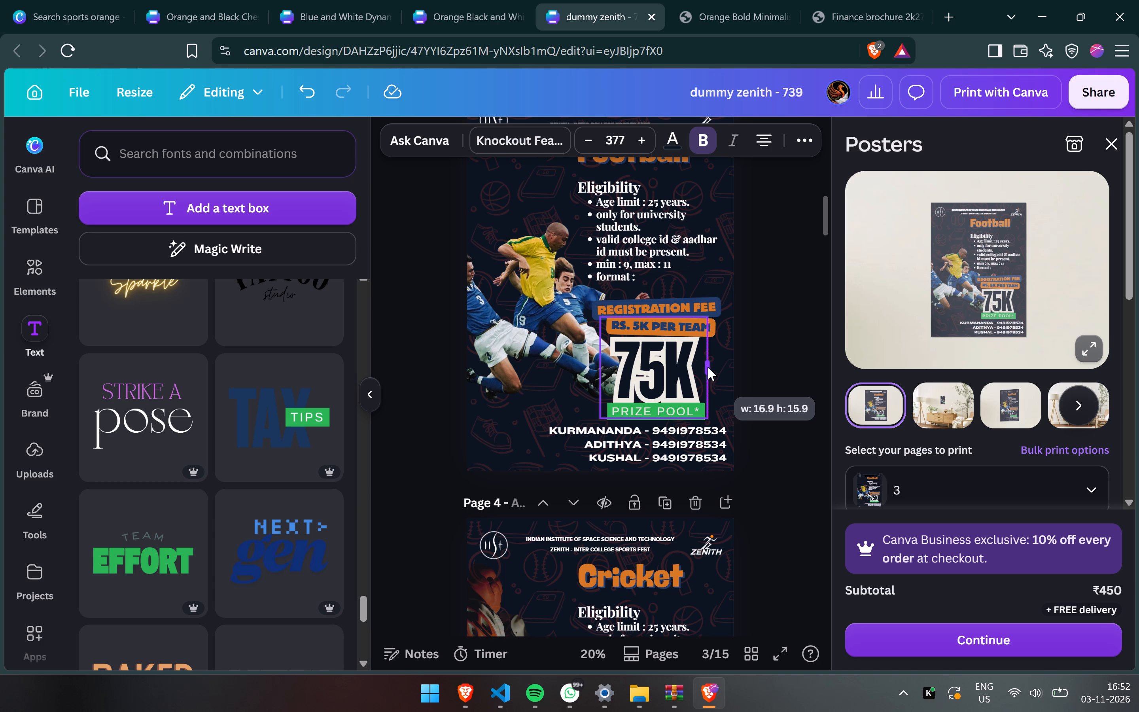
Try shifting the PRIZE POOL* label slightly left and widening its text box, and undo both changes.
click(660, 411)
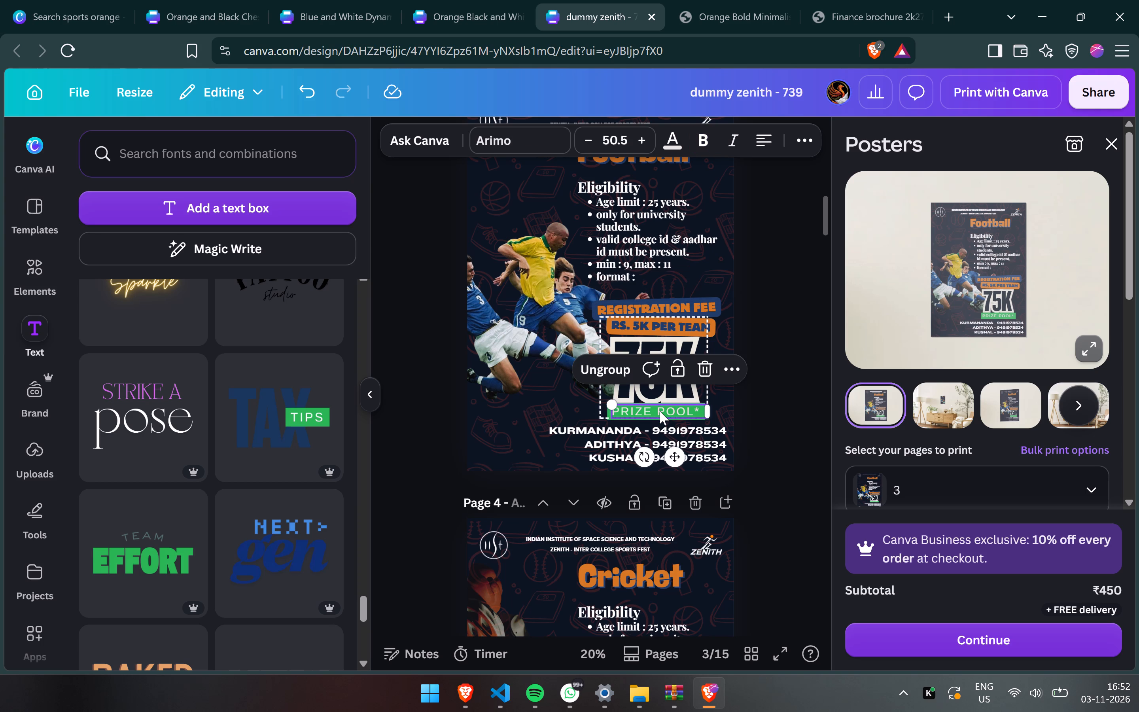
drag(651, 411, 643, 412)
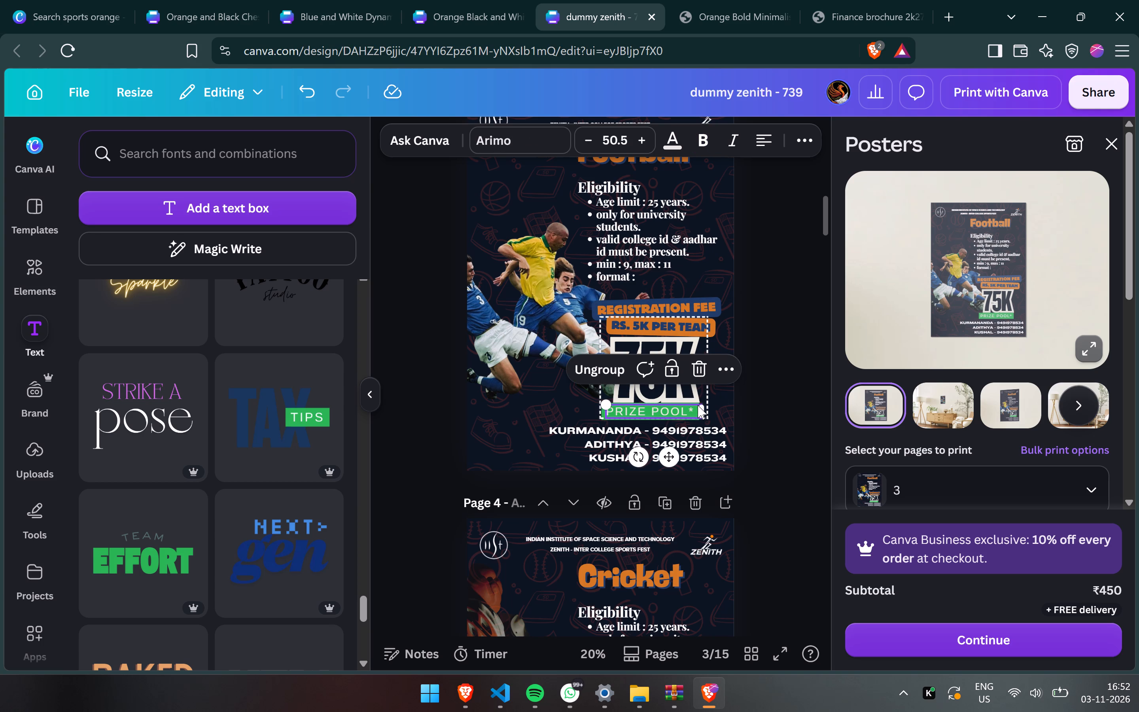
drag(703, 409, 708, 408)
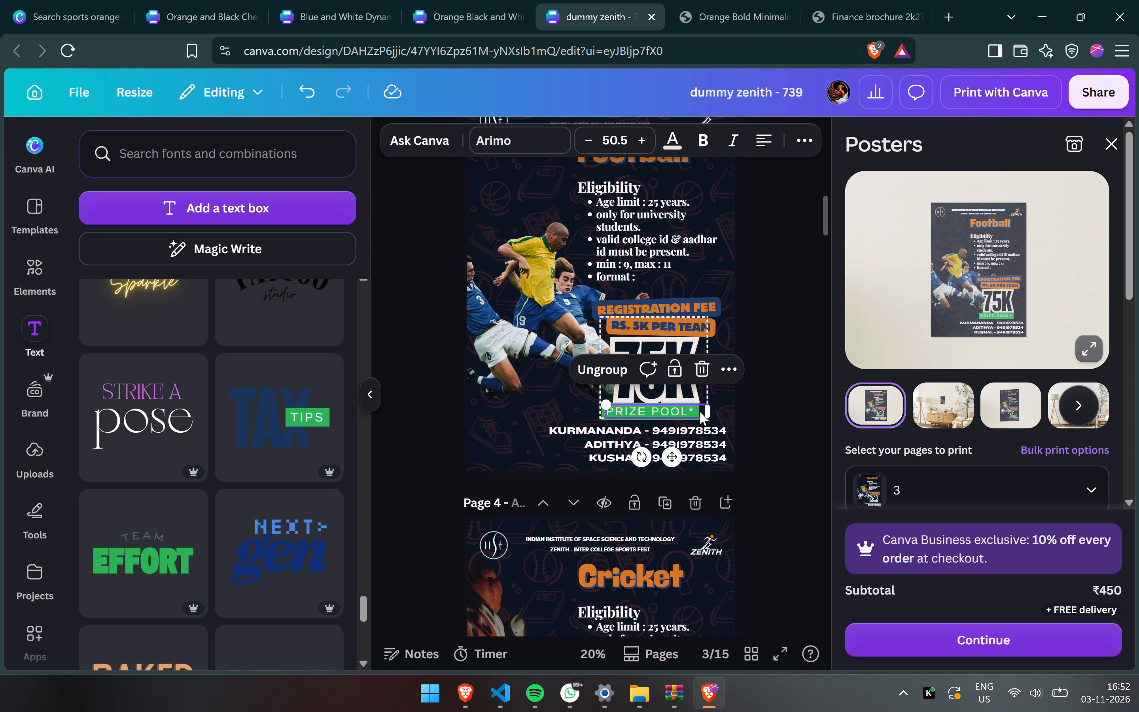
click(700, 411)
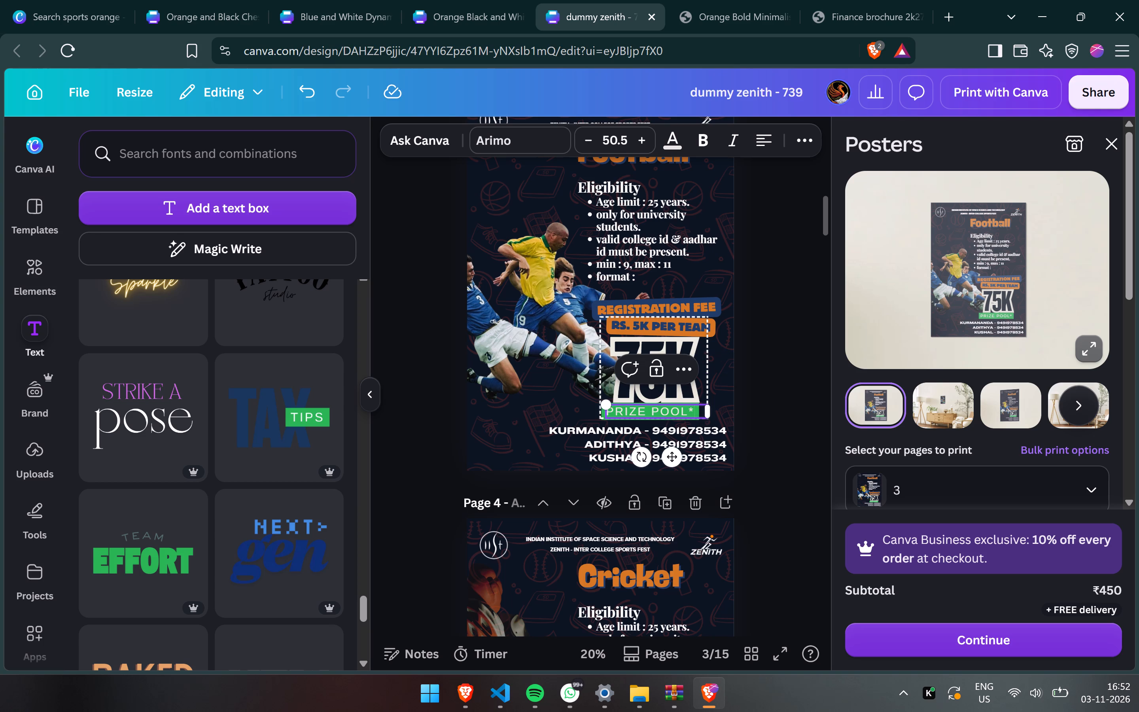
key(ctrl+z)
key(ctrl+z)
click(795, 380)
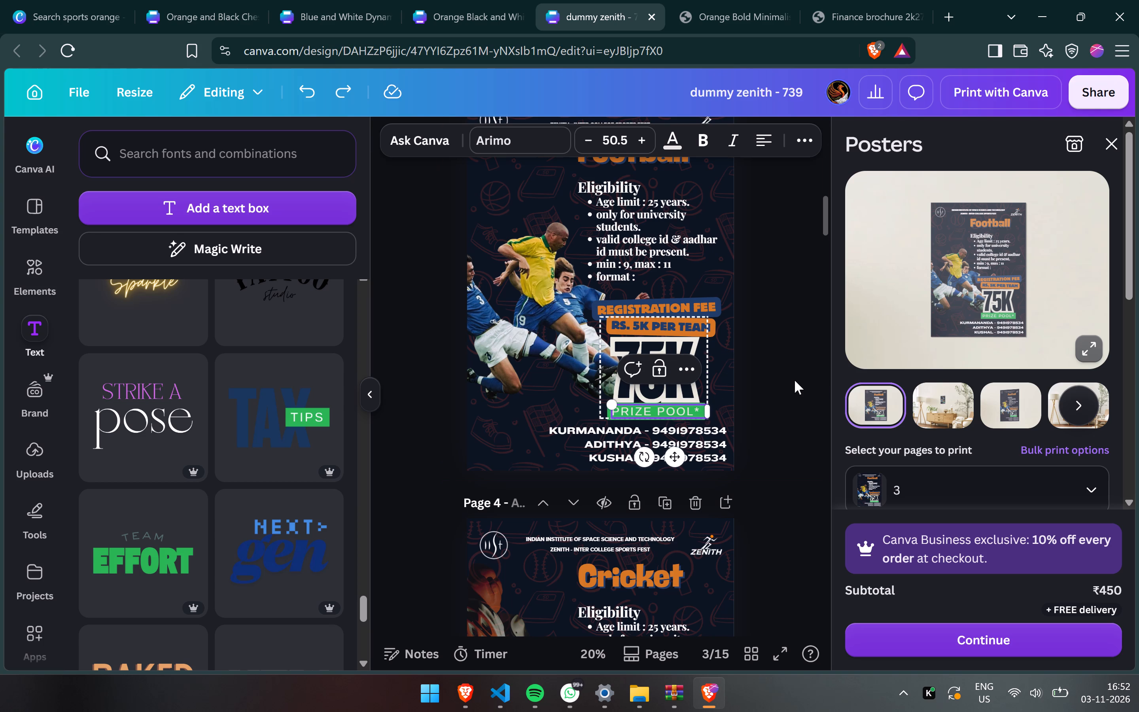
Move the 75K and PRIZE POOL* group right and slightly down, beneath the registration fee labels and just above the contact list.
drag(657, 385, 670, 389)
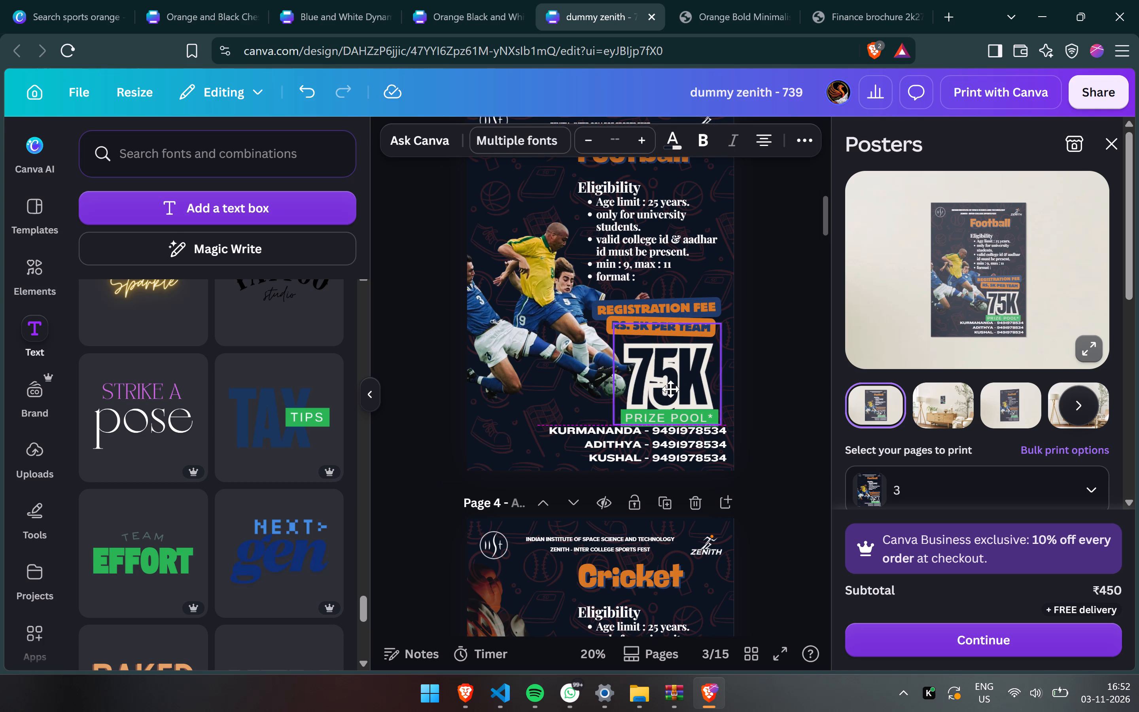
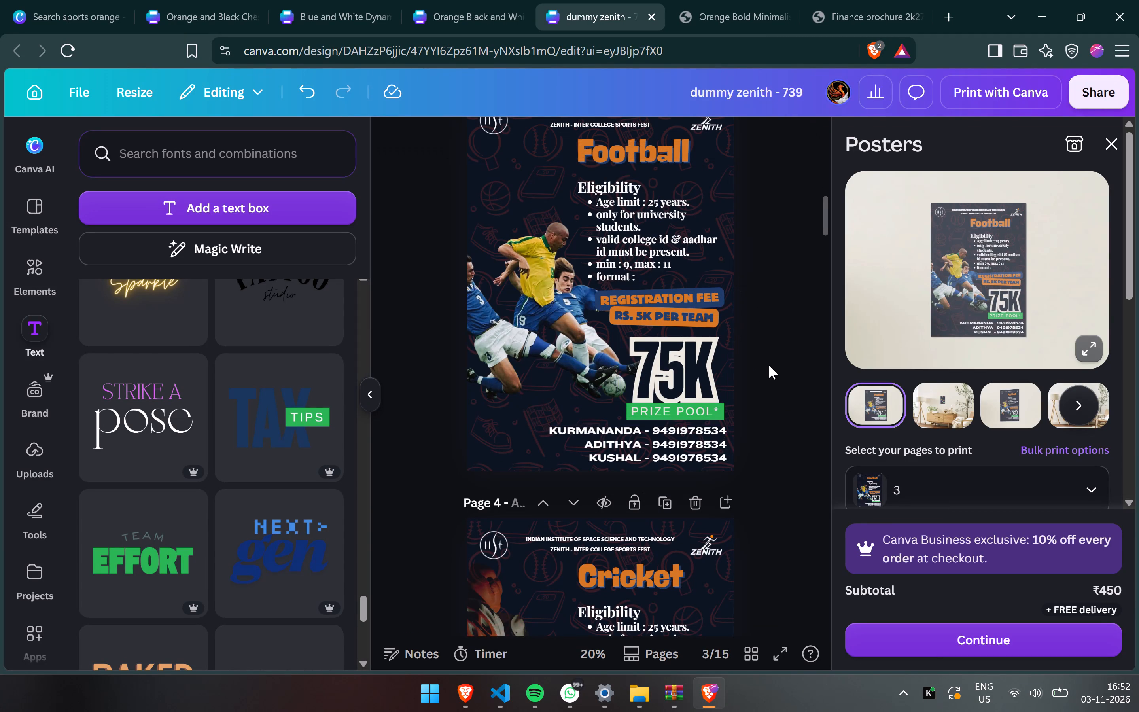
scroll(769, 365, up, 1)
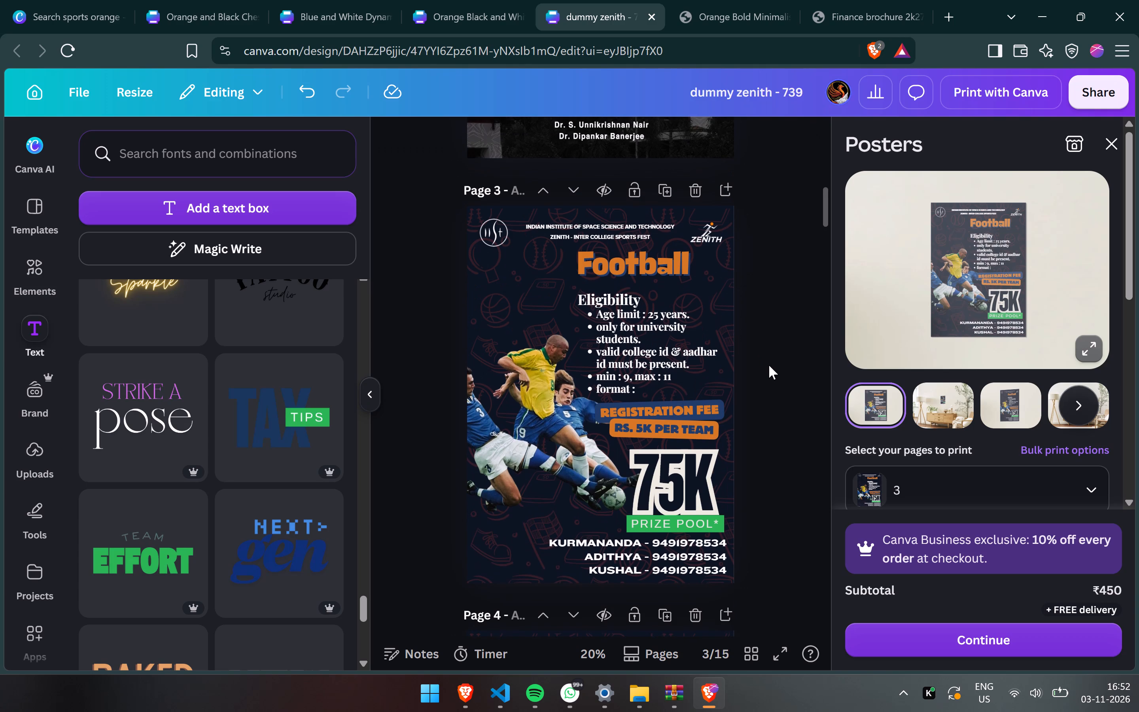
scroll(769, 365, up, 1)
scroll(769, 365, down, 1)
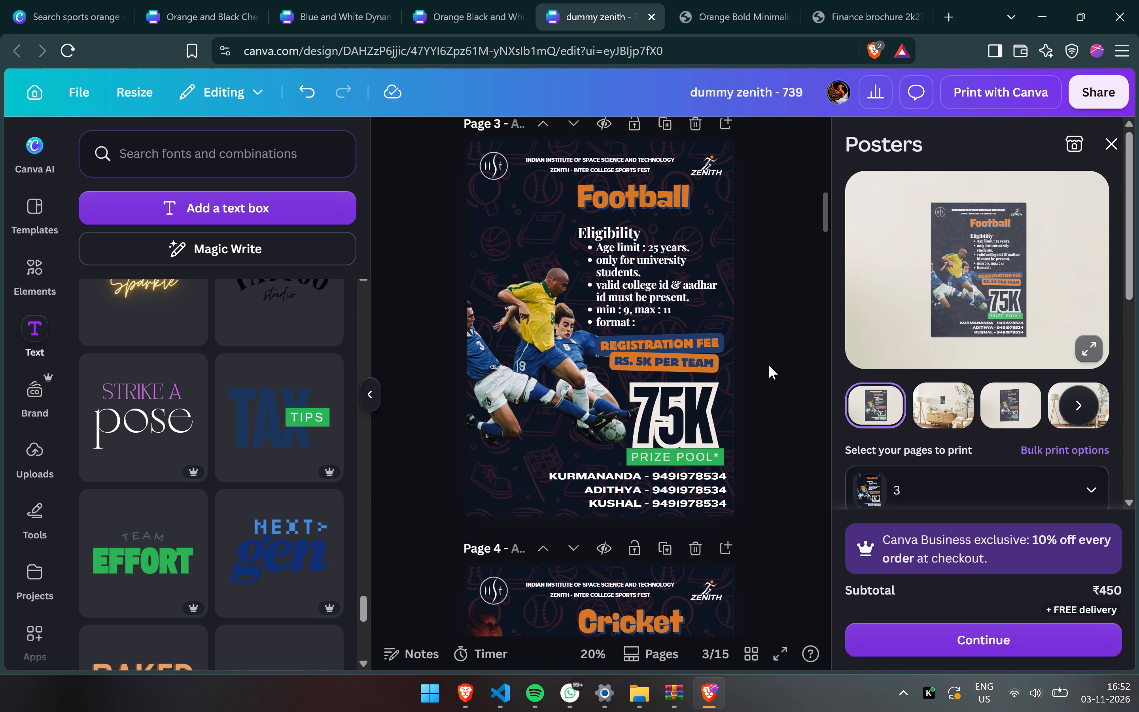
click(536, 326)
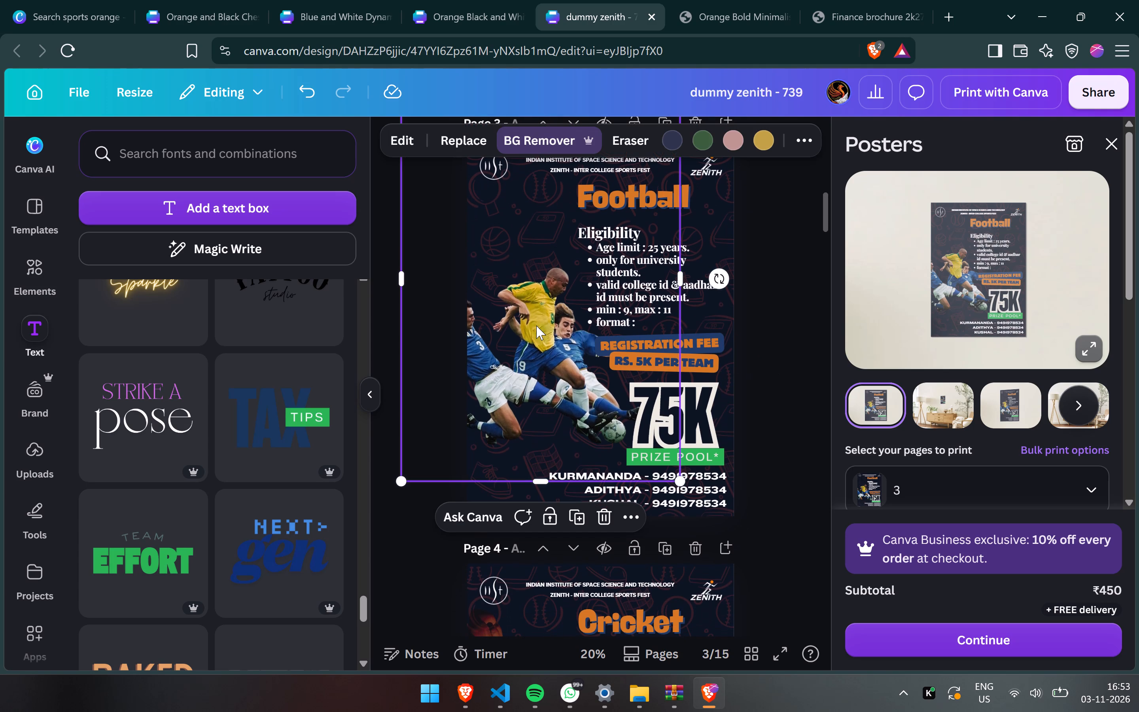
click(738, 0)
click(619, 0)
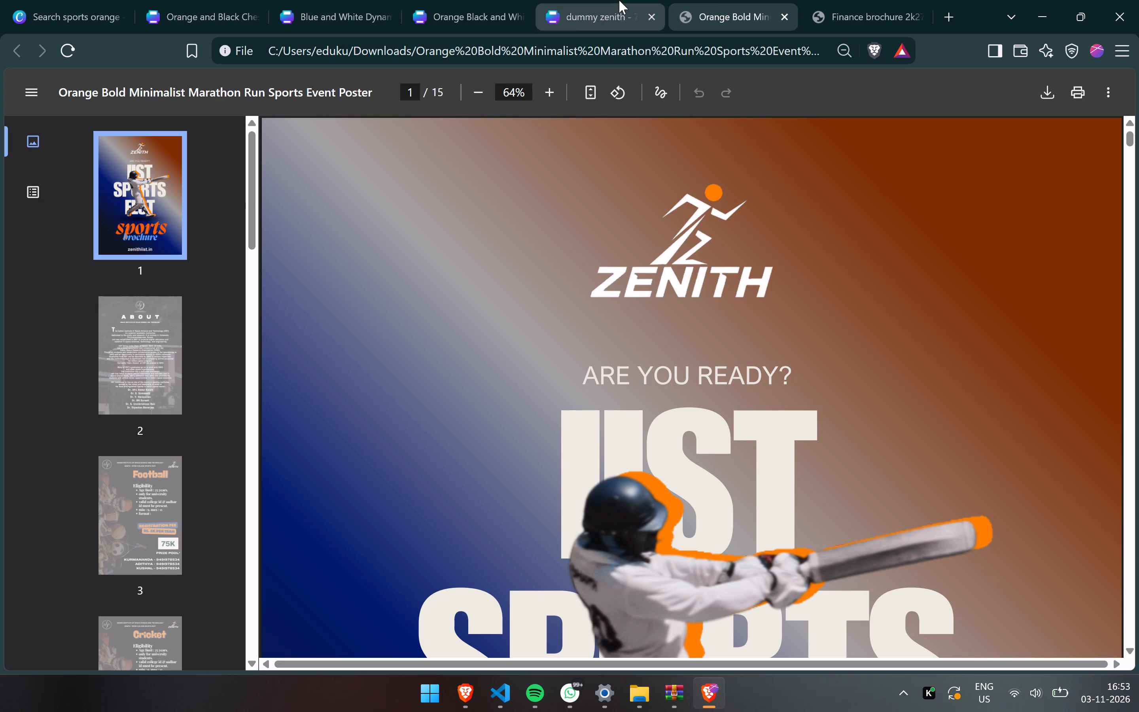